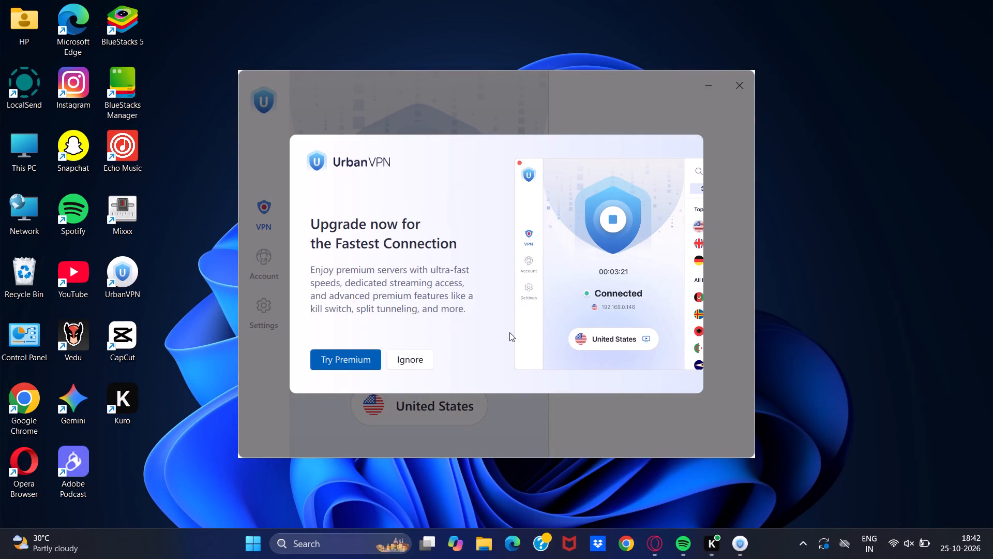
Dismiss the premium upgrade offer and connect the VPN to the United States.
{"action": "left_click", "coordinate": [411, 361]}
{"action": "left_click", "coordinate": [420, 206]}
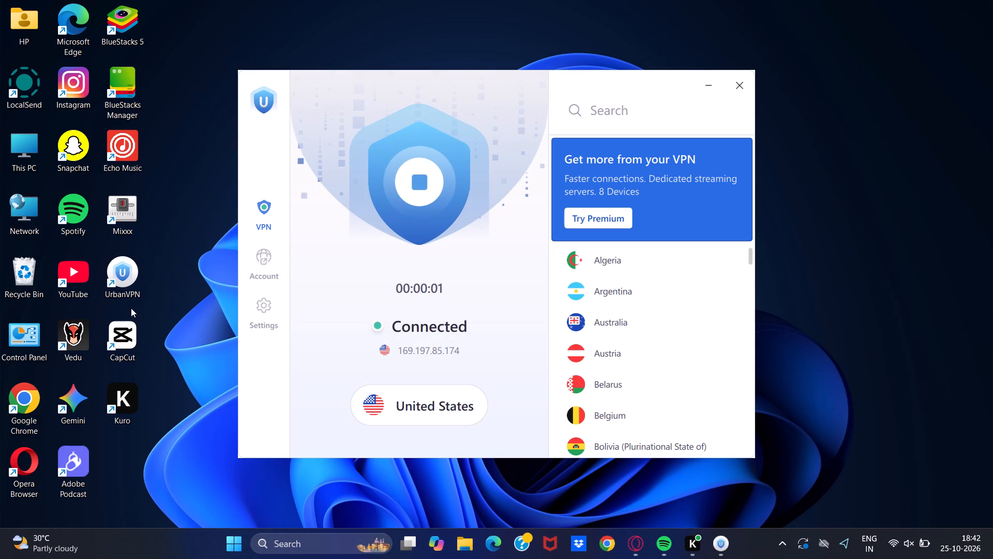
Launch CapCut from the desktop and open the project 1024.
{"action": "right_click", "coordinate": [119, 345]}
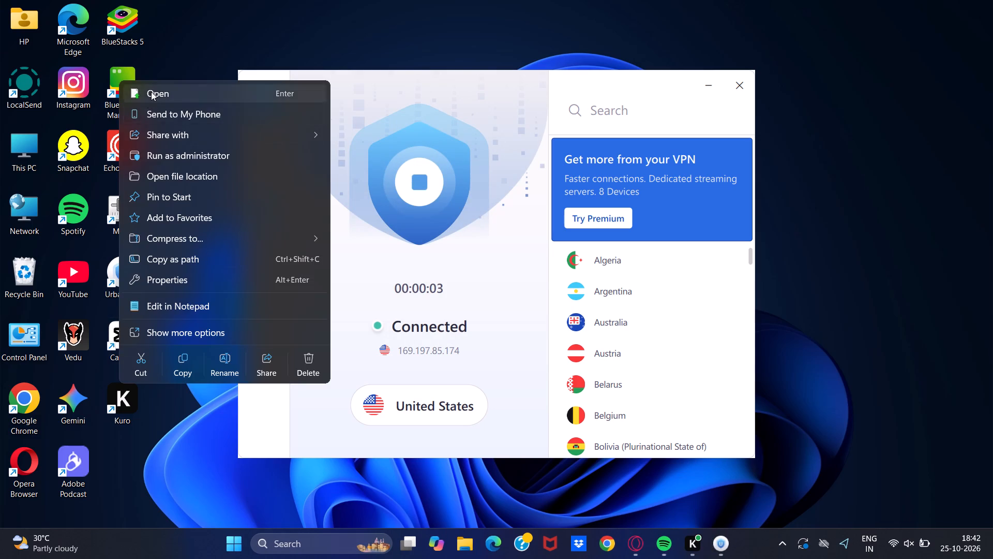
{"action": "left_click", "coordinate": [152, 90]}
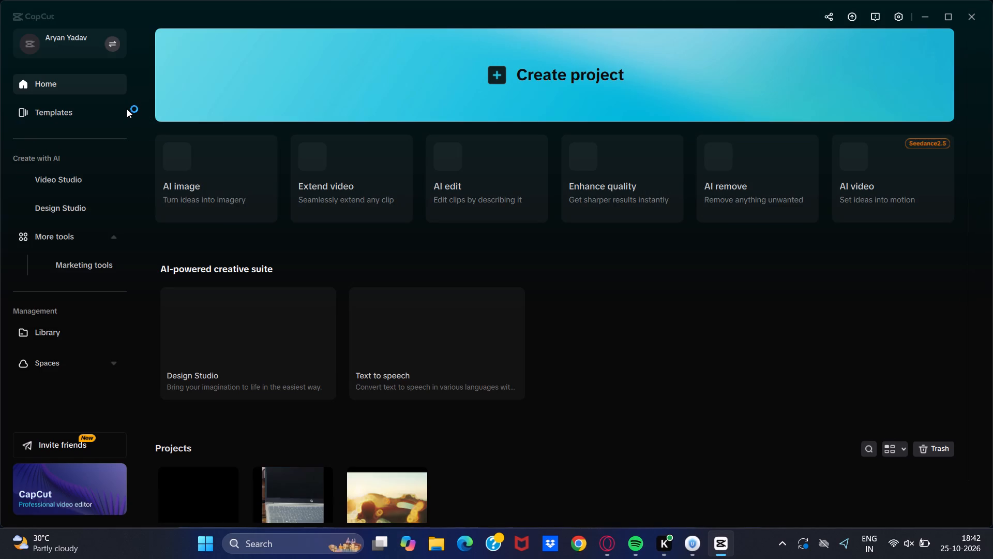
{"action": "scroll", "coordinate": [132, 258], "scroll_direction": "down", "scroll_amount": 3}
{"action": "scroll", "coordinate": [257, 303], "scroll_direction": "down", "scroll_amount": 2}
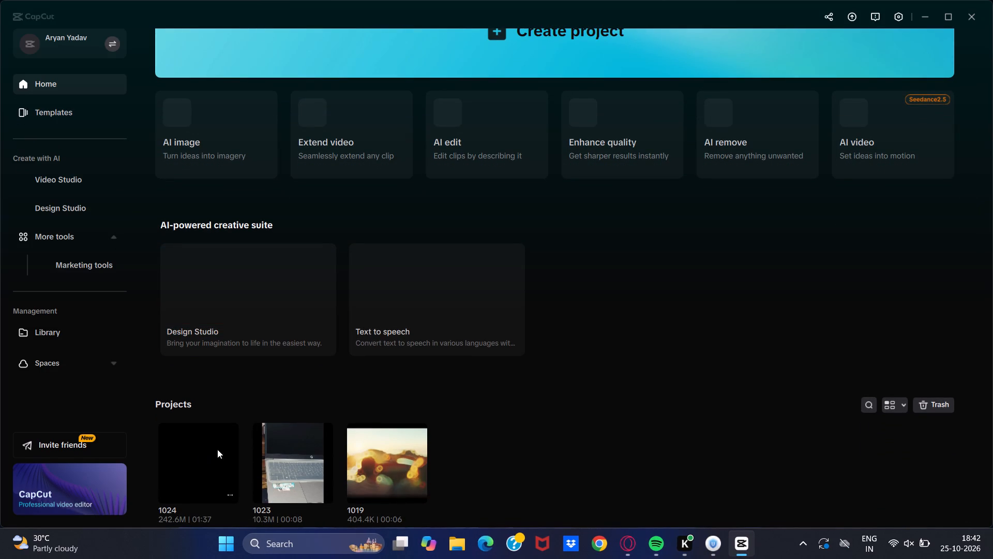
{"action": "left_click", "coordinate": [206, 451]}
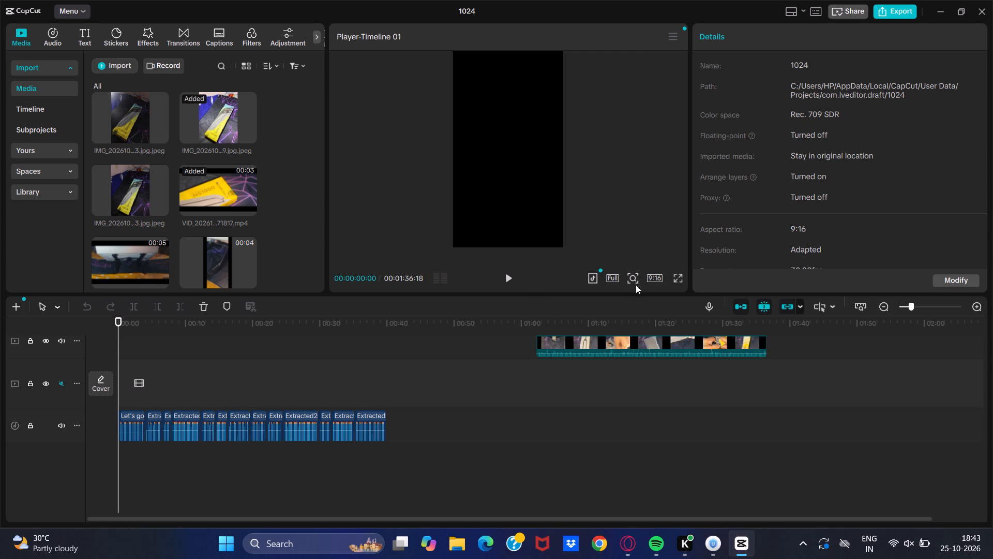
Connect the TRIGGR Ultrabuds N3 earbuds to the computer over Bluetooth.
{"action": "left_click", "coordinate": [921, 537]}
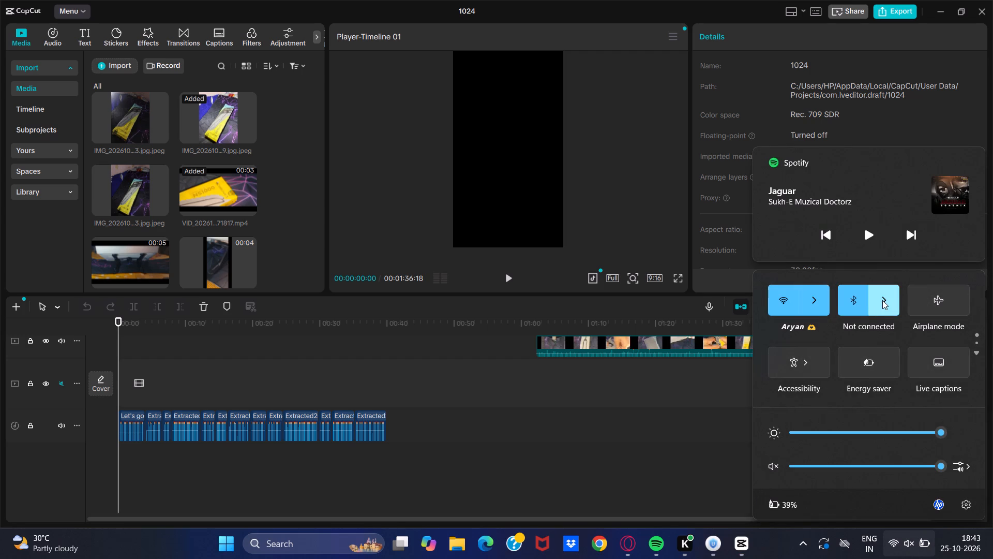
{"action": "left_click", "coordinate": [885, 301]}
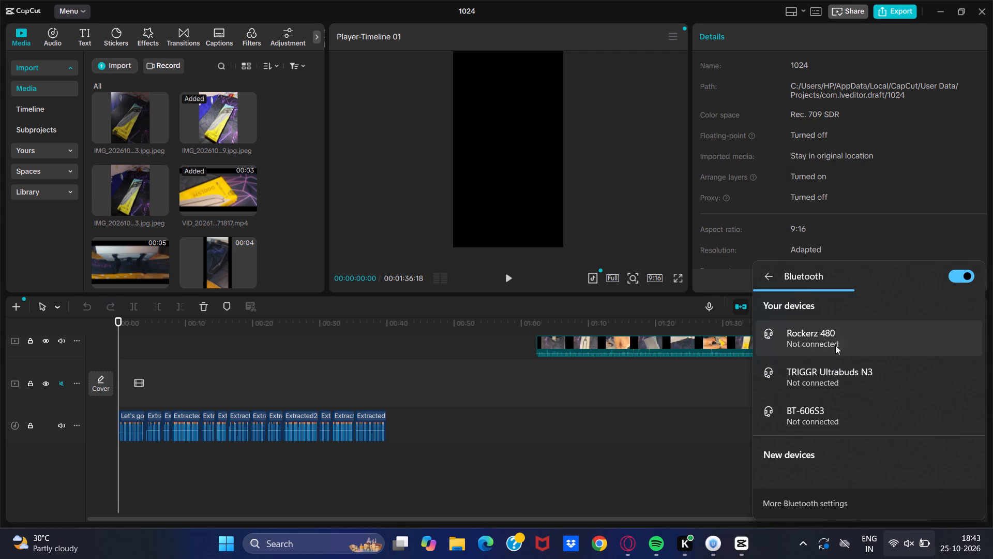
{"action": "left_click", "coordinate": [835, 370]}
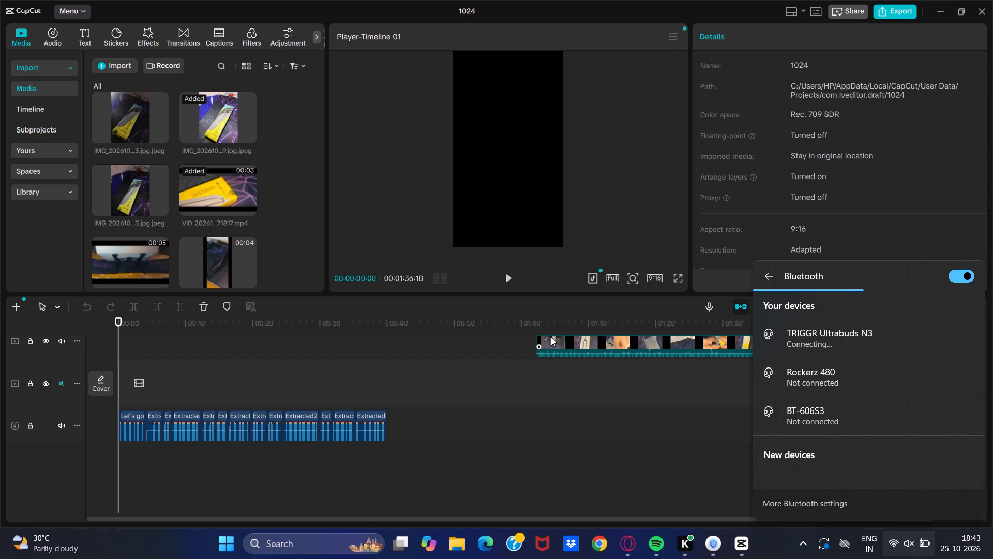
{"action": "left_click", "coordinate": [763, 272]}
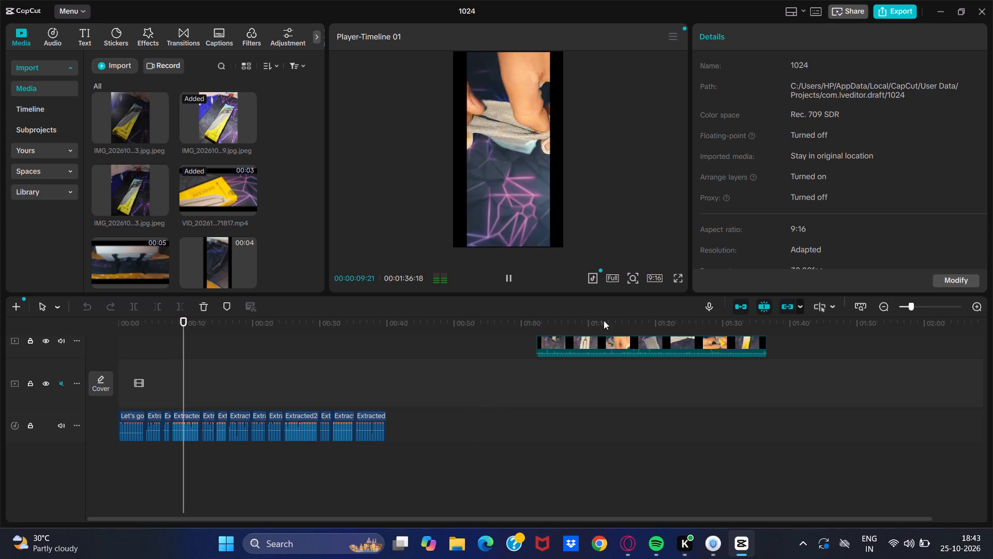
Watch the timeline playback in full screen to review the current edit.
{"action": "left_click", "coordinate": [677, 277]}
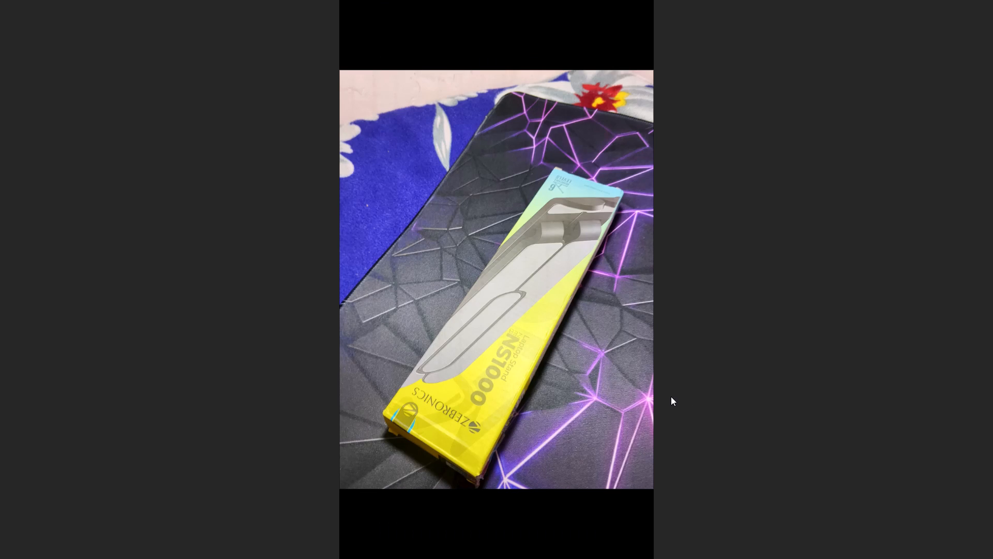
Exit the full-screen preview and stop playback at about 00:00:22:29 on the timeline.
{"action": "left_click", "coordinate": [616, 468]}
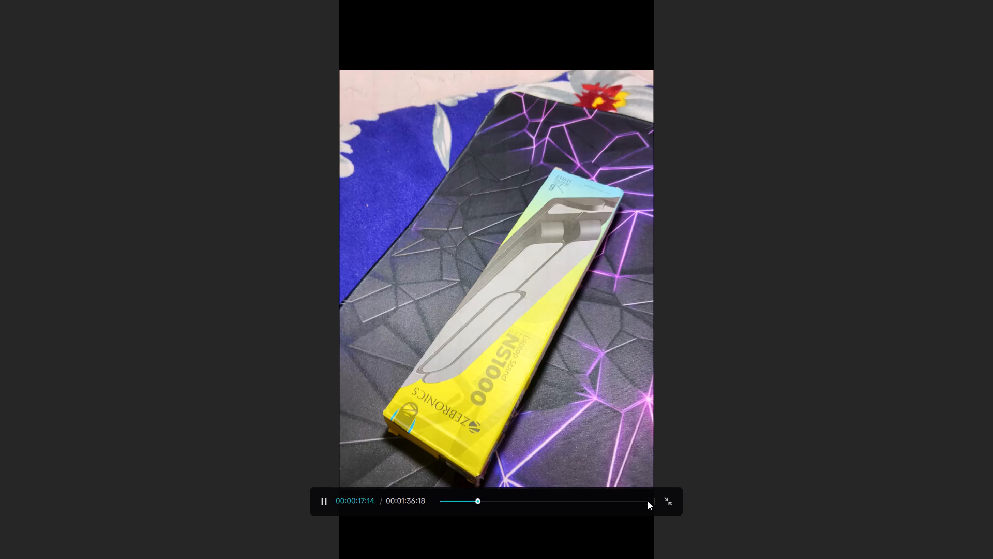
{"action": "left_click", "coordinate": [663, 498]}
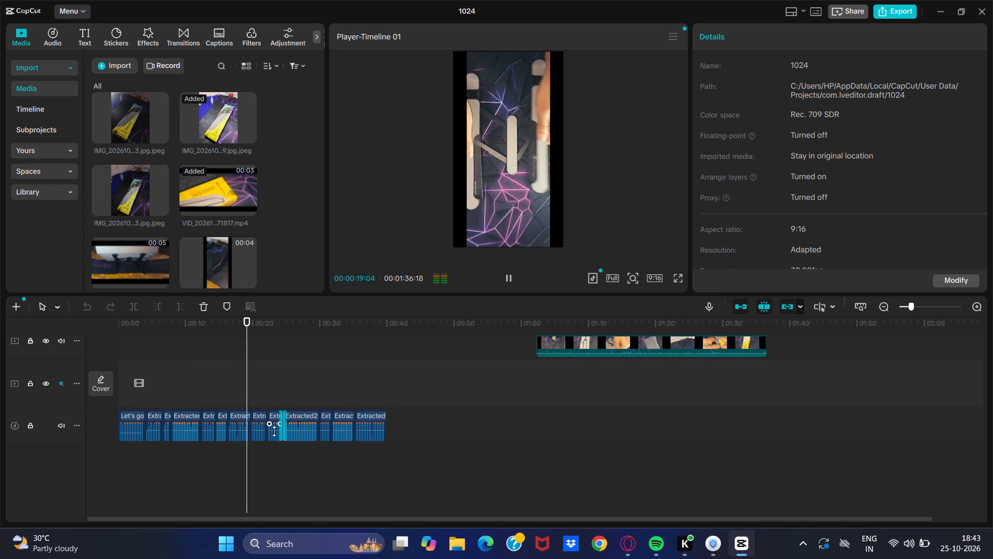
{"action": "left_click", "coordinate": [274, 431]}
{"action": "left_click", "coordinate": [273, 449]}
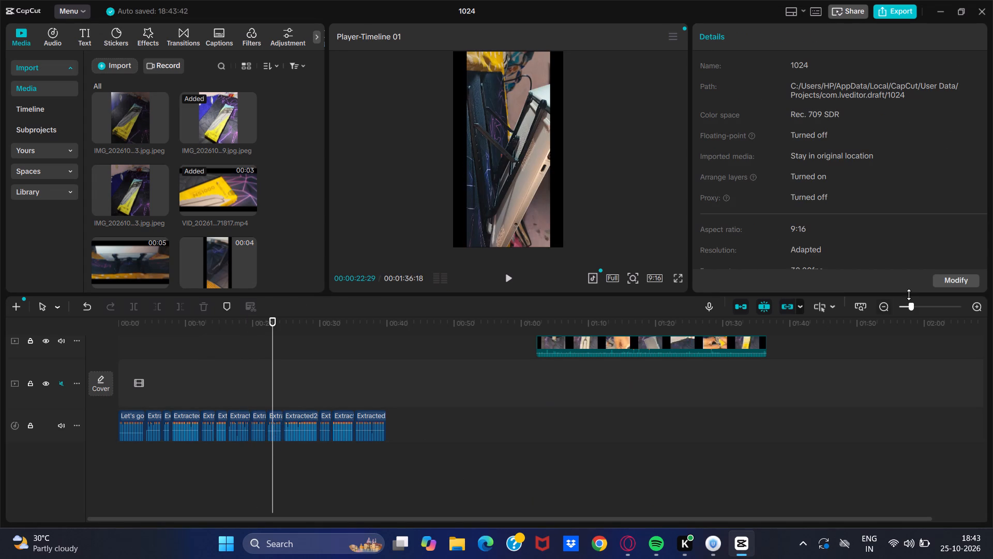
Play the timeline from its start through to the still photo of the yellow box to review the edit.
{"action": "left_click_drag", "start_coordinate": [905, 307], "coordinate": [932, 305]}
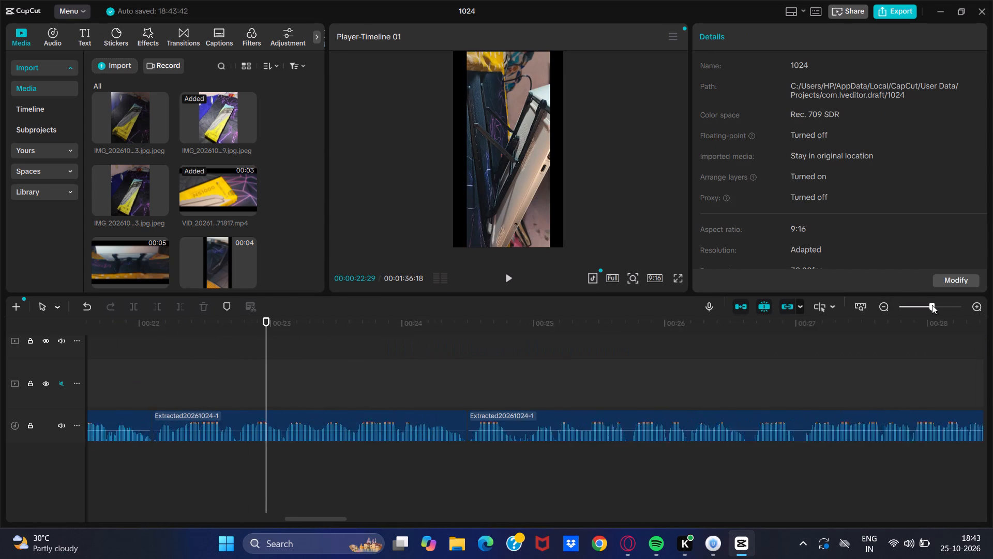
{"action": "left_click_drag", "start_coordinate": [932, 305], "coordinate": [932, 304]}
{"action": "left_click_drag", "start_coordinate": [582, 386], "coordinate": [661, 383]}
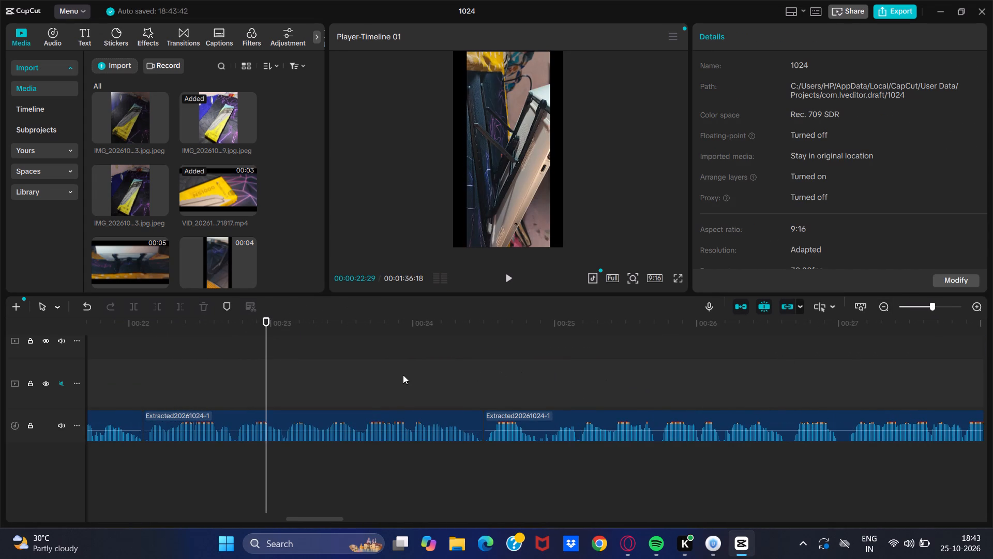
{"action": "left_click_drag", "start_coordinate": [268, 374], "coordinate": [253, 379]}
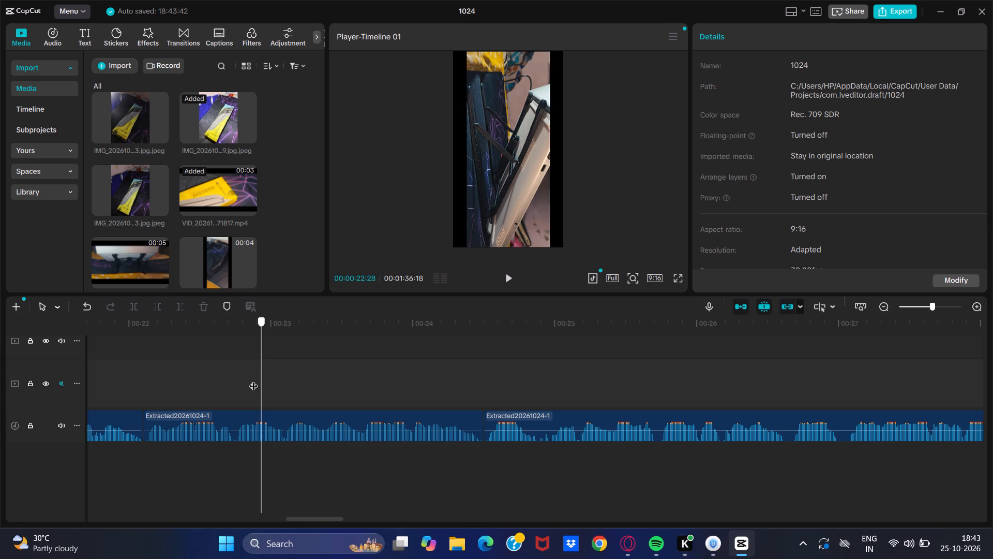
{"action": "left_click_drag", "start_coordinate": [253, 379], "coordinate": [13, 382]}
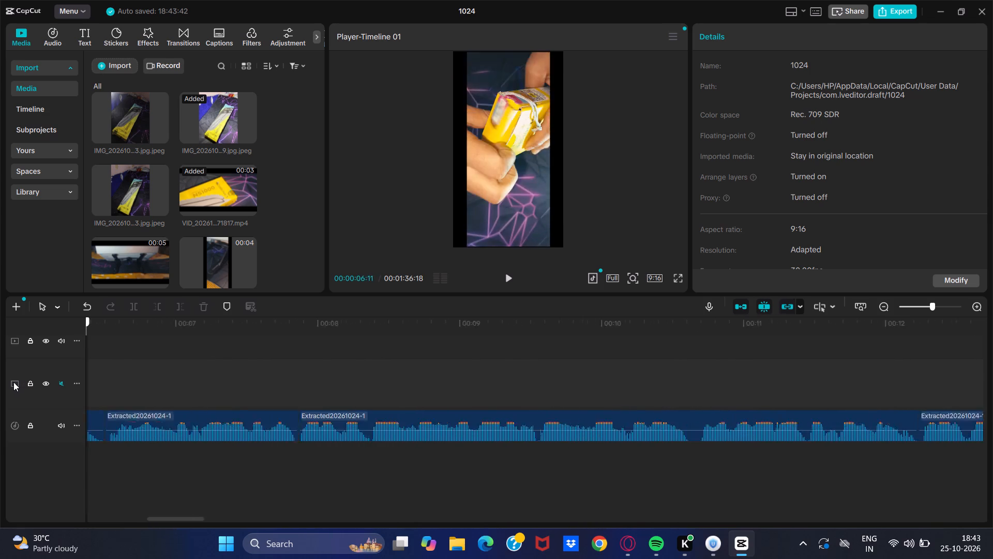
{"action": "left_click_drag", "start_coordinate": [13, 382], "coordinate": [10, 382]}
{"action": "left_click", "coordinate": [196, 418]}
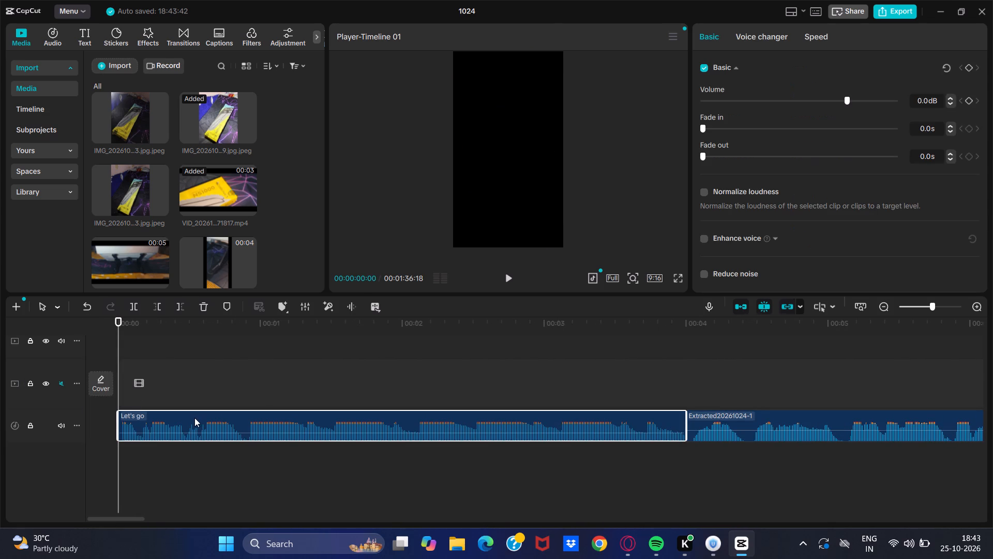
{"action": "left_click", "coordinate": [502, 275]}
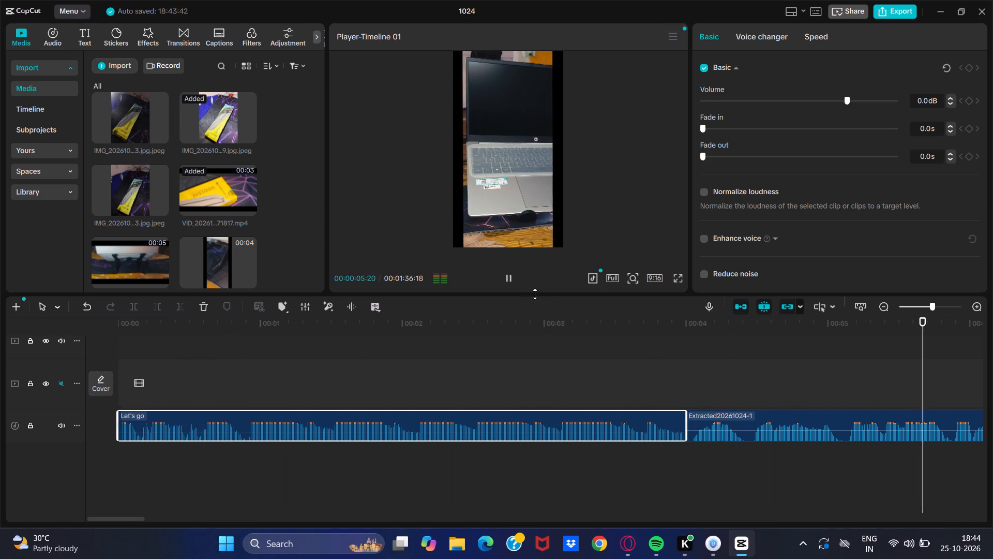
{"action": "left_click", "coordinate": [507, 274]}
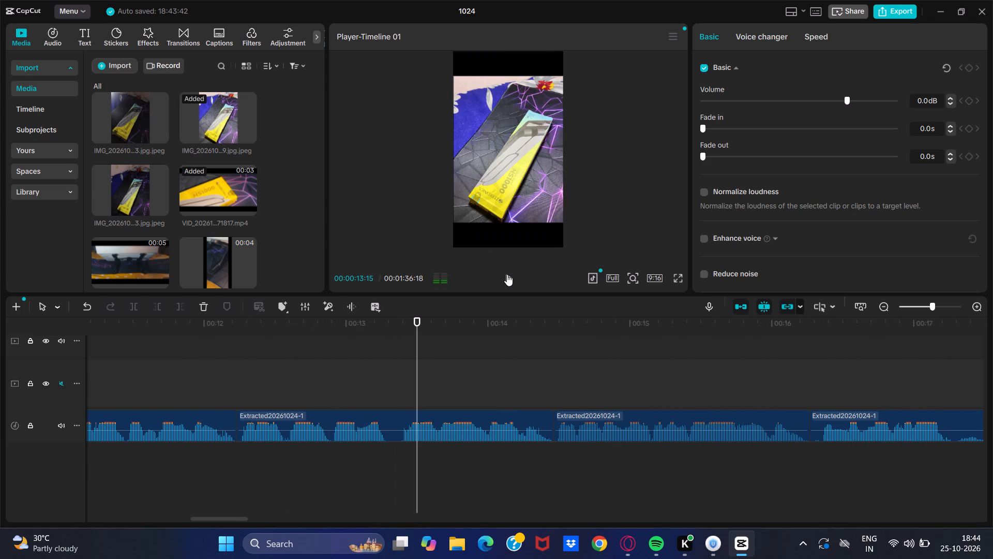
Delete the still photo clip IMG_20261022_172543_749 that starts at about 13 seconds on the timeline.
{"action": "left_click", "coordinate": [410, 420]}
{"action": "left_click", "coordinate": [438, 371]}
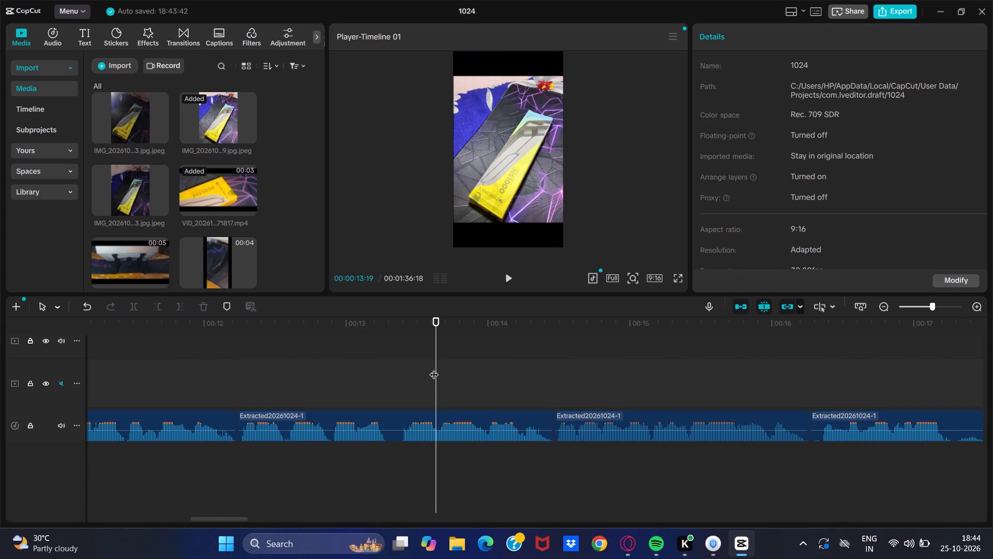
{"action": "scroll", "coordinate": [432, 365], "scroll_direction": "down", "scroll_amount": 1}
{"action": "scroll", "coordinate": [432, 365], "scroll_direction": "up", "scroll_amount": 5}
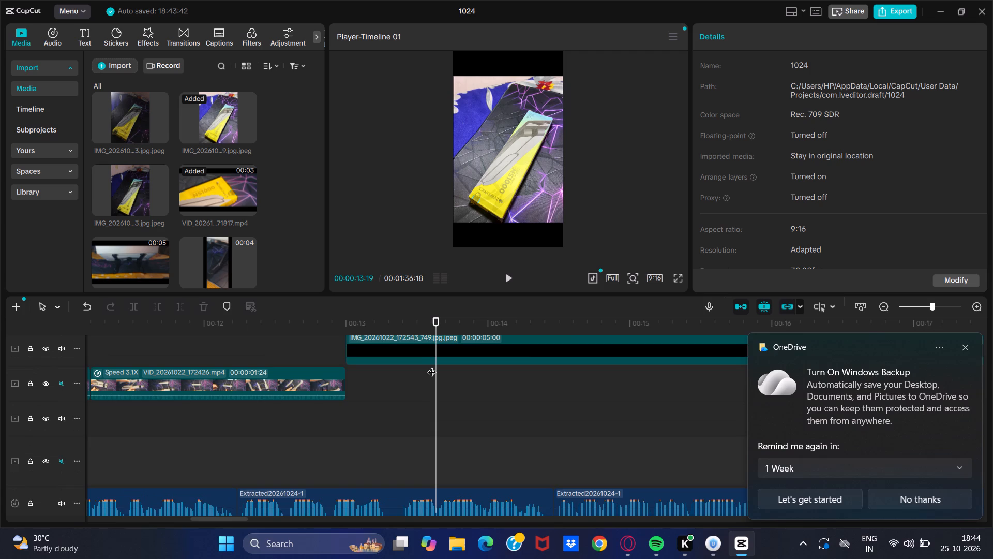
{"action": "scroll", "coordinate": [432, 366], "scroll_direction": "up", "scroll_amount": 3}
{"action": "left_click", "coordinate": [426, 384]}
{"action": "left_click", "coordinate": [475, 393]}
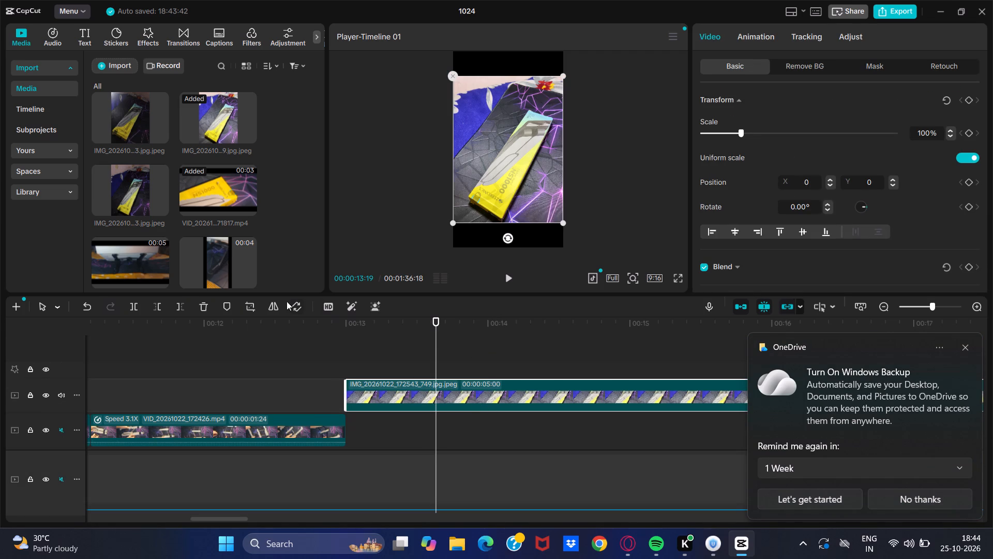
{"action": "left_click", "coordinate": [204, 303]}
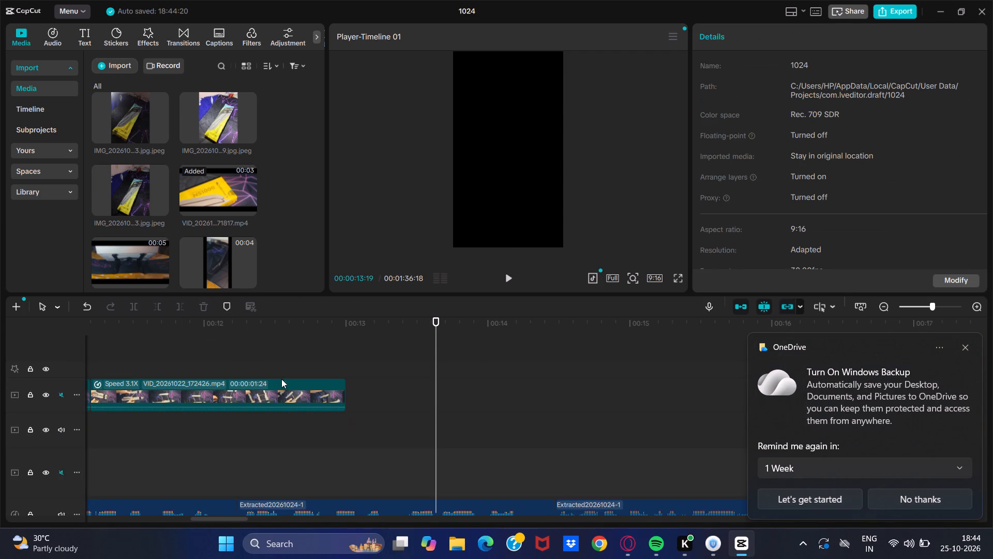
Play from about 12 seconds across the gap to the next video clip, dismissing the OneDrive backup reminder.
{"action": "left_click_drag", "start_coordinate": [433, 417], "coordinate": [328, 439]}
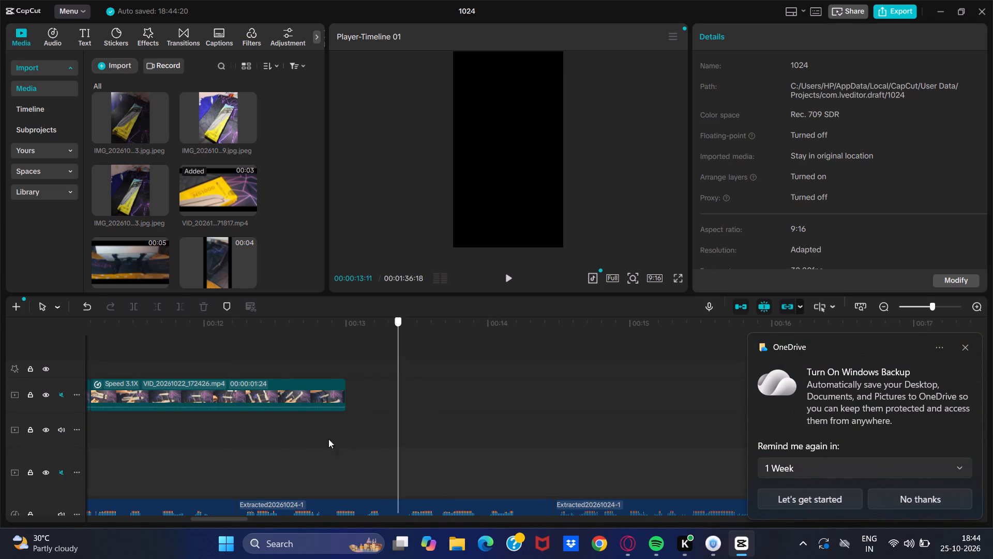
{"action": "left_click_drag", "start_coordinate": [328, 439], "coordinate": [216, 445]}
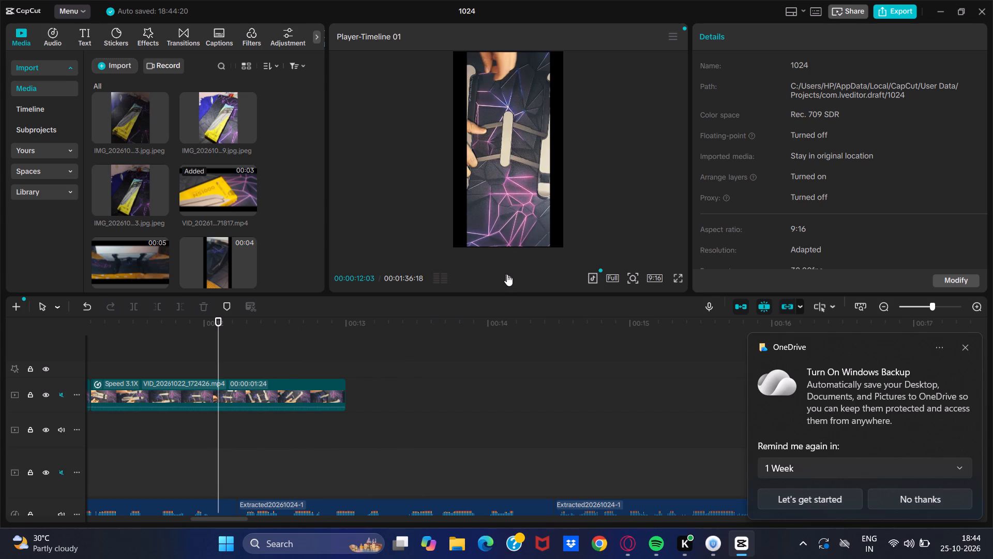
{"action": "left_click", "coordinate": [507, 274]}
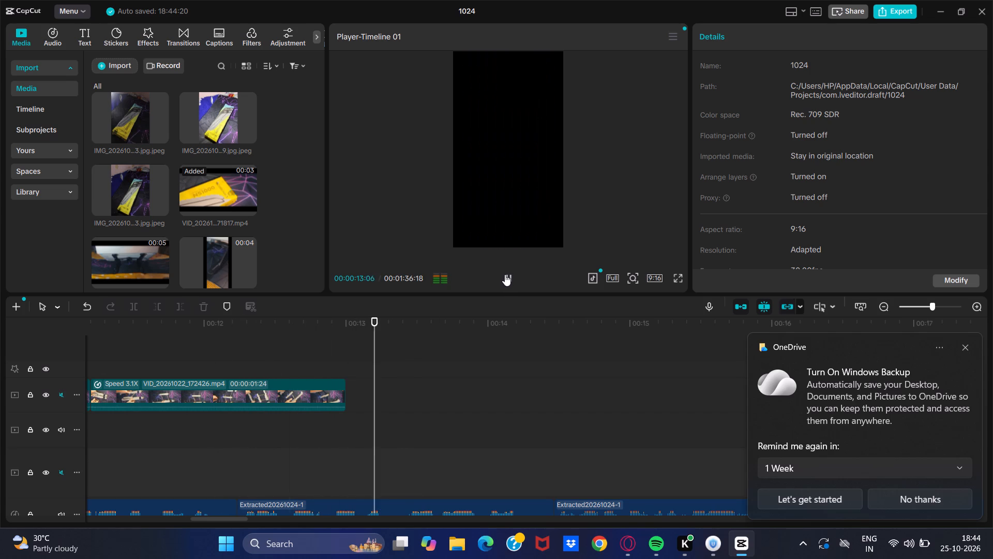
{"action": "left_click", "coordinate": [505, 274]}
{"action": "left_click_drag", "start_coordinate": [565, 421], "coordinate": [490, 423]}
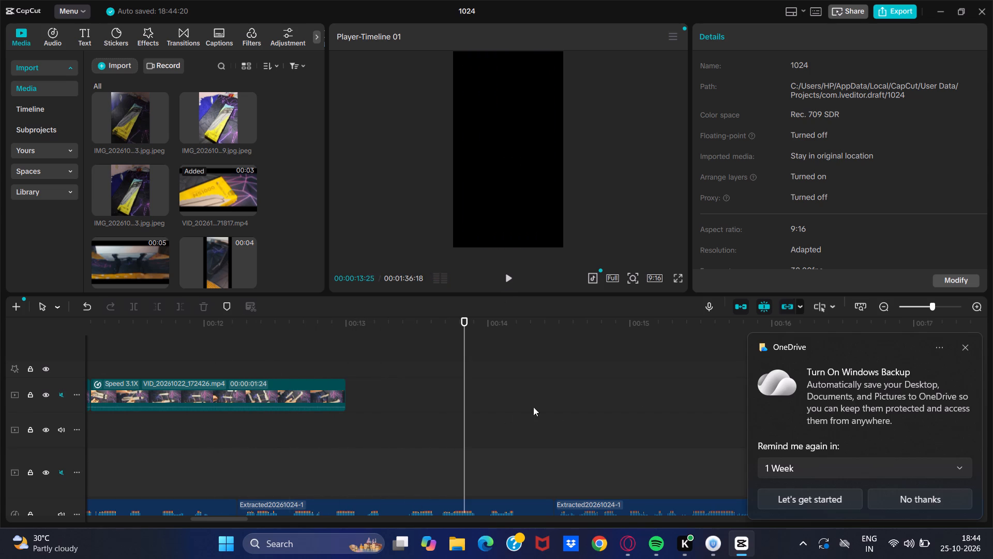
{"action": "left_click", "coordinate": [961, 346]}
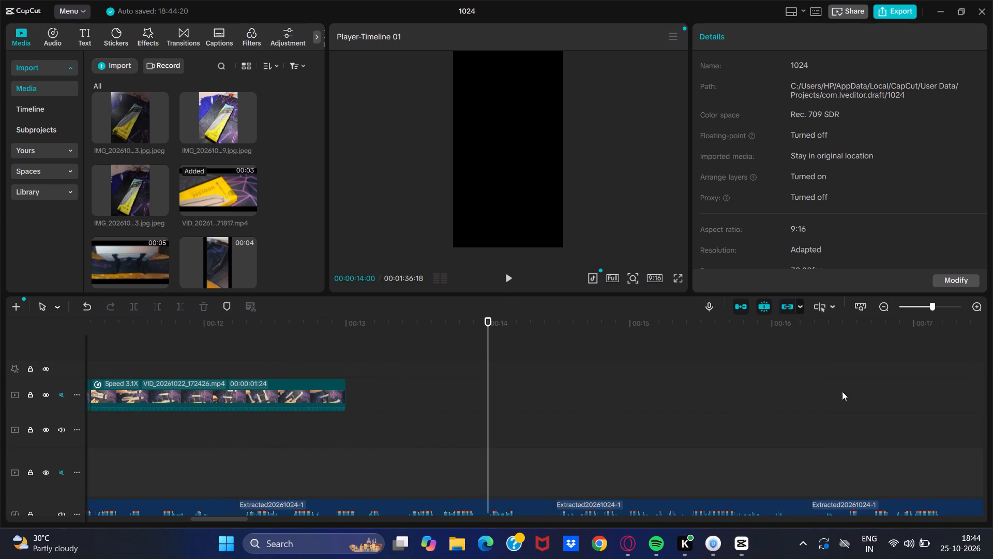
{"action": "scroll", "coordinate": [824, 391], "scroll_direction": "up", "scroll_amount": 3}
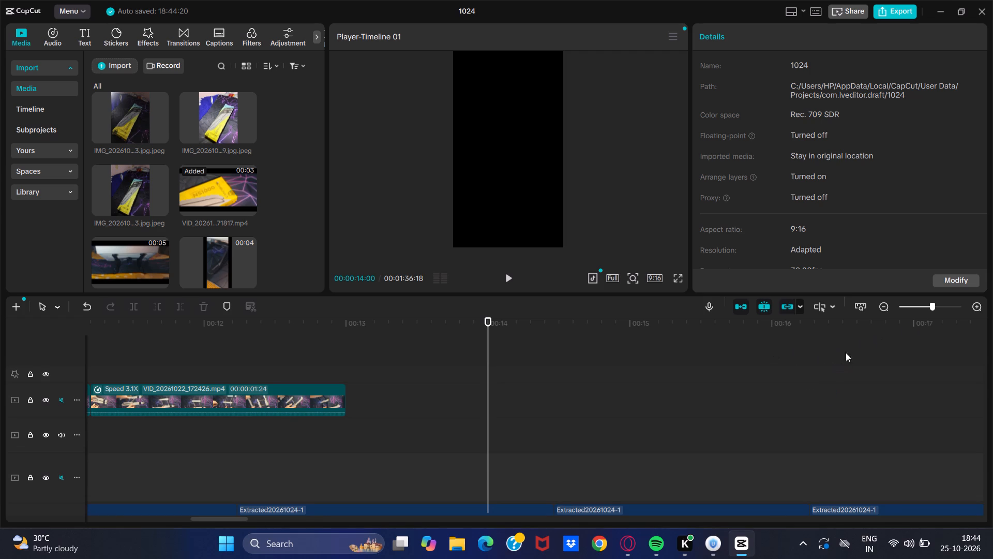
{"action": "right_click_drag", "start_coordinate": [745, 370], "coordinate": [645, 369]}
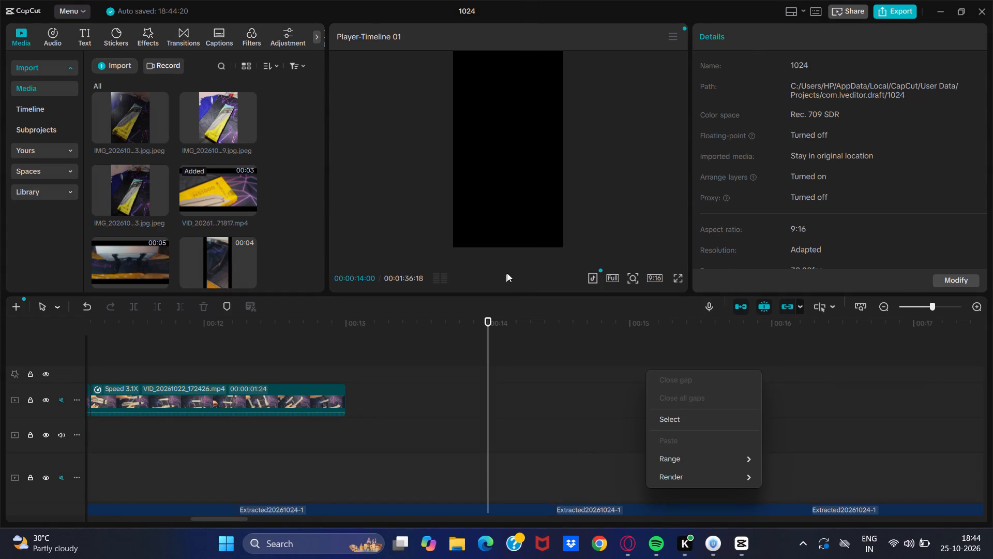
{"action": "left_click", "coordinate": [507, 273]}
{"action": "left_click", "coordinate": [510, 274]}
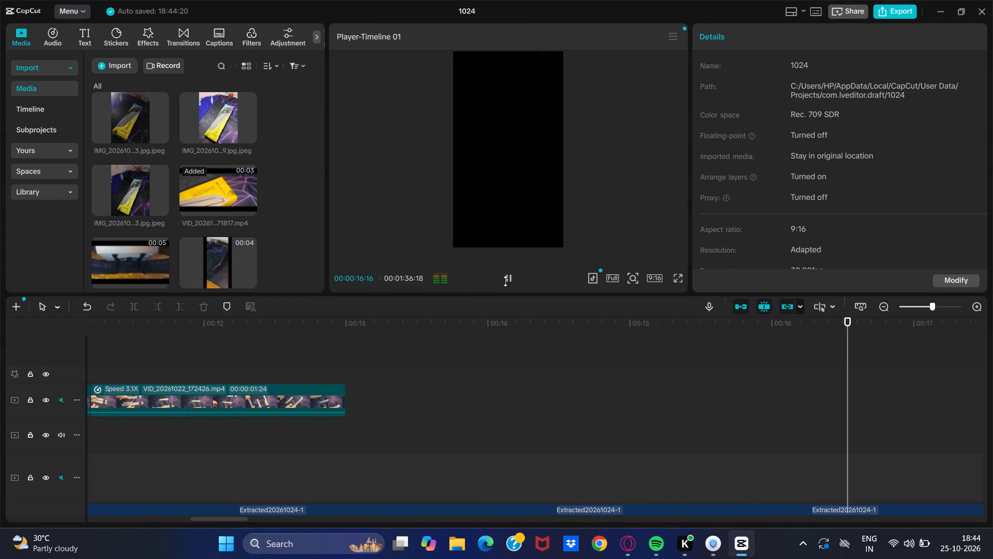
{"action": "left_click", "coordinate": [507, 271]}
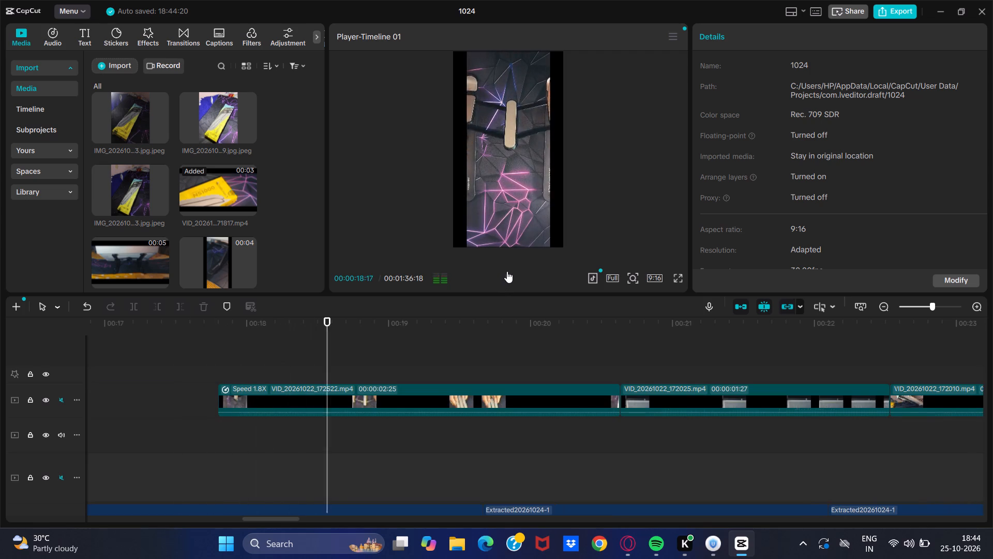
Move the clip VID_20261022_172522.mp4 earlier so that it starts directly after the 3.1X-speed clip VID_20261022_172426.mp4.
{"action": "left_click", "coordinate": [435, 395]}
{"action": "left_click_drag", "start_coordinate": [507, 396], "coordinate": [411, 402]}
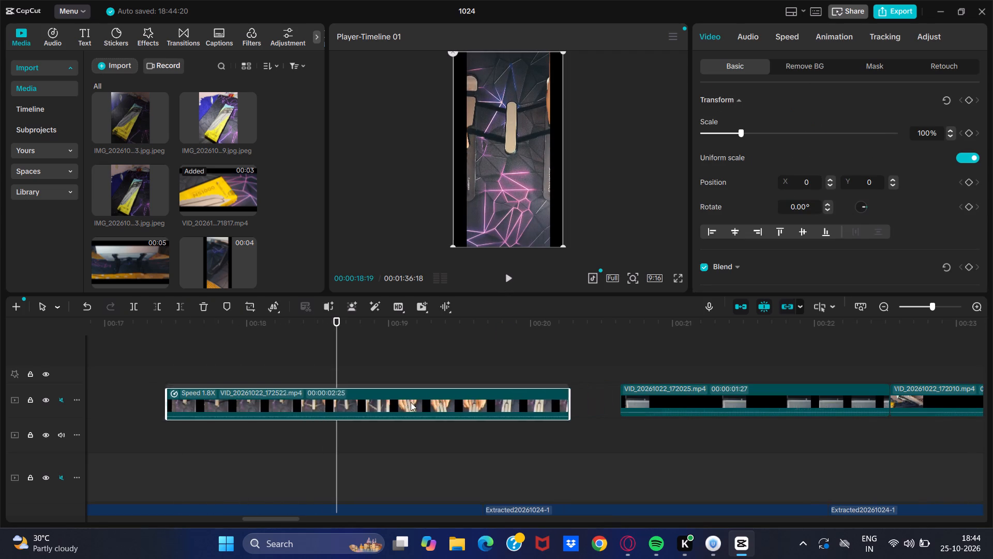
{"action": "left_click_drag", "start_coordinate": [411, 402], "coordinate": [107, 381]}
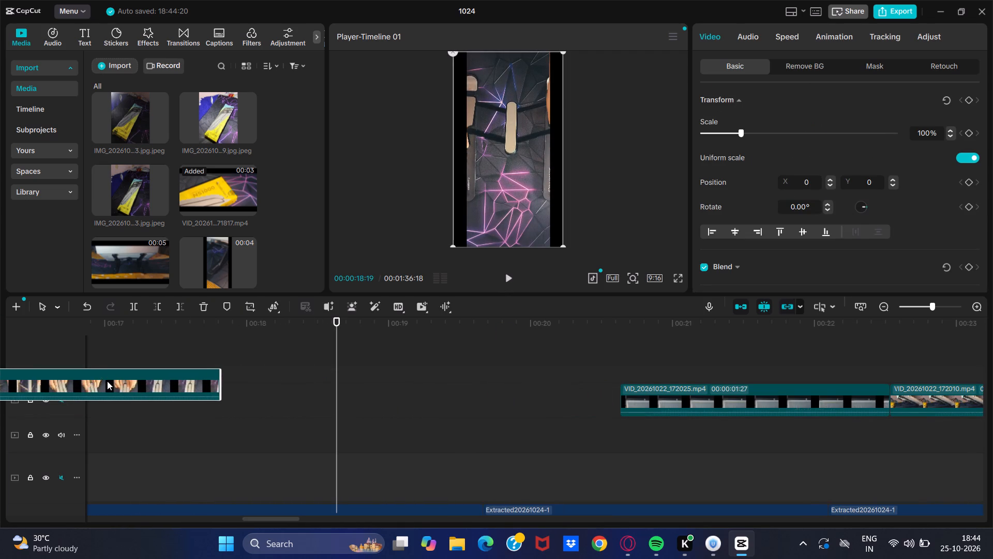
{"action": "left_click_drag", "start_coordinate": [107, 381], "coordinate": [204, 394]}
{"action": "left_click_drag", "start_coordinate": [926, 301], "coordinate": [922, 307]}
{"action": "left_click_drag", "start_coordinate": [930, 304], "coordinate": [915, 311]}
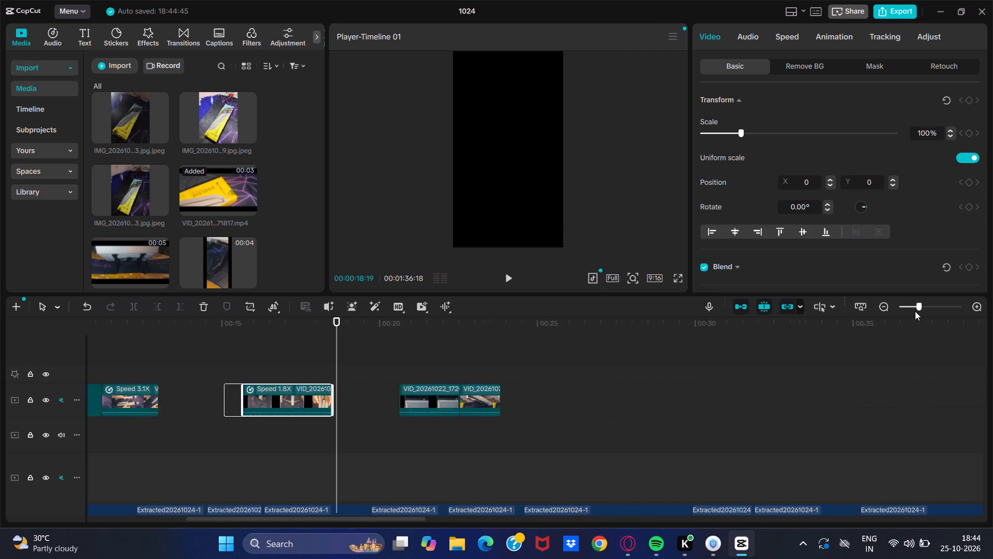
{"action": "left_click_drag", "start_coordinate": [915, 311], "coordinate": [913, 313]}
{"action": "left_click_drag", "start_coordinate": [313, 404], "coordinate": [300, 411]}
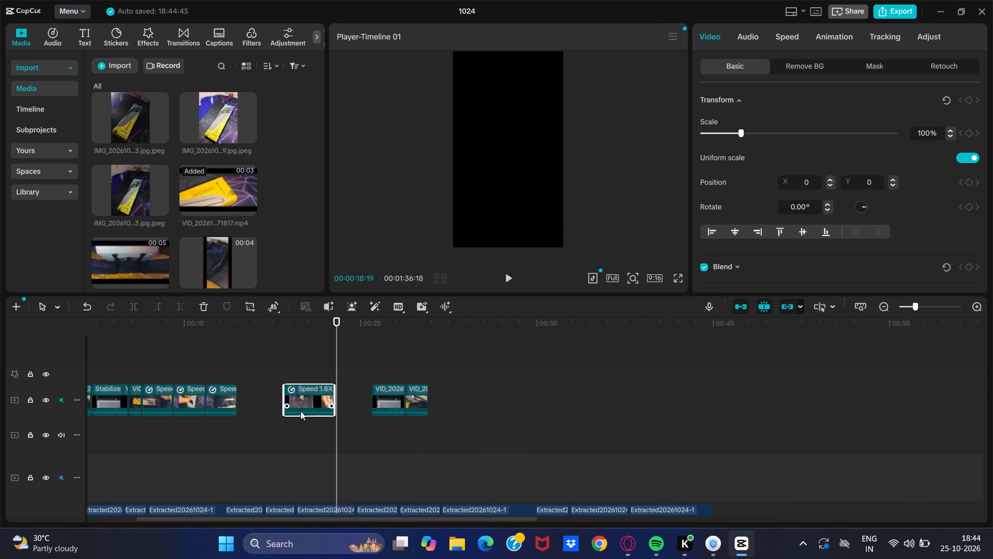
{"action": "left_click_drag", "start_coordinate": [300, 411], "coordinate": [266, 404]}
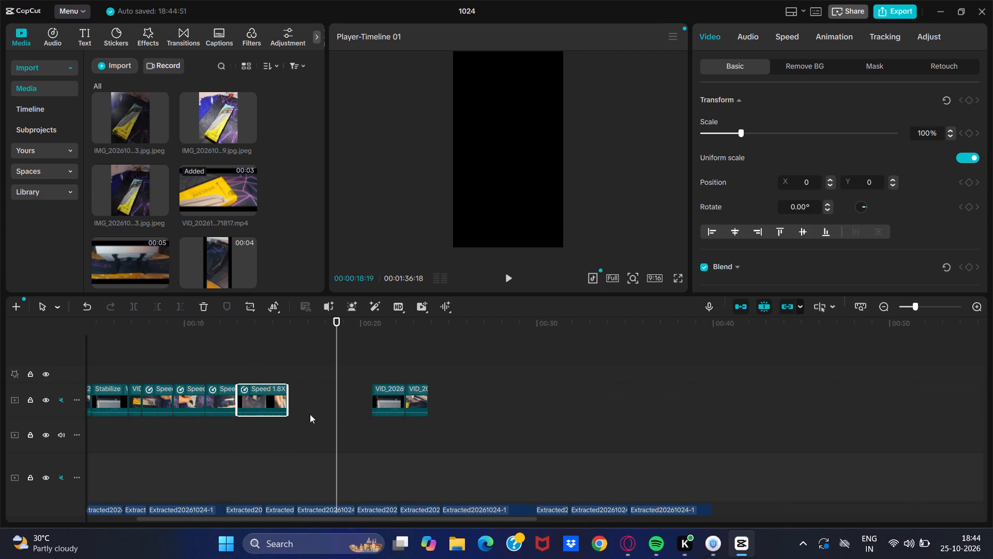
Play the timeline from about 11 seconds through the moved 1.8X-speed clip and into the gap after it.
{"action": "left_click_drag", "start_coordinate": [336, 405], "coordinate": [248, 409]}
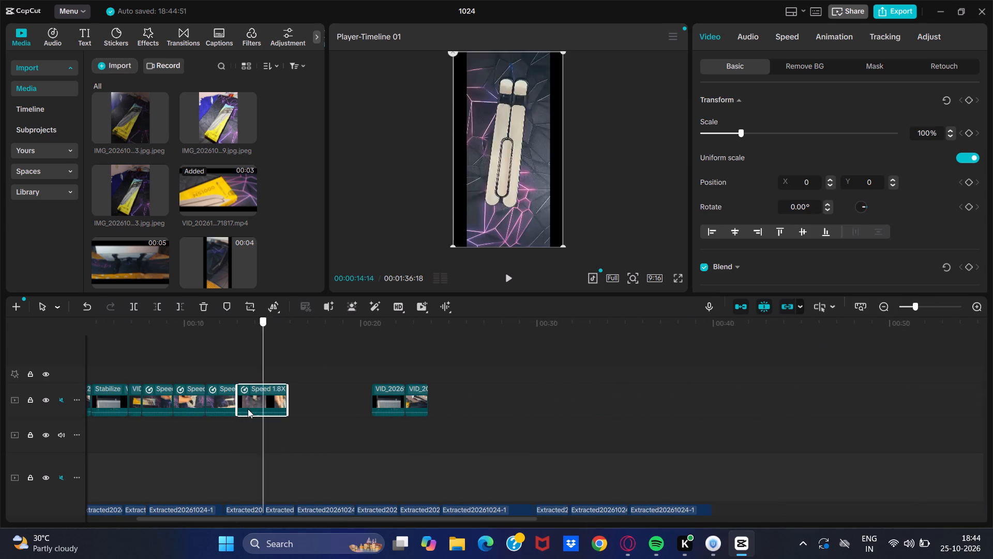
{"action": "left_click_drag", "start_coordinate": [248, 409], "coordinate": [205, 411]}
{"action": "left_click", "coordinate": [509, 278]}
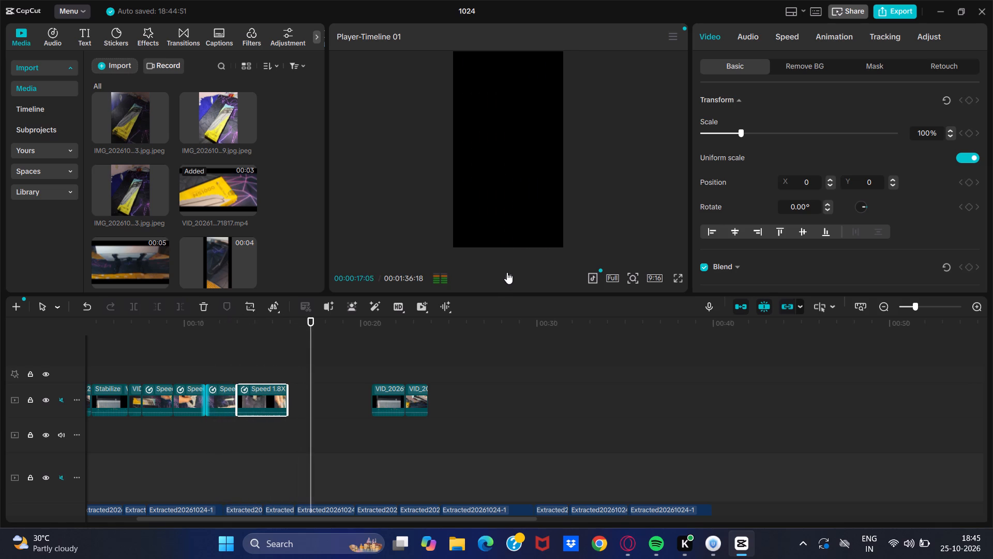
{"action": "left_click", "coordinate": [507, 272]}
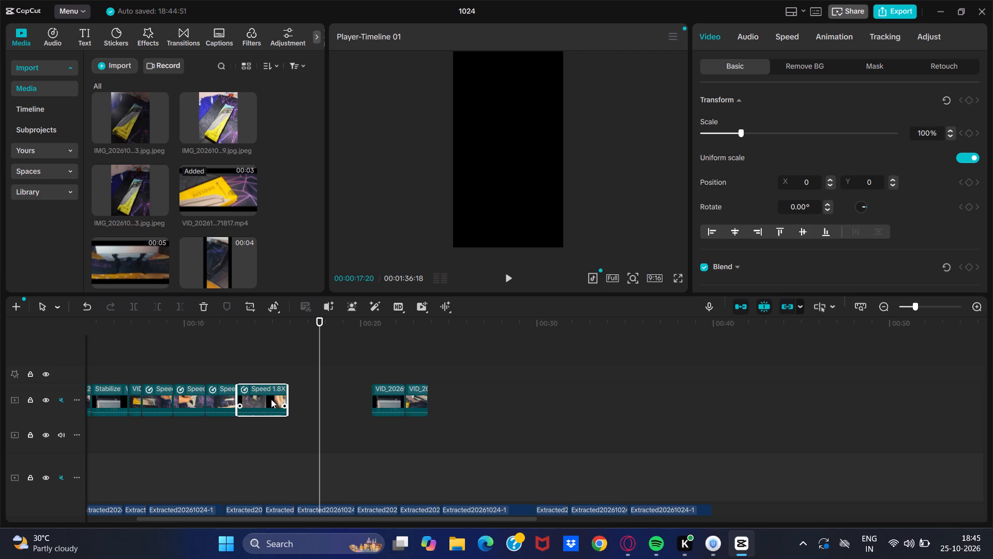
Move the 1.8X-speed clip later so that it starts at about 17:20, just before the last two clips.
{"action": "left_click_drag", "start_coordinate": [269, 400], "coordinate": [318, 399]}
{"action": "left_click_drag", "start_coordinate": [291, 396], "coordinate": [313, 398]}
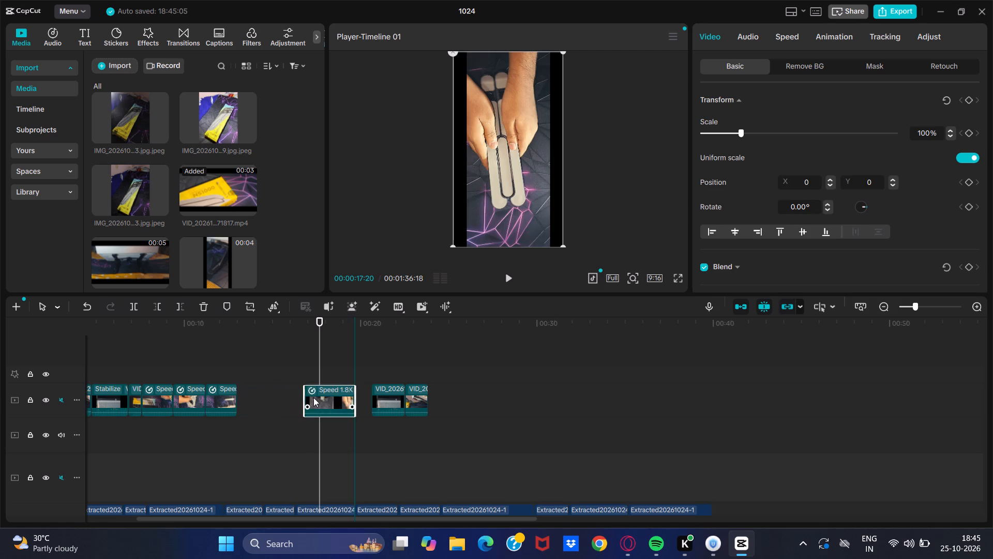
{"action": "left_click_drag", "start_coordinate": [313, 398], "coordinate": [324, 398]}
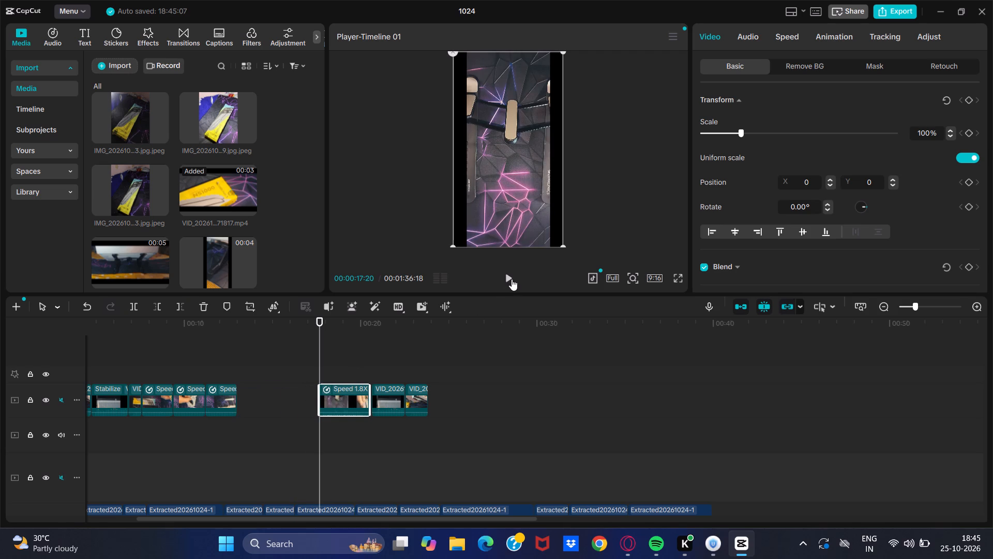
Play from the start of the moved 1.8X-speed clip through the last two video clips.
{"action": "left_click", "coordinate": [511, 279]}
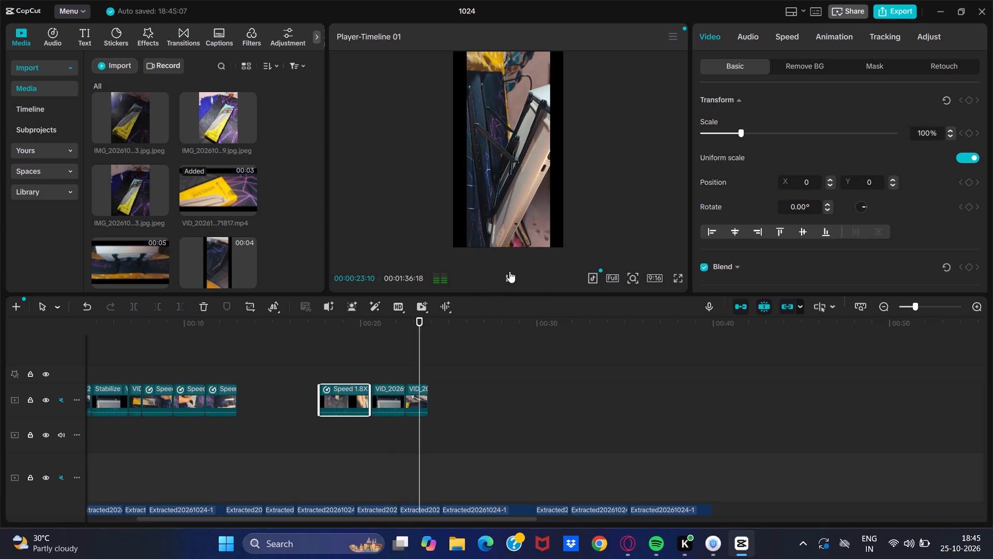
{"action": "left_click", "coordinate": [509, 271]}
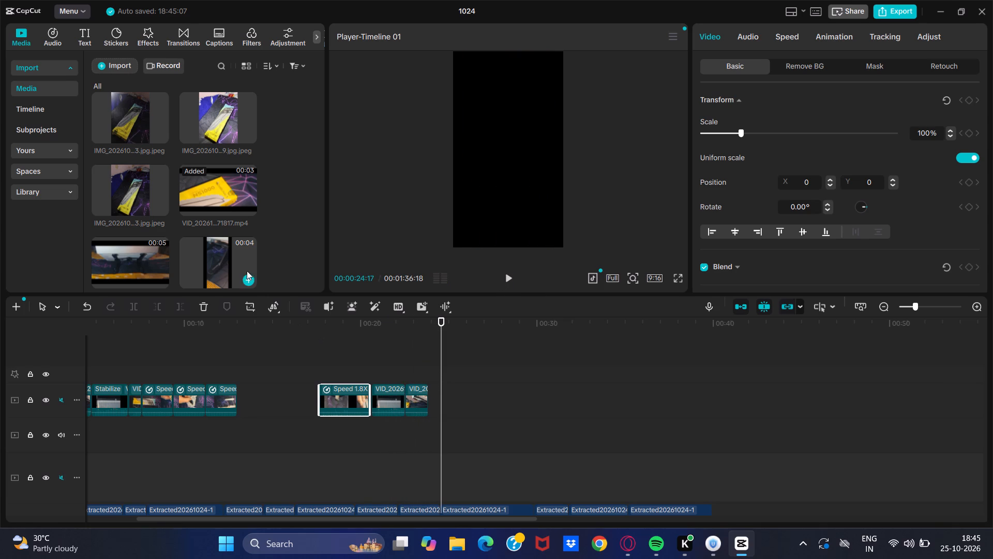
Add VID_20261022_171936.mp4 from the media library to the main video track, directly after the speed-adjusted clip ending at about 13 seconds.
{"action": "scroll", "coordinate": [239, 260], "scroll_direction": "down", "scroll_amount": 2}
{"action": "scroll", "coordinate": [230, 238], "scroll_direction": "up", "scroll_amount": 1}
{"action": "left_click", "coordinate": [224, 207]}
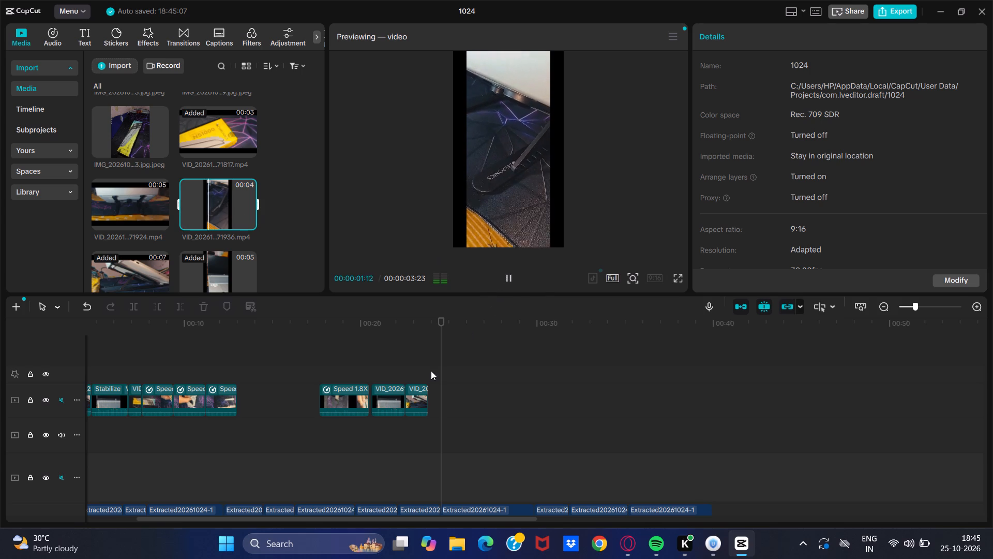
{"action": "left_click_drag", "start_coordinate": [228, 213], "coordinate": [273, 379]}
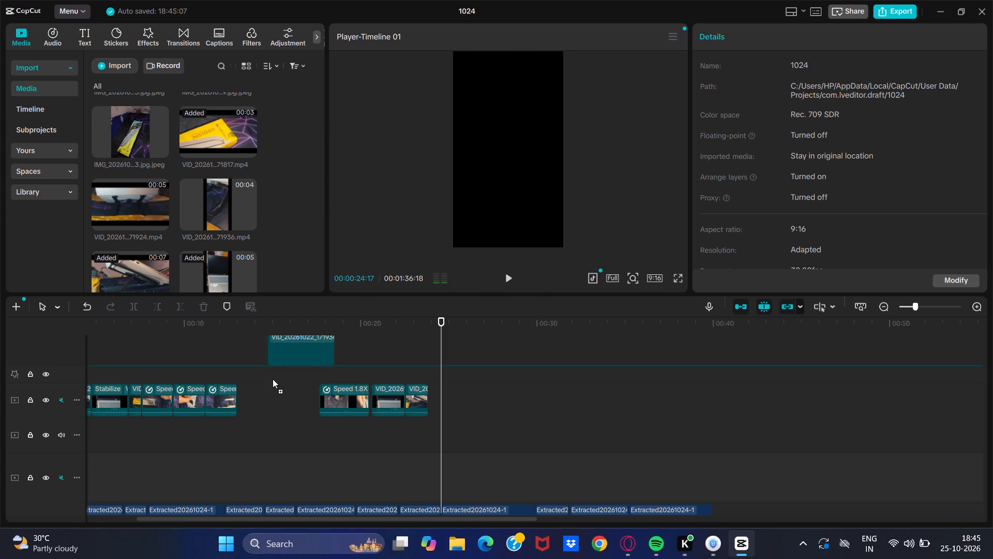
{"action": "left_click_drag", "start_coordinate": [273, 379], "coordinate": [239, 402]}
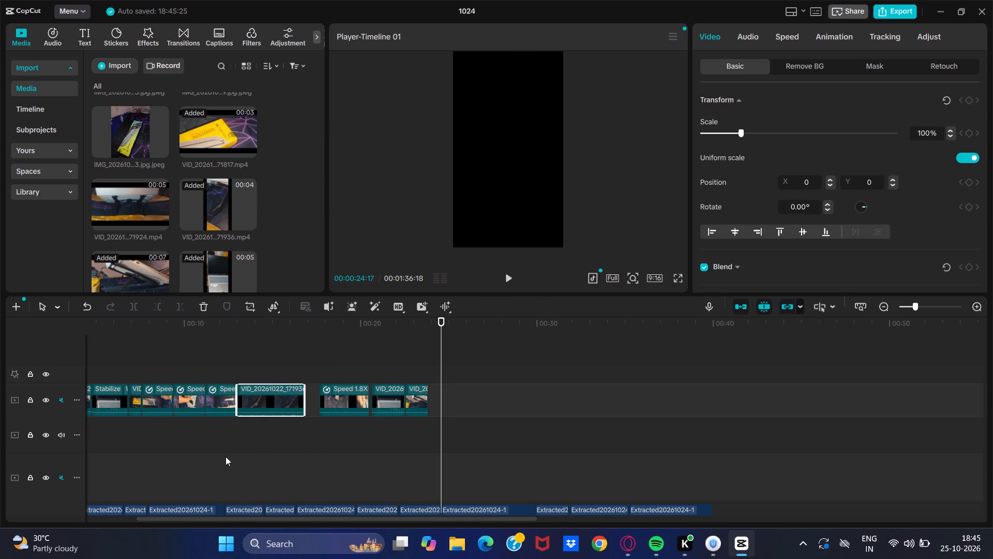
Mute the empty track directly below the video clips.
{"action": "left_click", "coordinate": [58, 431]}
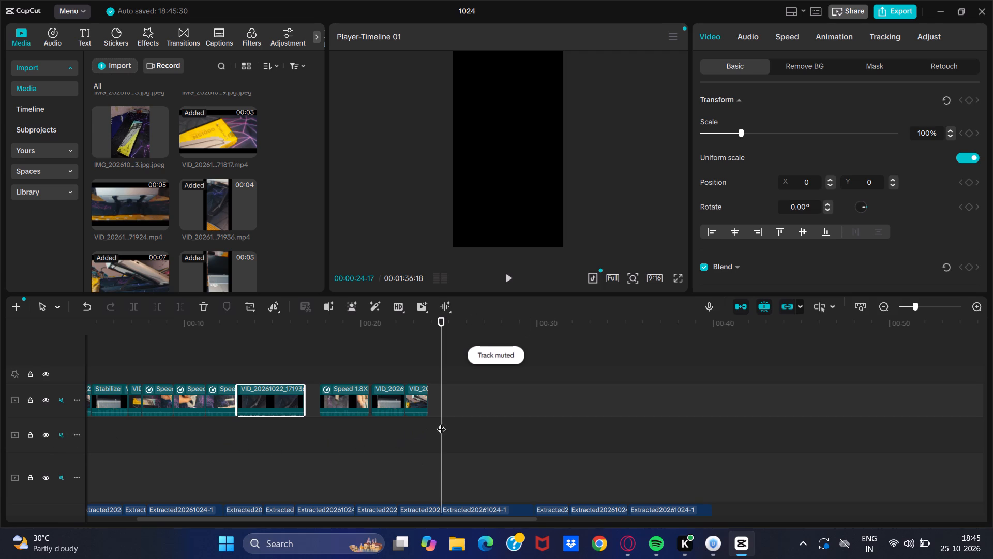
Play from about 11 seconds through the added clip VID_20261022_171936.mp4 to check how it fits the audio.
{"action": "left_click_drag", "start_coordinate": [446, 422], "coordinate": [399, 451]}
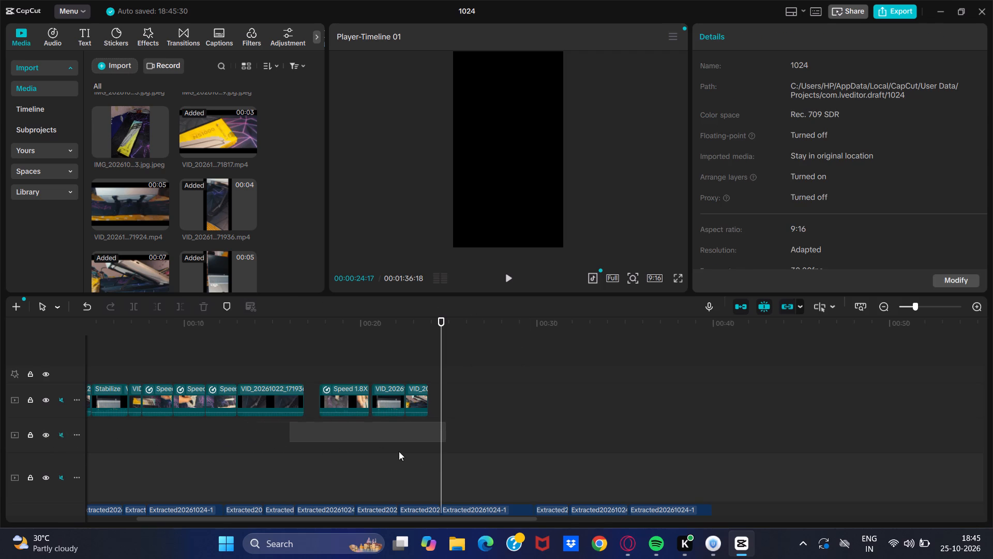
{"action": "left_click_drag", "start_coordinate": [399, 451], "coordinate": [412, 440]}
{"action": "left_click_drag", "start_coordinate": [440, 408], "coordinate": [206, 403]}
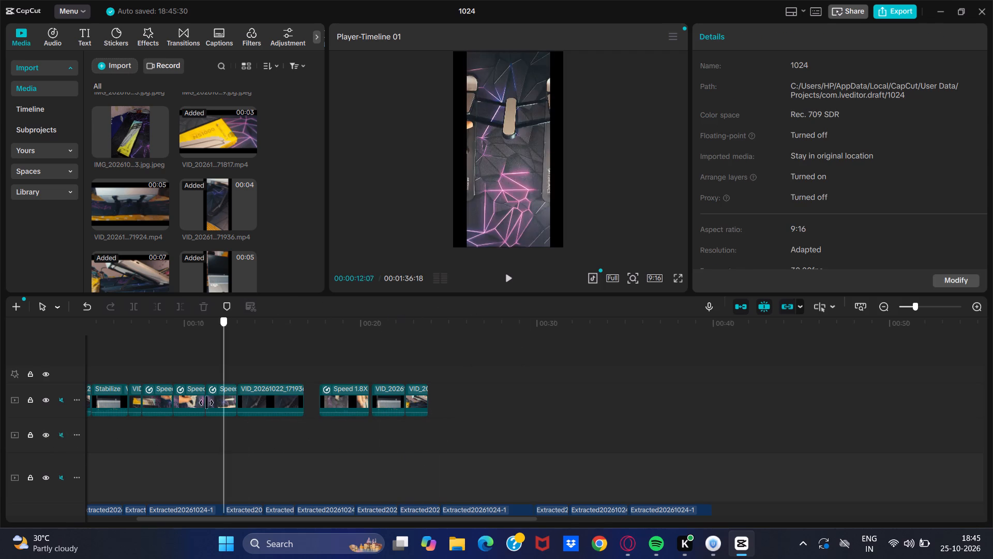
{"action": "left_click_drag", "start_coordinate": [206, 403], "coordinate": [194, 403]}
{"action": "left_click", "coordinate": [507, 279]}
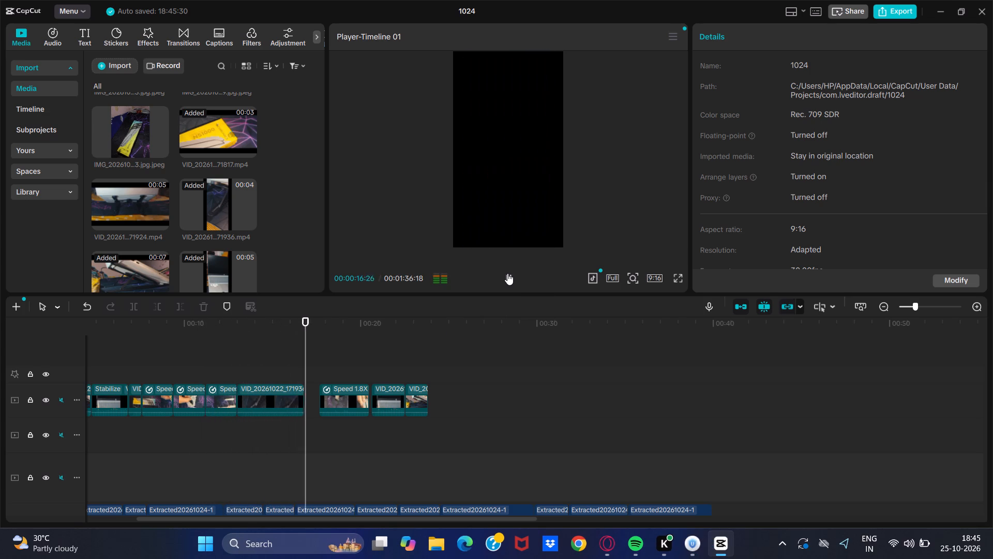
{"action": "left_click", "coordinate": [508, 272]}
Set the playback speed of the clip VID_20261022_171936.mp4 to 2.00x.
{"action": "left_click", "coordinate": [261, 402]}
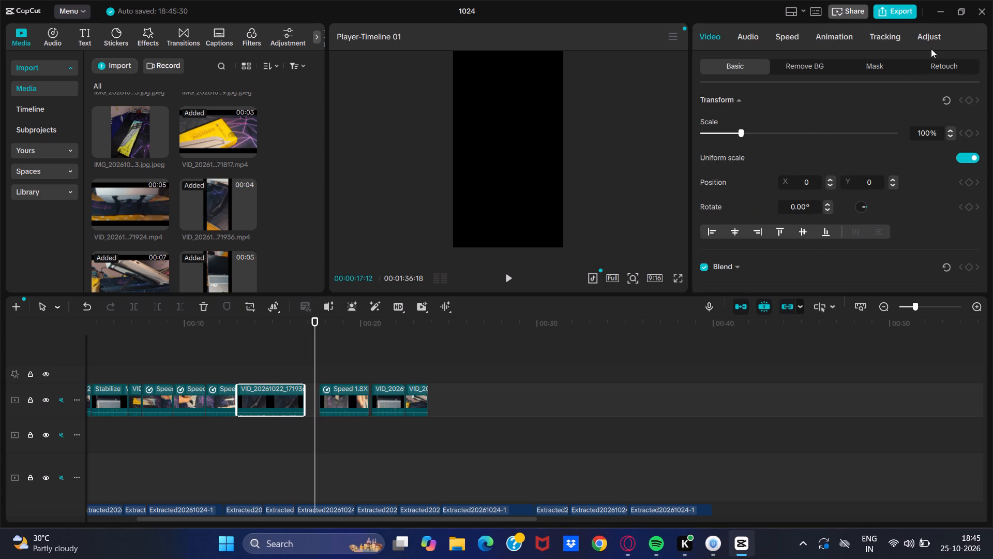
{"action": "left_click", "coordinate": [788, 34]}
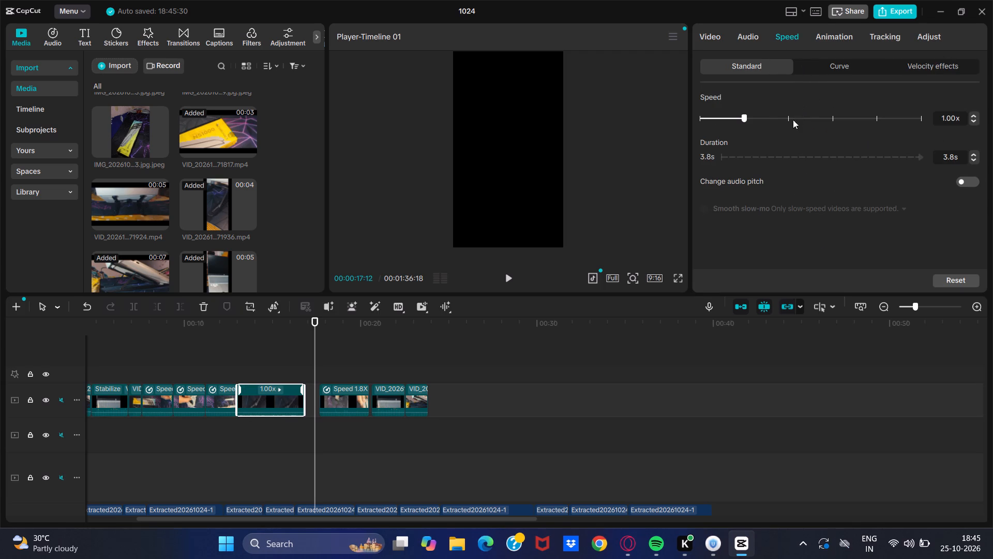
{"action": "left_click", "coordinate": [788, 114]}
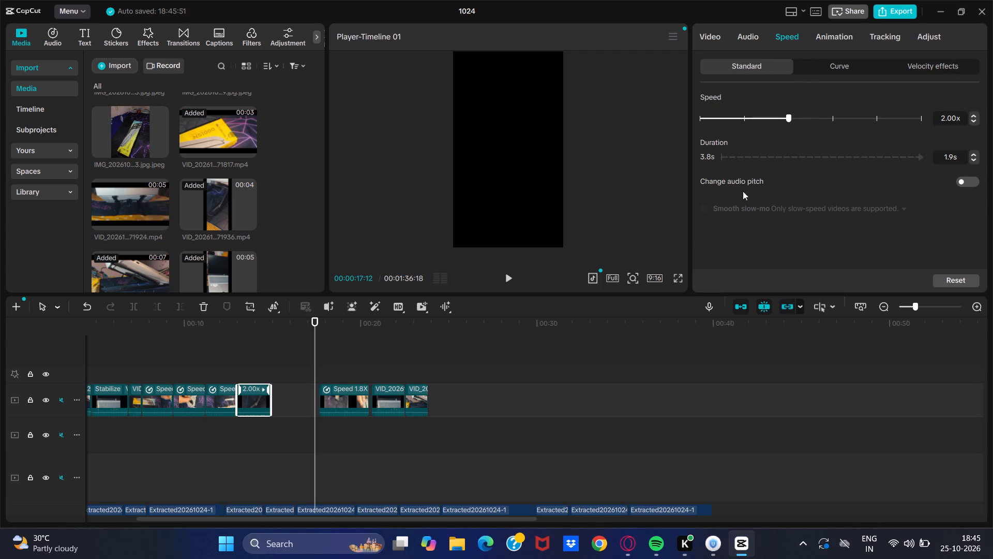
{"action": "left_click_drag", "start_coordinate": [256, 399], "coordinate": [254, 401]}
{"action": "left_click_drag", "start_coordinate": [254, 401], "coordinate": [249, 400]}
{"action": "left_click_drag", "start_coordinate": [249, 399], "coordinate": [257, 435]}
Play from about 12 seconds into the 2.00x-speed clip to review its new pace.
{"action": "left_click_drag", "start_coordinate": [316, 430], "coordinate": [235, 421]}
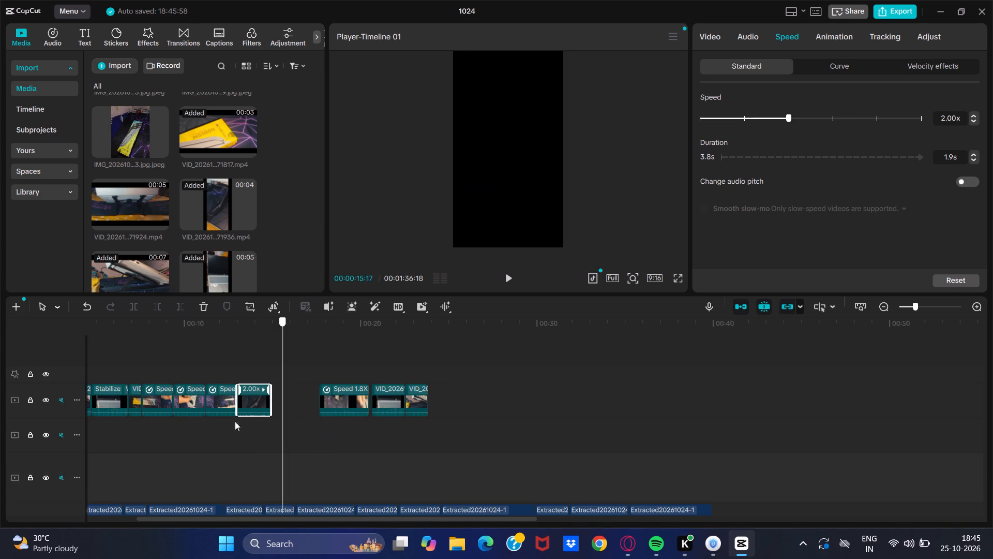
{"action": "left_click_drag", "start_coordinate": [235, 421], "coordinate": [216, 419]}
{"action": "left_click", "coordinate": [505, 279]}
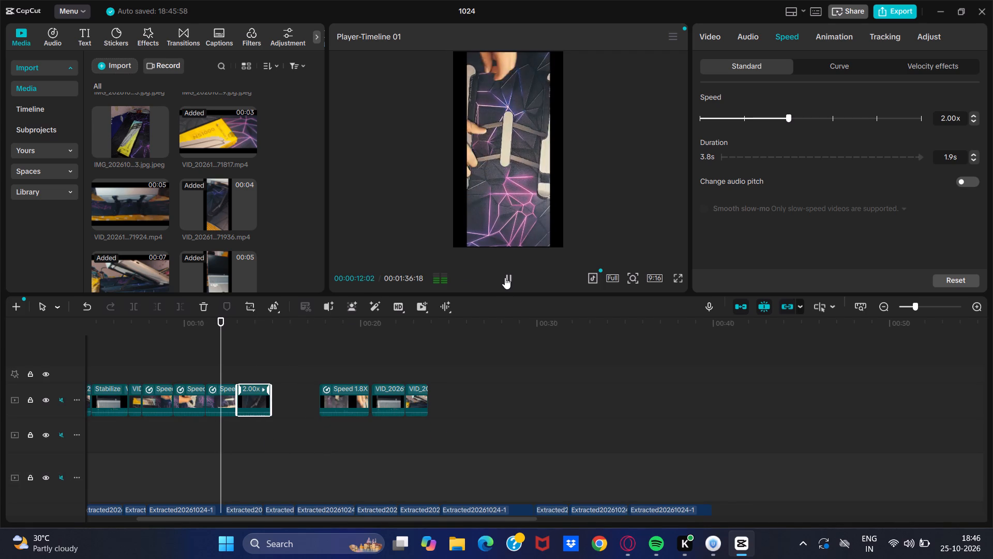
{"action": "left_click", "coordinate": [504, 276]}
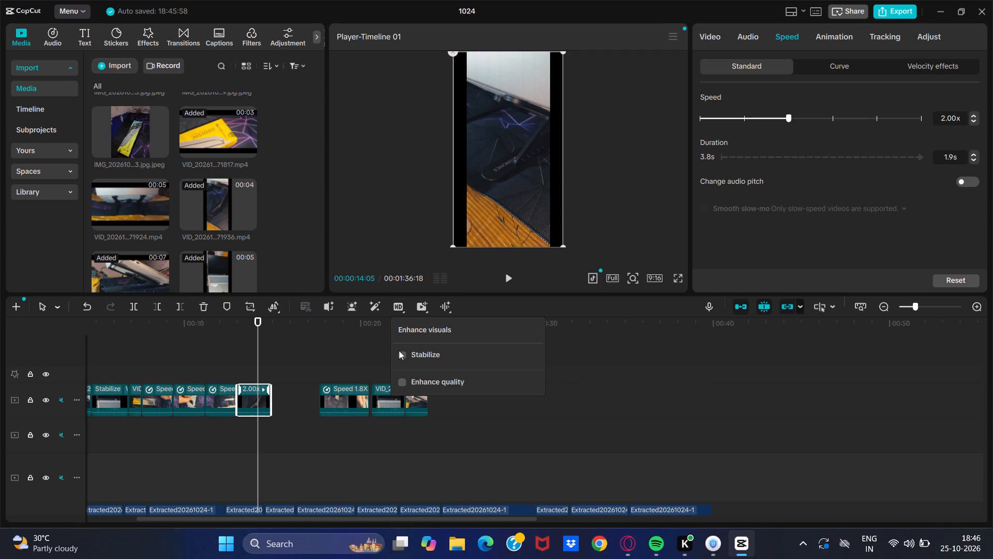
Apply Stabilize to the 2.00x-speed clip VID_20261022_171936.mp4.
{"action": "left_click", "coordinate": [400, 351]}
{"action": "left_click", "coordinate": [400, 350]}
{"action": "key", "text": "Return"}
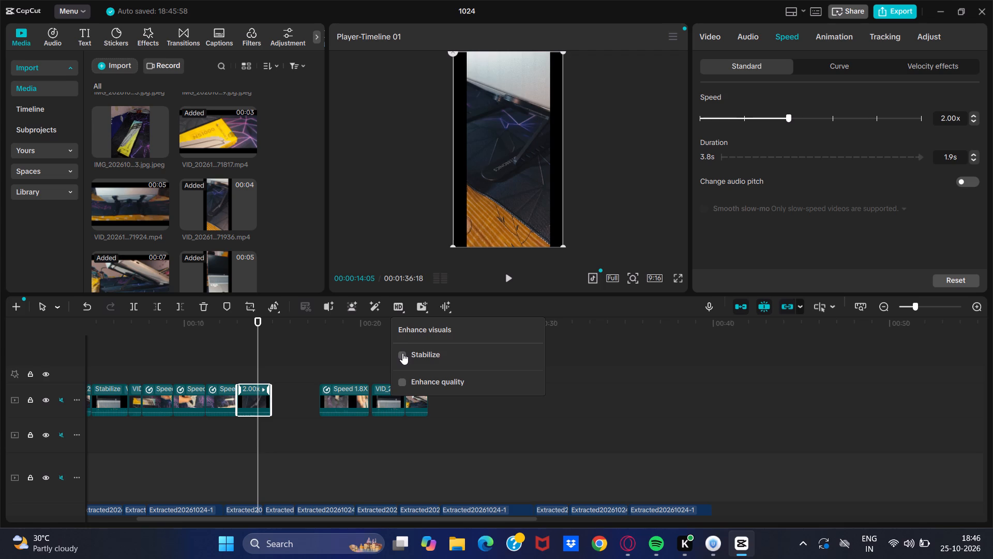
{"action": "left_click_drag", "start_coordinate": [425, 352], "coordinate": [429, 356]}
{"action": "left_click", "coordinate": [429, 355]}
{"action": "left_click", "coordinate": [399, 352]}
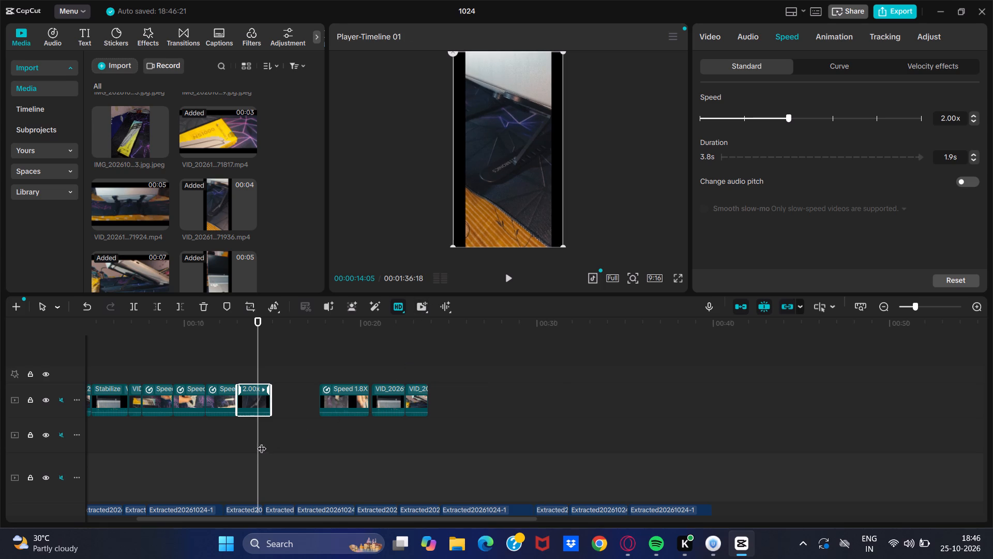
Play from about 11 seconds through the stabilized clip and into the gap after it.
{"action": "left_click_drag", "start_coordinate": [261, 447], "coordinate": [200, 453]}
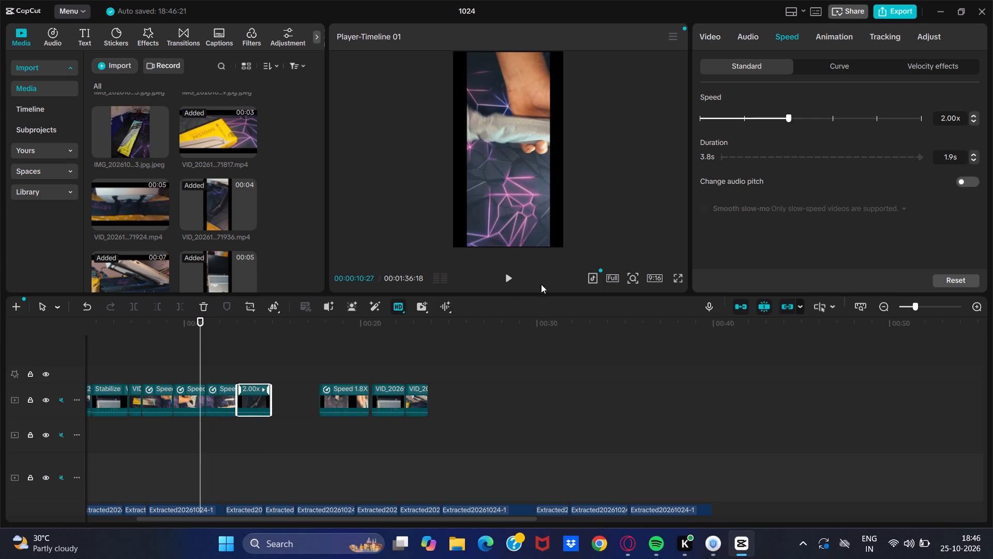
{"action": "left_click", "coordinate": [508, 277]}
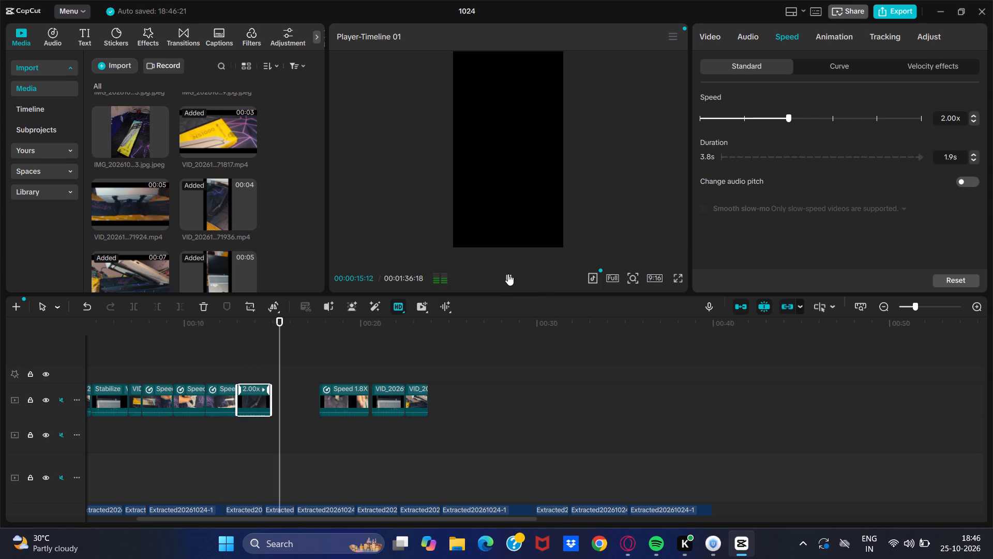
{"action": "left_click", "coordinate": [505, 271]}
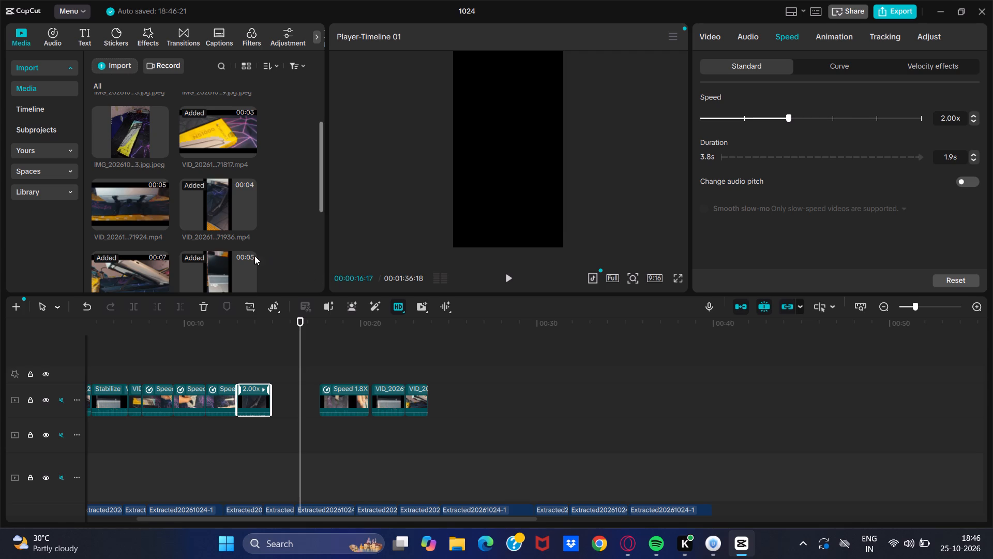
Add VID_20261022_172118.mp4 from the media library on a new track above the main clips, starting where the stabilized clip ends.
{"action": "scroll", "coordinate": [204, 231], "scroll_direction": "down", "scroll_amount": 3}
{"action": "left_click", "coordinate": [157, 183]}
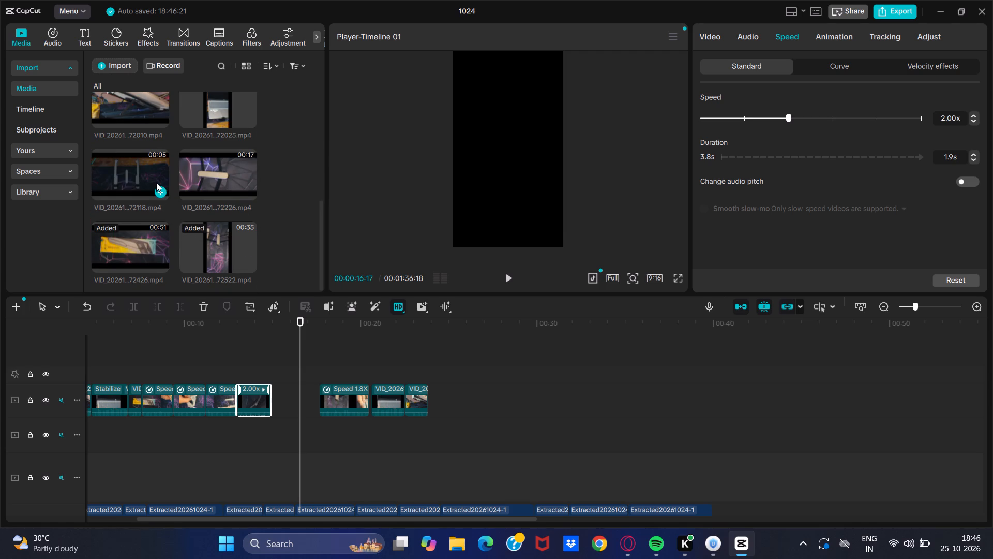
{"action": "left_click_drag", "start_coordinate": [124, 180], "coordinate": [126, 179]}
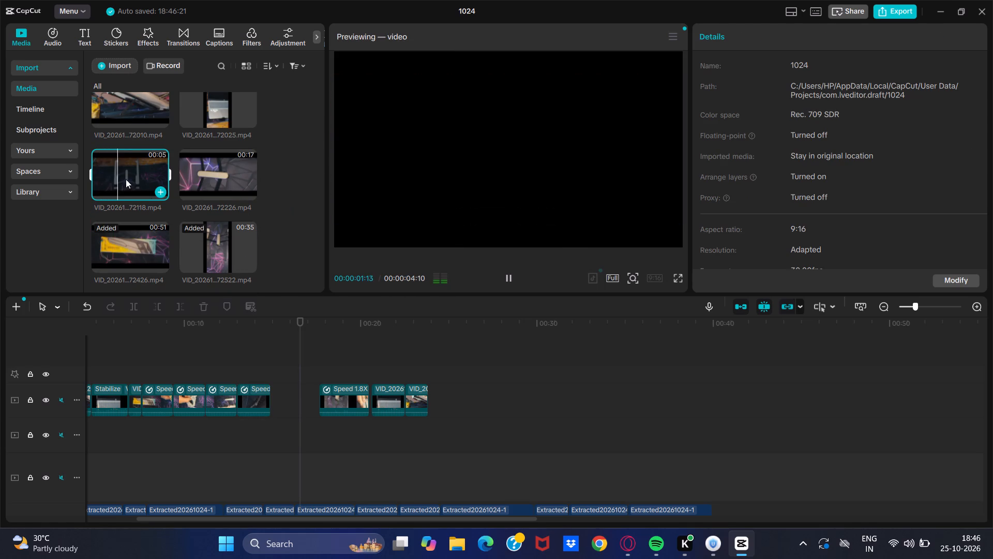
{"action": "left_click_drag", "start_coordinate": [126, 179], "coordinate": [270, 357]}
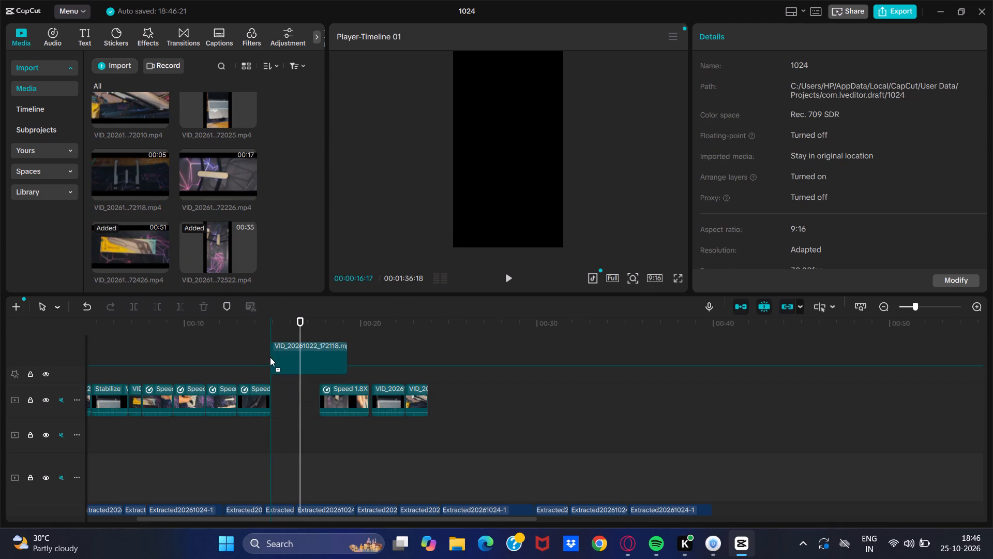
{"action": "left_click_drag", "start_coordinate": [270, 357], "coordinate": [272, 368]}
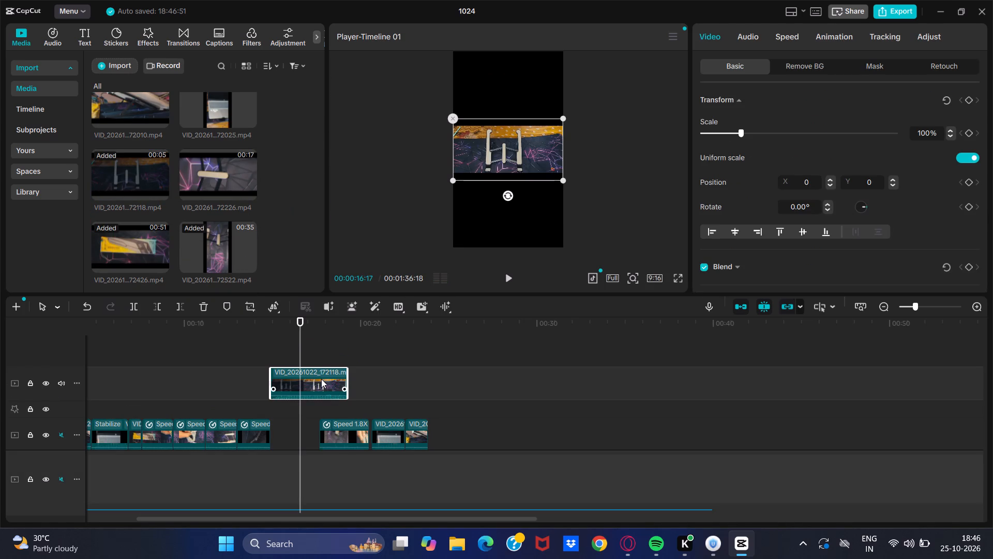
Play and scrub the newly placed VID_20261022_172118.mp4 between about 16 and 18 seconds to judge where it should start.
{"action": "left_click", "coordinate": [505, 273]}
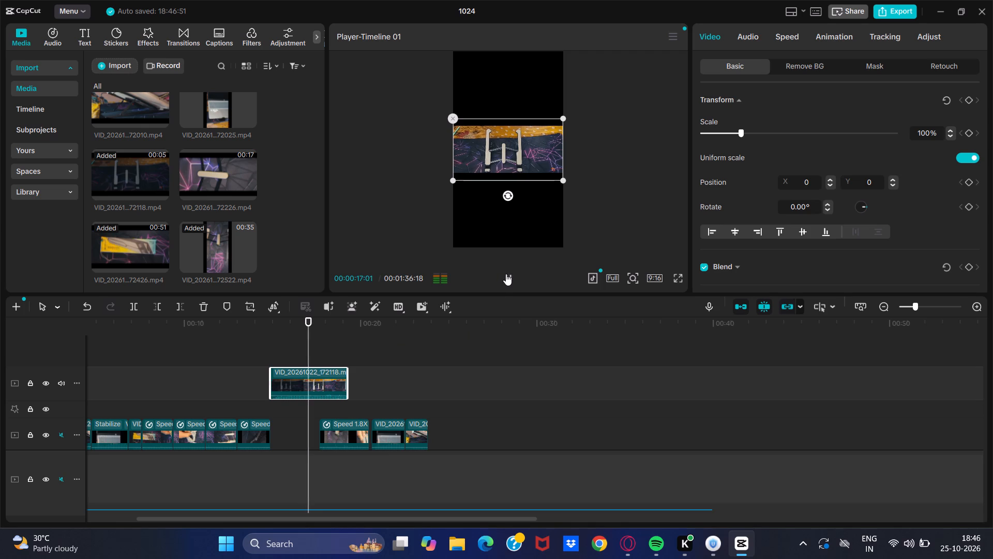
{"action": "left_click", "coordinate": [506, 273]}
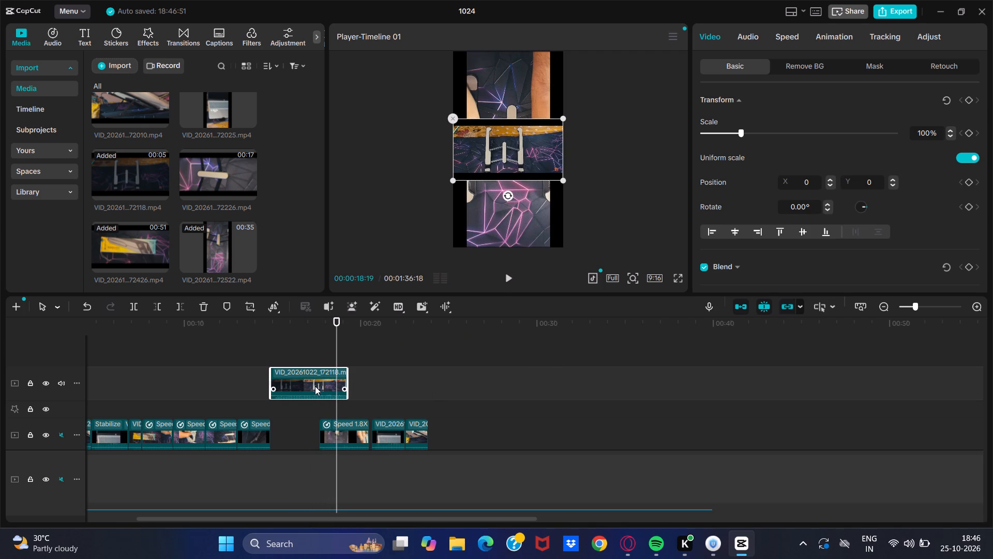
{"action": "left_click_drag", "start_coordinate": [337, 406], "coordinate": [280, 412]}
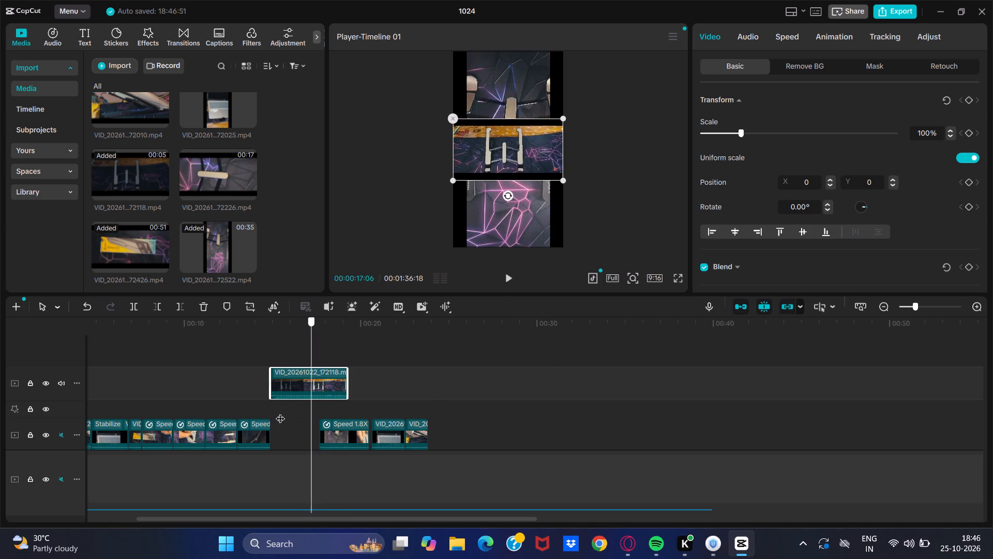
{"action": "left_click_drag", "start_coordinate": [280, 412], "coordinate": [293, 411]}
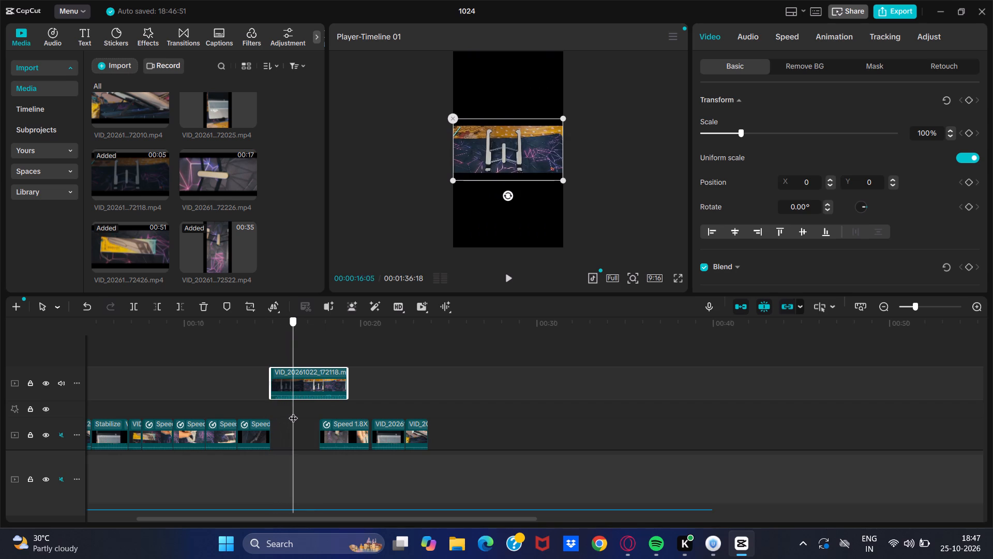
{"action": "left_click_drag", "start_coordinate": [293, 411], "coordinate": [324, 411]}
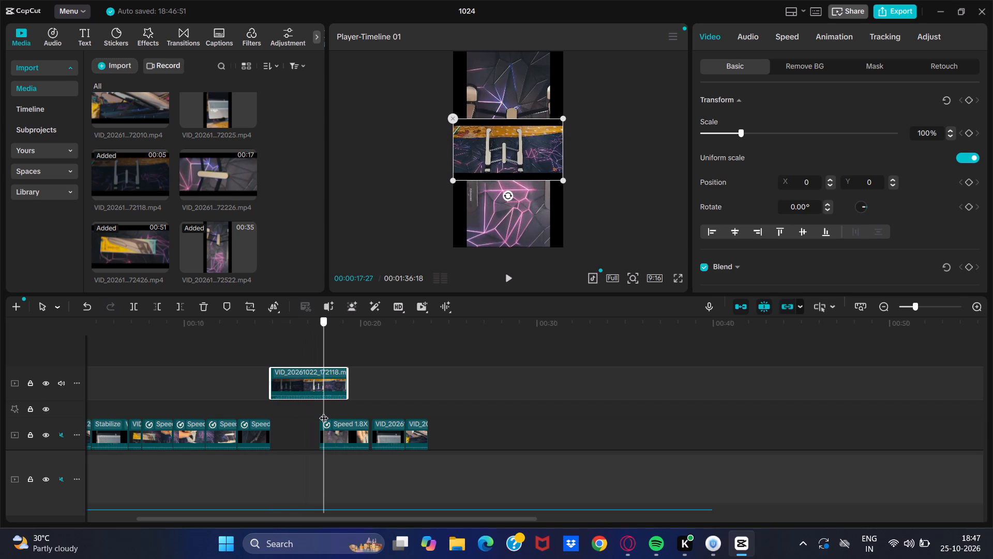
{"action": "left_click_drag", "start_coordinate": [324, 411], "coordinate": [328, 420]}
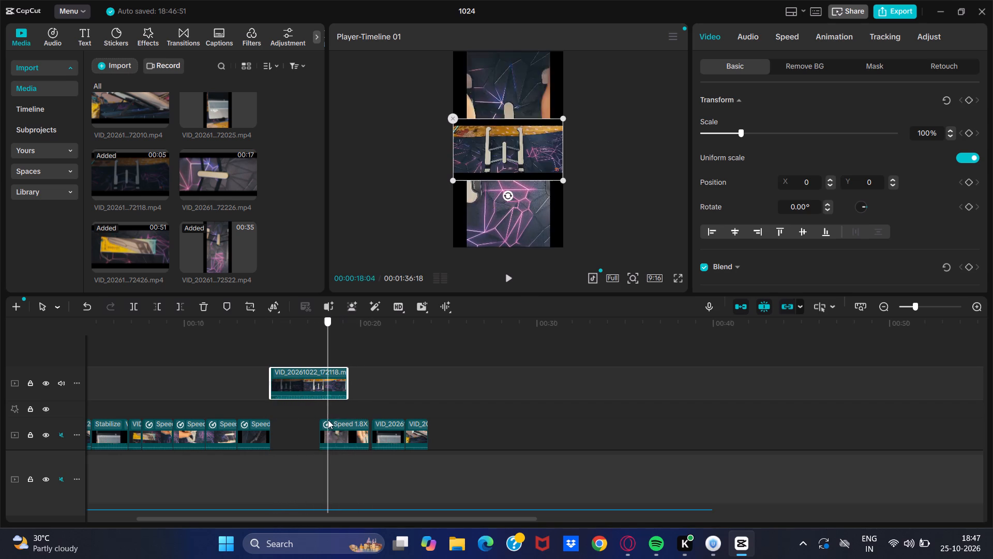
{"action": "left_click_drag", "start_coordinate": [328, 420], "coordinate": [310, 420]}
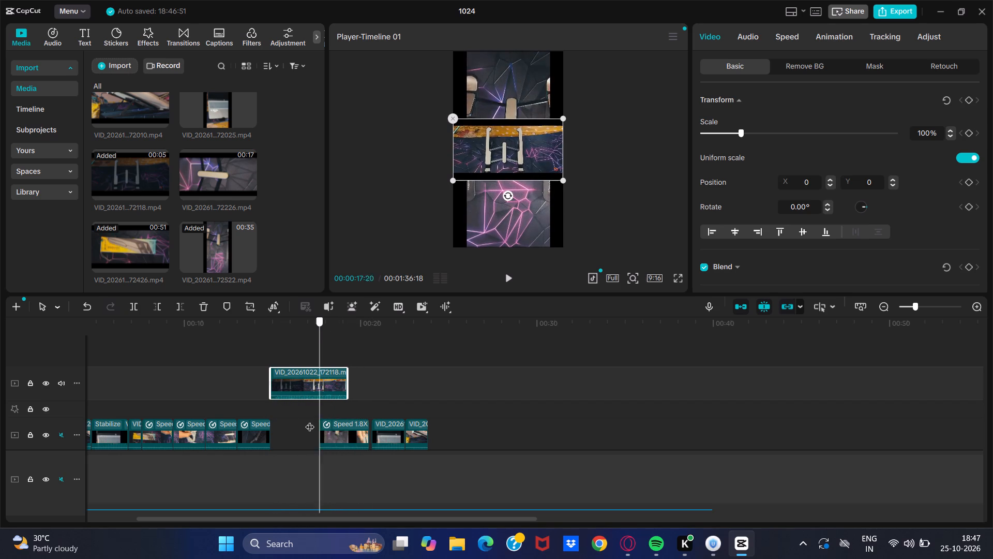
{"action": "left_click_drag", "start_coordinate": [310, 420], "coordinate": [293, 415]}
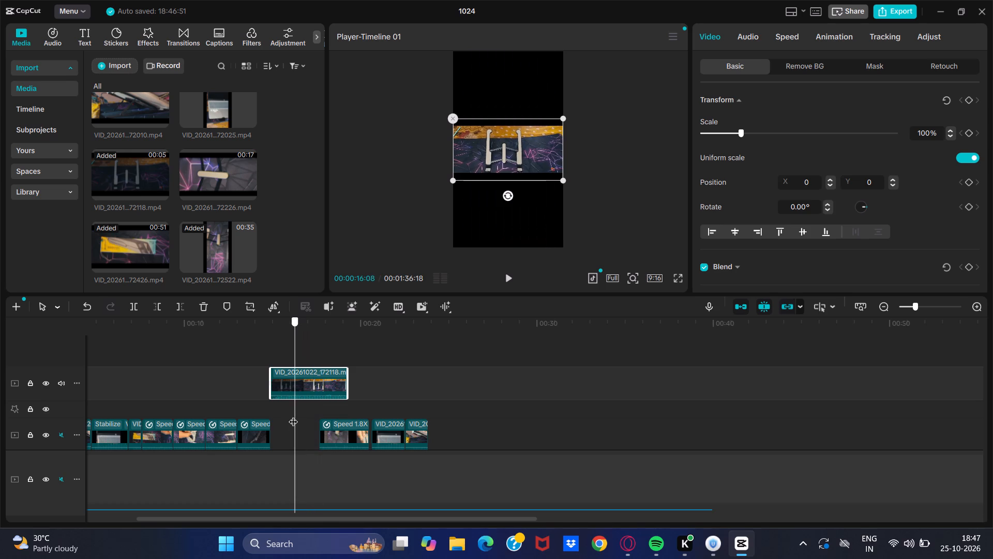
Trim the start of VID_20261022_172118.mp4 to about 16 seconds on the timeline.
{"action": "left_click_drag", "start_coordinate": [293, 415], "coordinate": [292, 415]}
{"action": "left_click", "coordinate": [289, 384]}
{"action": "left_click_drag", "start_coordinate": [269, 382], "coordinate": [276, 385]}
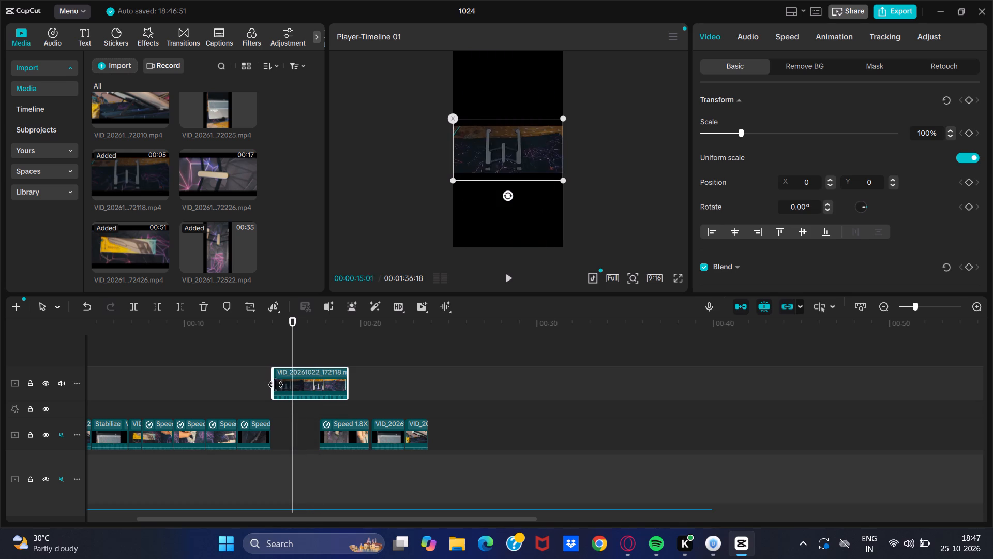
{"action": "left_click_drag", "start_coordinate": [276, 385], "coordinate": [293, 384]}
Fit the trimmed clip between the stabilized clip and the 1.8X clip by shortening its end, and place it in the main-track gap.
{"action": "left_click_drag", "start_coordinate": [315, 377], "coordinate": [317, 377]}
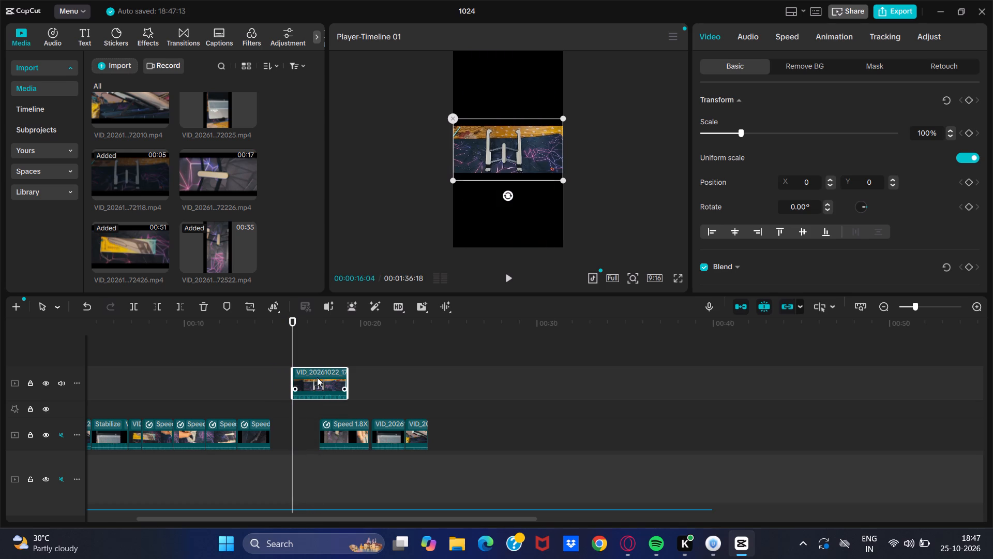
{"action": "left_click_drag", "start_coordinate": [317, 377], "coordinate": [294, 376]}
{"action": "left_click", "coordinate": [306, 373]}
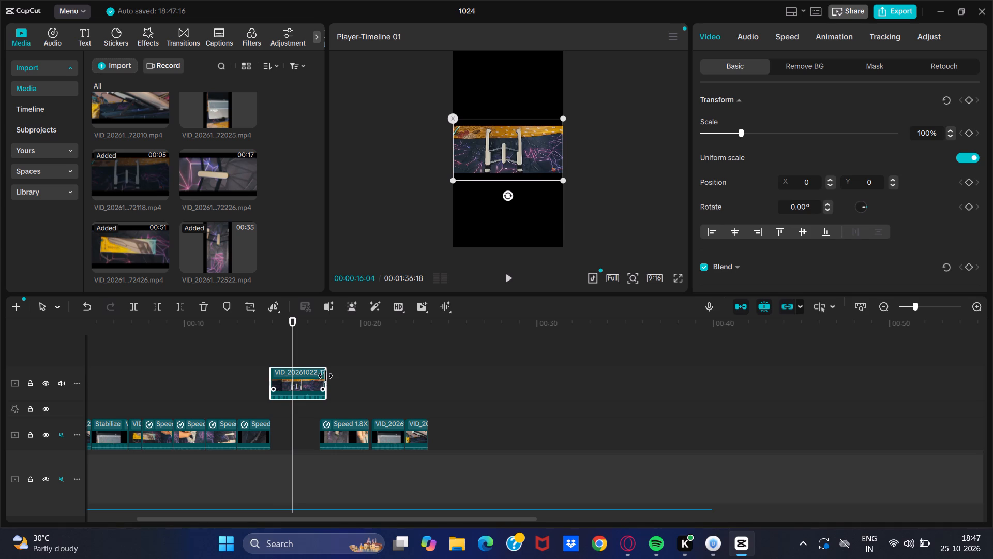
{"action": "left_click_drag", "start_coordinate": [326, 376], "coordinate": [320, 384]}
{"action": "left_click_drag", "start_coordinate": [296, 382], "coordinate": [297, 431]}
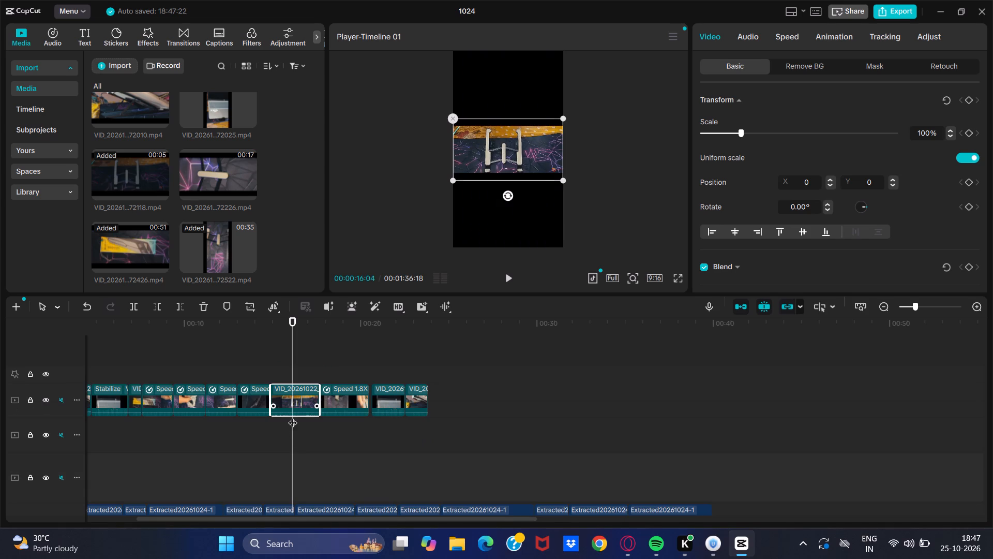
Add a Position keyframe at the first frame of VID_20261022_172118.mp4, at 00:00:14:27.
{"action": "left_click_drag", "start_coordinate": [294, 435], "coordinate": [291, 437]}
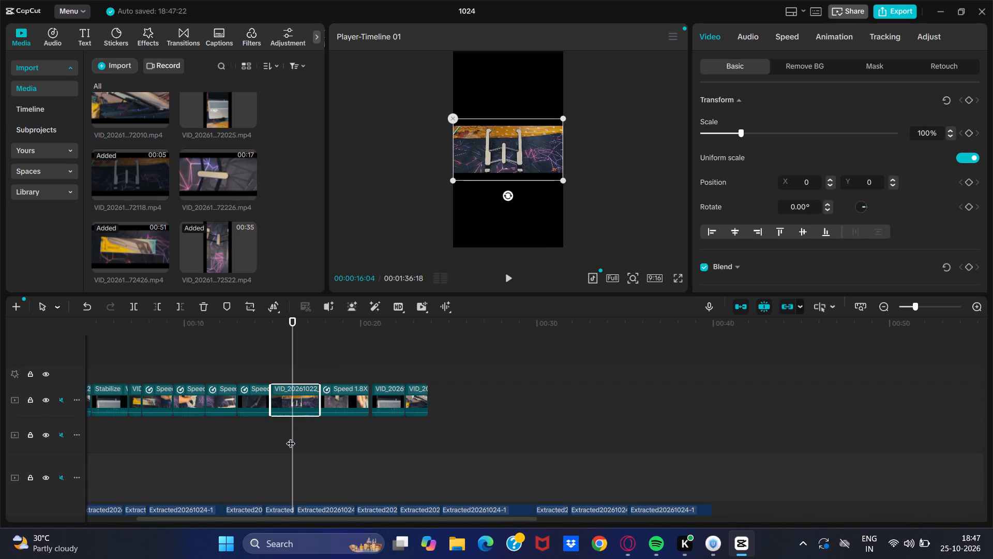
{"action": "left_click_drag", "start_coordinate": [291, 437], "coordinate": [230, 439]}
{"action": "left_click_drag", "start_coordinate": [229, 431], "coordinate": [287, 440]}
{"action": "left_click", "coordinate": [507, 198]}
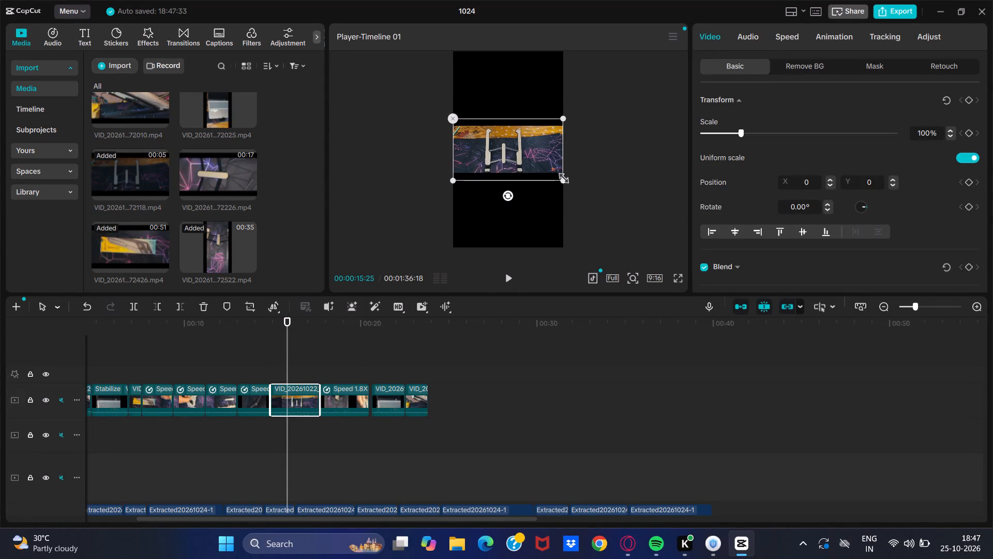
{"action": "left_click_drag", "start_coordinate": [291, 433], "coordinate": [269, 441]}
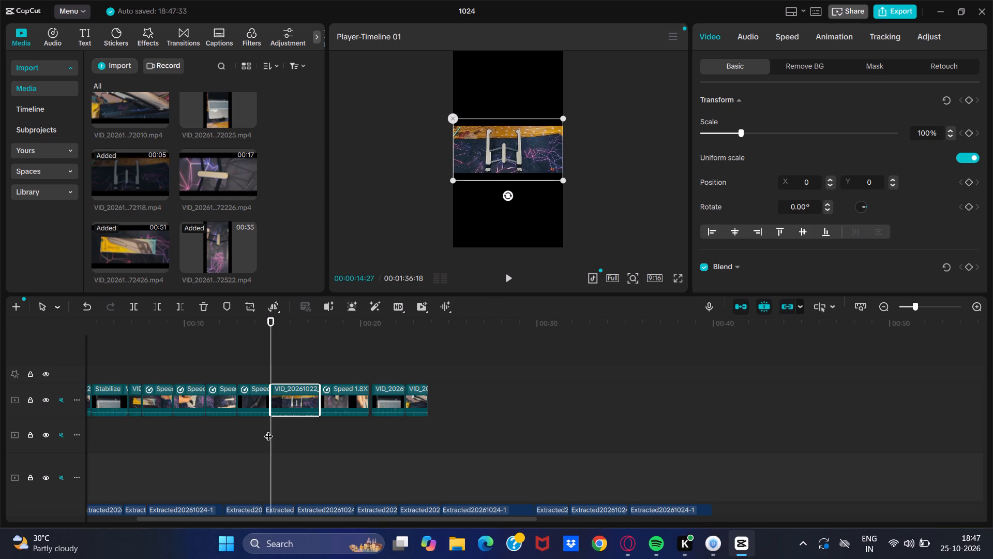
{"action": "left_click", "coordinate": [969, 183]}
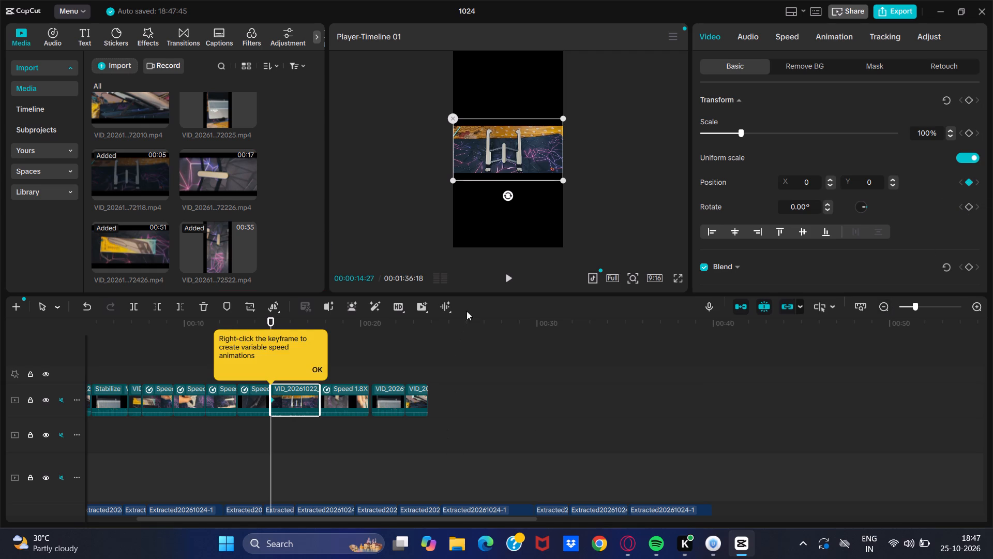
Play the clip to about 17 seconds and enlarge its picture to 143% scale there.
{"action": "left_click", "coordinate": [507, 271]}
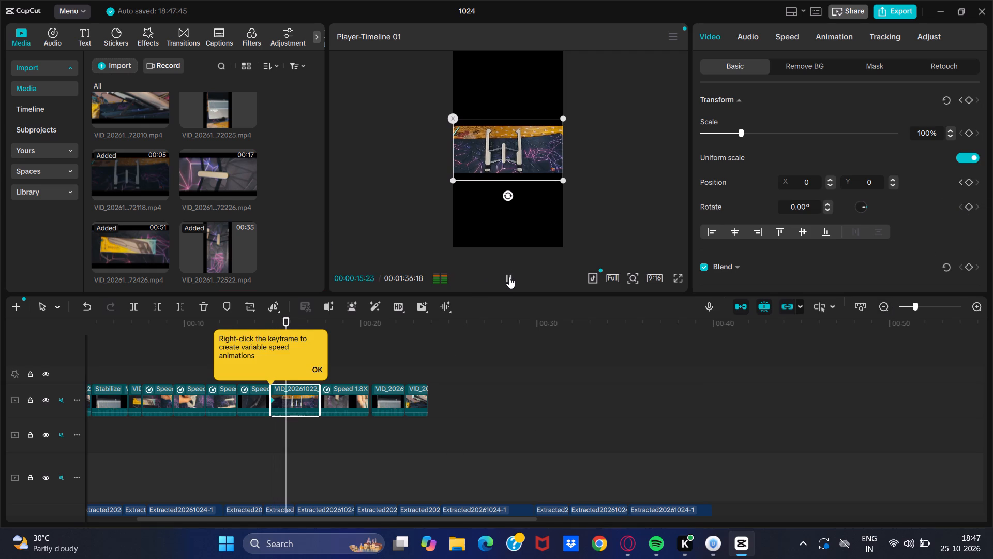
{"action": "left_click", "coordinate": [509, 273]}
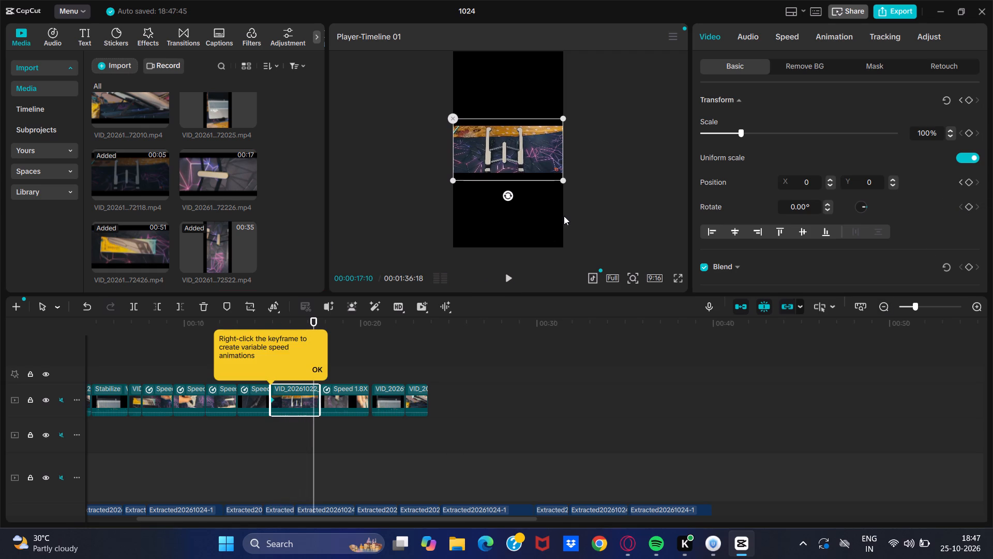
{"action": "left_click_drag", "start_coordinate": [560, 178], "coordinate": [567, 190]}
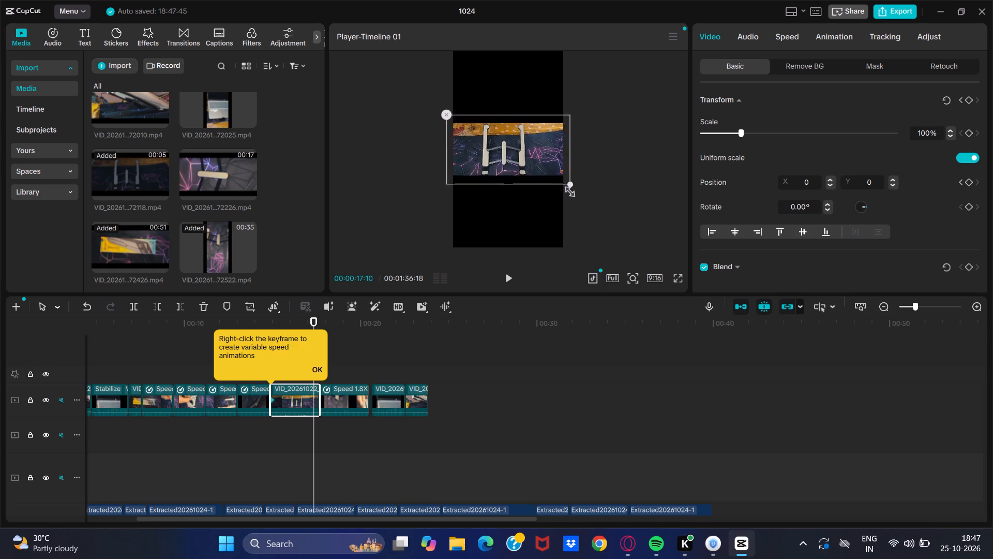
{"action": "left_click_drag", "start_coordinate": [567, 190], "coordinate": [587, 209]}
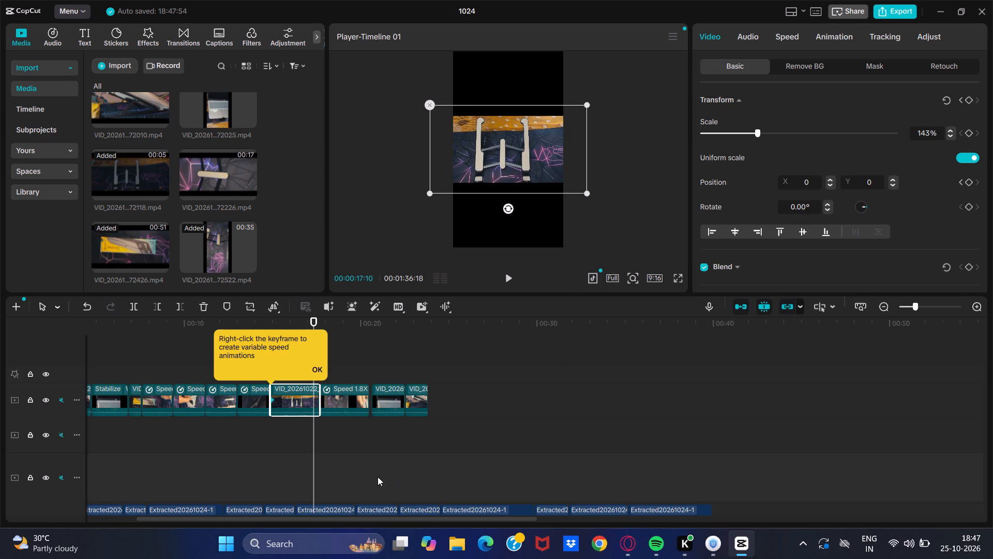
Play the enlarged clip from near its beginning into the following 1.8X clip to check the zoom.
{"action": "left_click_drag", "start_coordinate": [310, 448], "coordinate": [279, 453]}
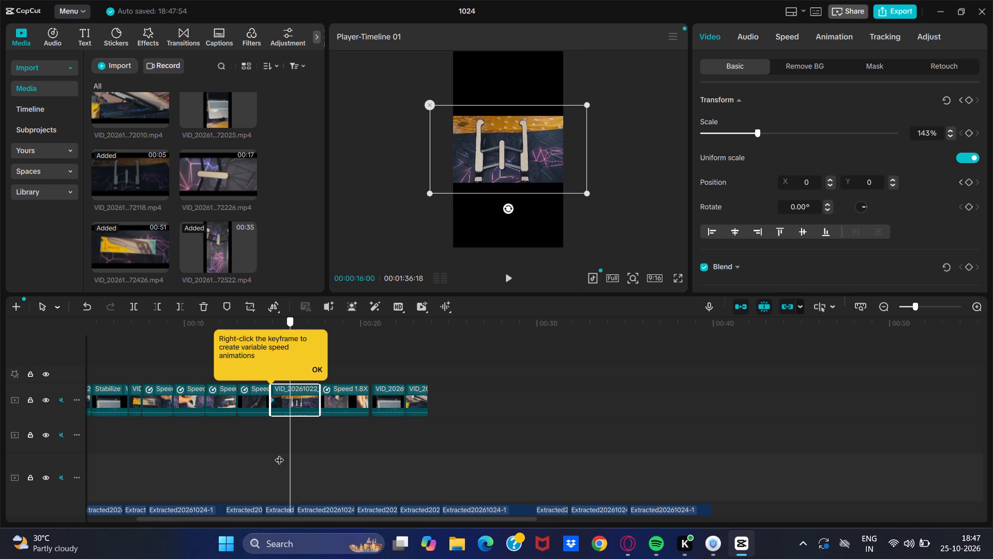
{"action": "left_click_drag", "start_coordinate": [279, 453], "coordinate": [263, 456]}
{"action": "left_click", "coordinate": [505, 281]}
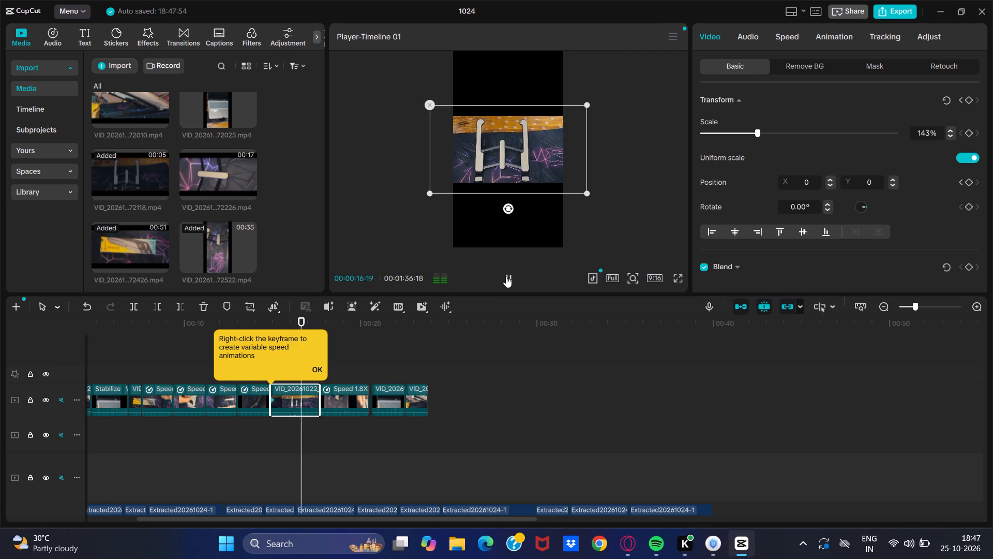
{"action": "left_click", "coordinate": [506, 274]}
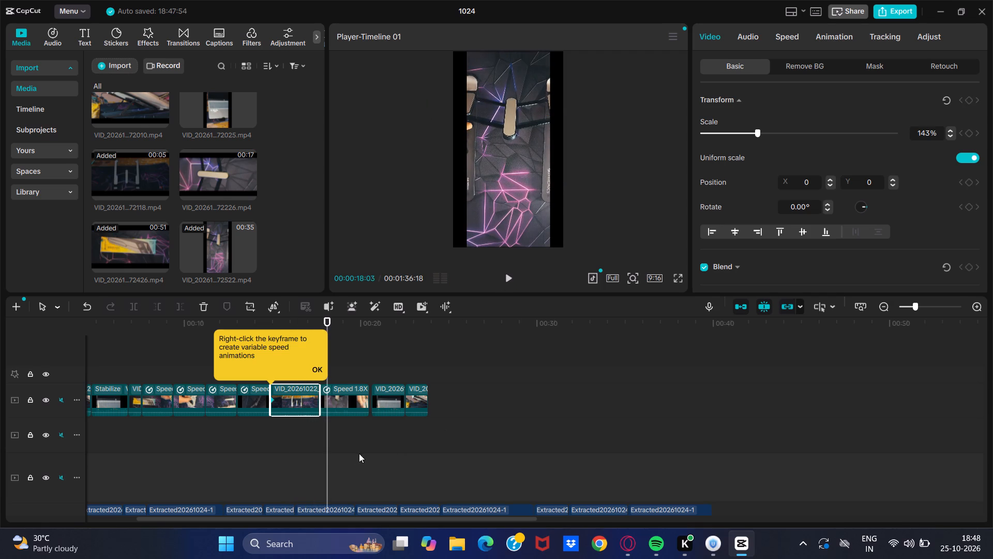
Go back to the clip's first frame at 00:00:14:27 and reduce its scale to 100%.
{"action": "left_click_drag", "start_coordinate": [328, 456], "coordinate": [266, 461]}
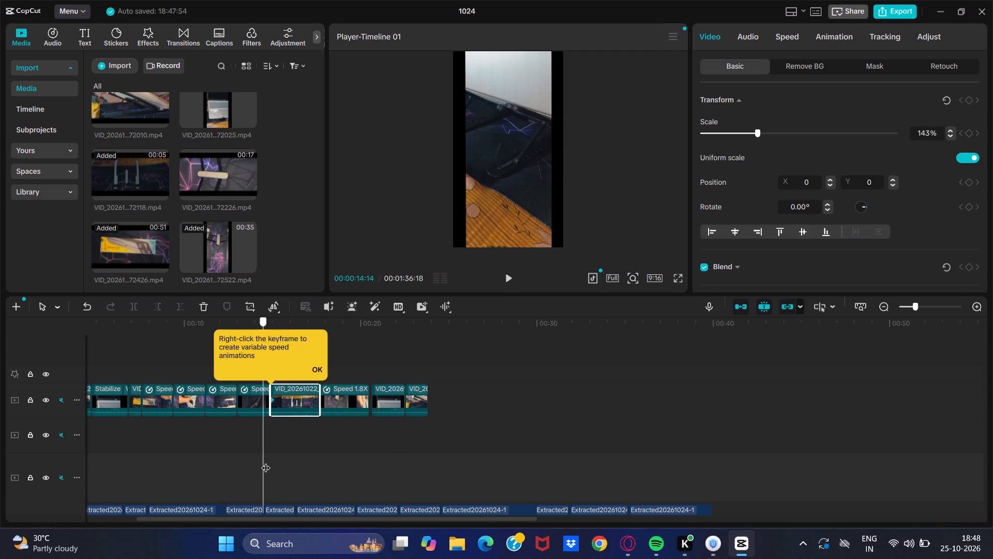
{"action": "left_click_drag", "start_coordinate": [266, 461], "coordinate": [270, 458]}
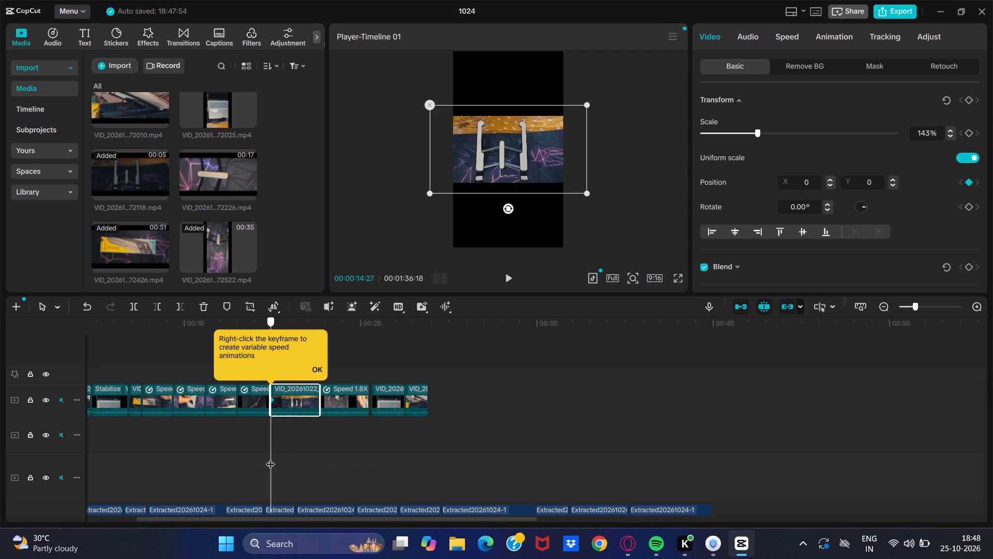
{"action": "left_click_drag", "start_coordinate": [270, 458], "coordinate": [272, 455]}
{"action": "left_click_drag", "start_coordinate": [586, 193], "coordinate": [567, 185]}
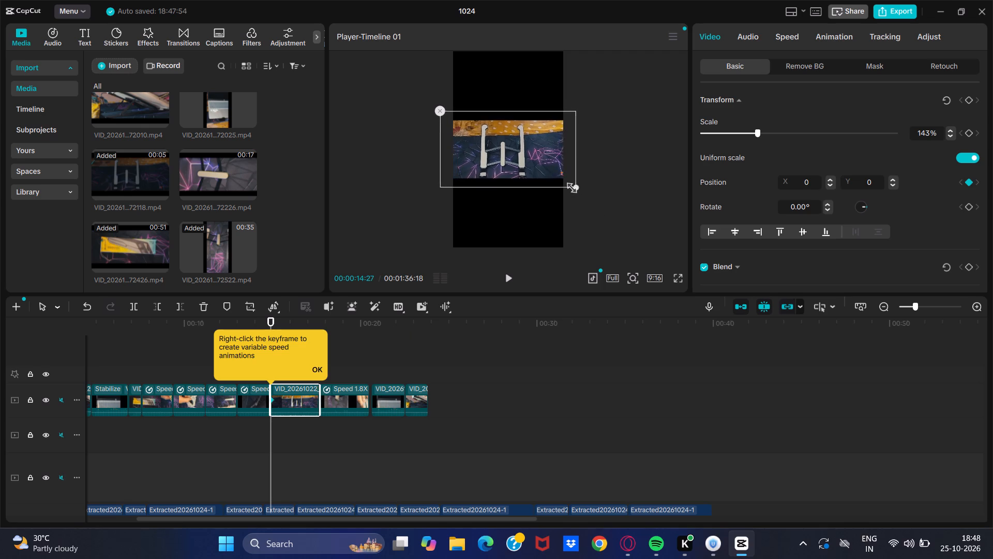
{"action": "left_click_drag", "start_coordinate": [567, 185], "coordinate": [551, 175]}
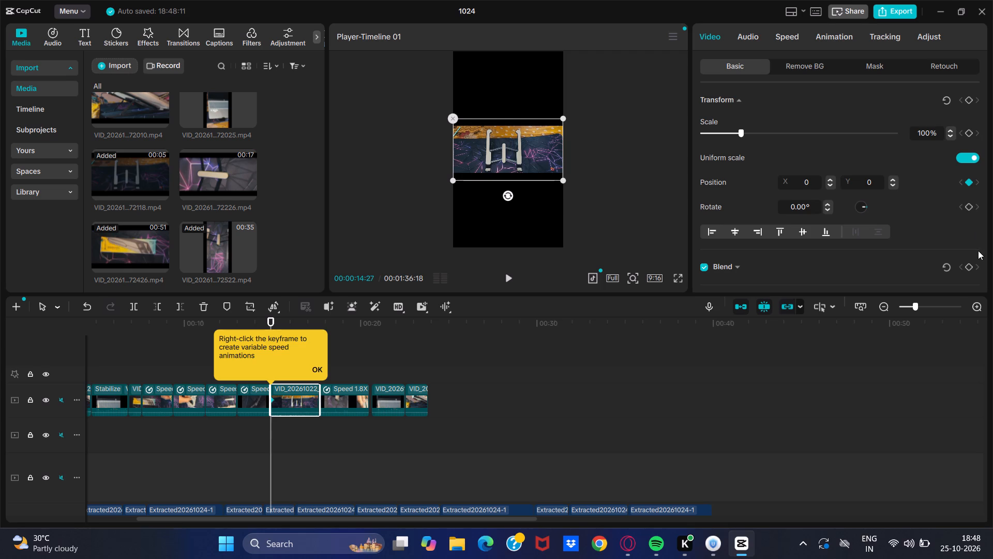
Add a Rotate keyframe at the first frame of VID_20261022_172118.mp4.
{"action": "left_click", "coordinate": [968, 206]}
Enlarge VID_20261022_172118.mp4 to 111% scale with the playhead at about 17 seconds.
{"action": "left_click_drag", "start_coordinate": [270, 439], "coordinate": [274, 444]}
{"action": "left_click_drag", "start_coordinate": [274, 444], "coordinate": [310, 447]}
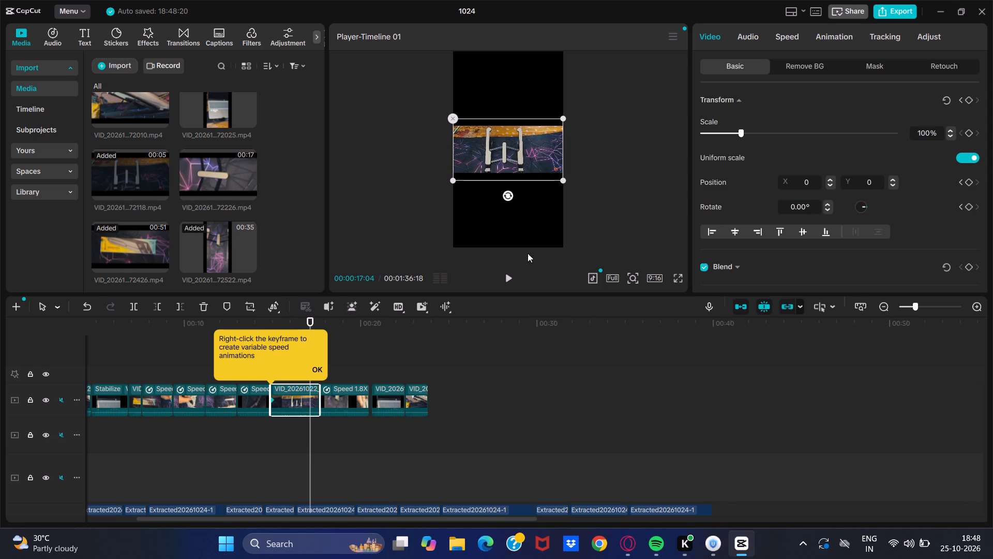
{"action": "left_click_drag", "start_coordinate": [562, 180], "coordinate": [568, 190]}
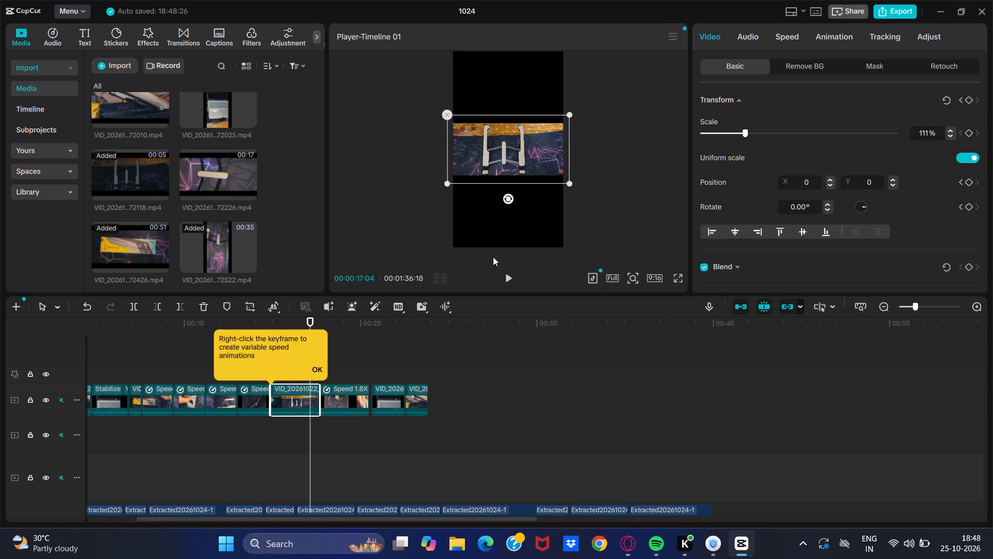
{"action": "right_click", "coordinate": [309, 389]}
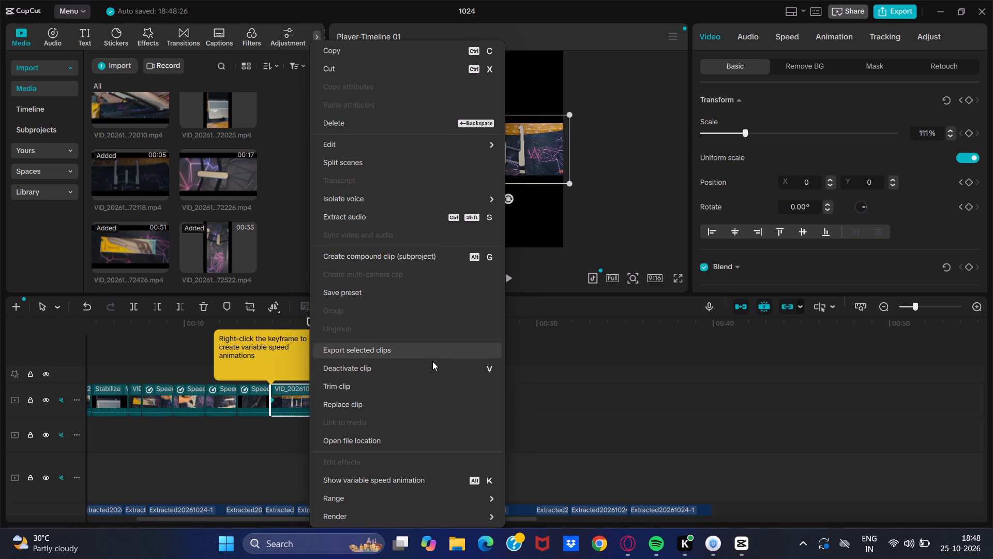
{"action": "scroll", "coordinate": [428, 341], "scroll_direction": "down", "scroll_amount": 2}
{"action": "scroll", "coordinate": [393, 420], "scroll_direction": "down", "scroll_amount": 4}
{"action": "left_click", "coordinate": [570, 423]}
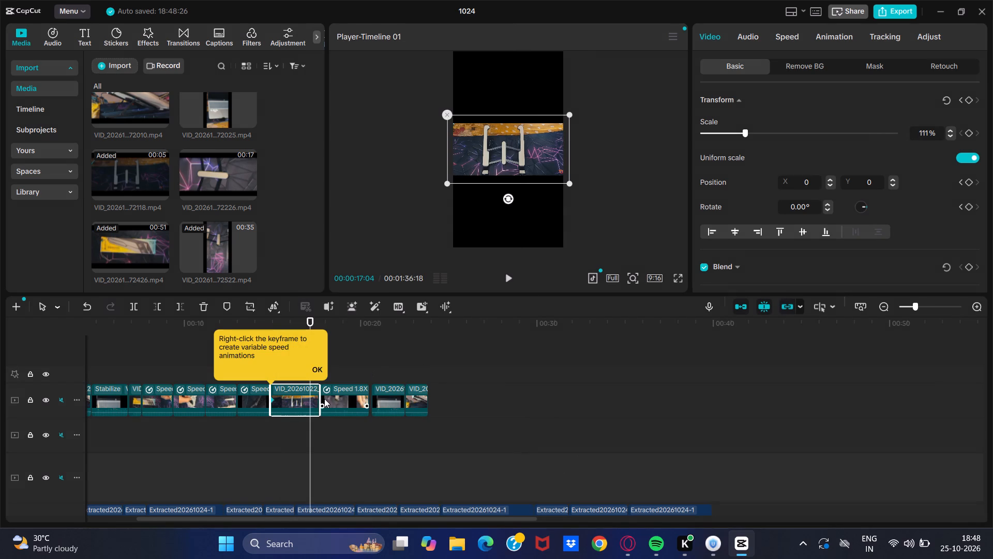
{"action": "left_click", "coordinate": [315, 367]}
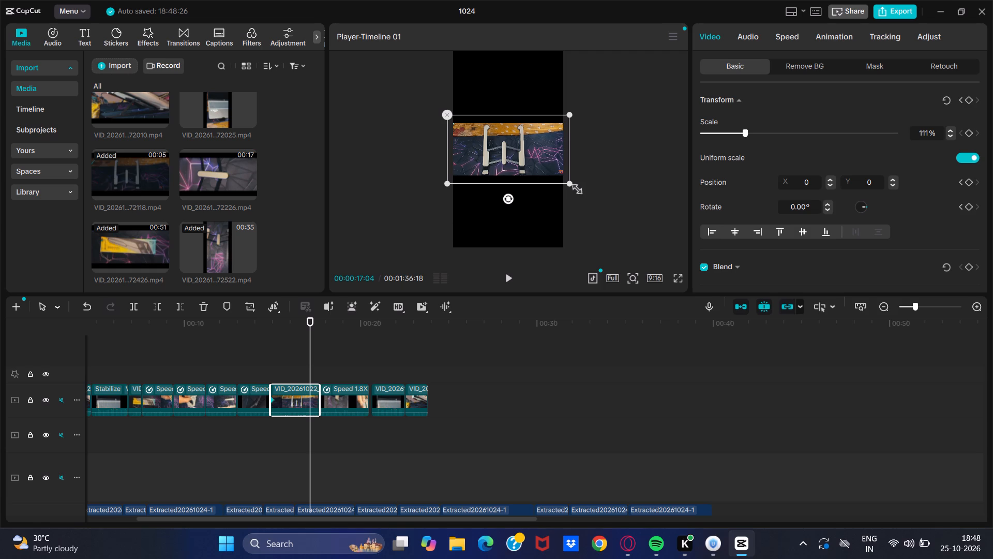
Reduce VID_20261022_172118.mp4 to 100% scale with the playhead at 00:00:17:04.
{"action": "left_click_drag", "start_coordinate": [570, 184], "coordinate": [562, 183]}
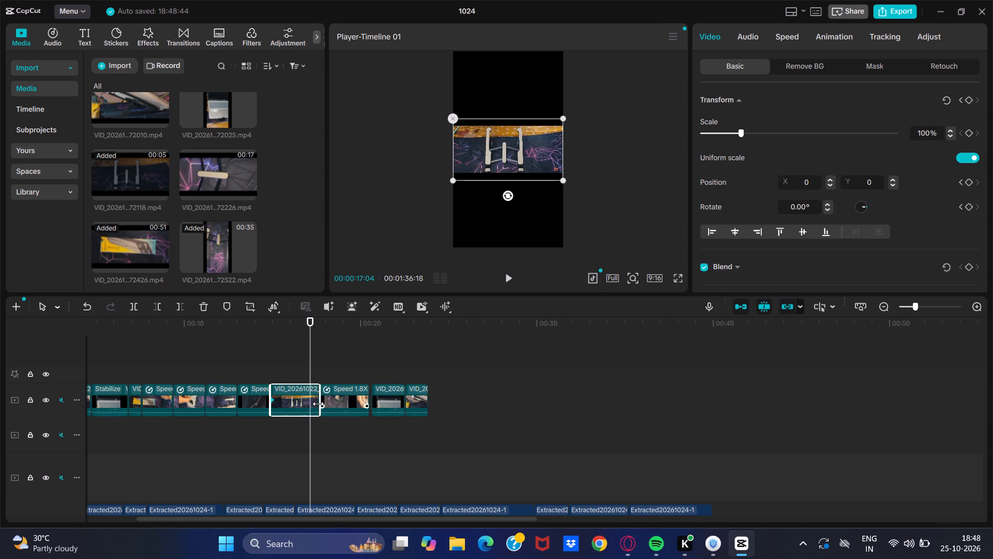
{"action": "left_click", "coordinate": [969, 95]}
{"action": "left_click", "coordinate": [969, 96]}
At the clip's first frame, 00:00:14:27, replace the separate Position and Rotate keyframes with one keyframe for the whole Transform group.
{"action": "left_click_drag", "start_coordinate": [312, 367], "coordinate": [304, 372]}
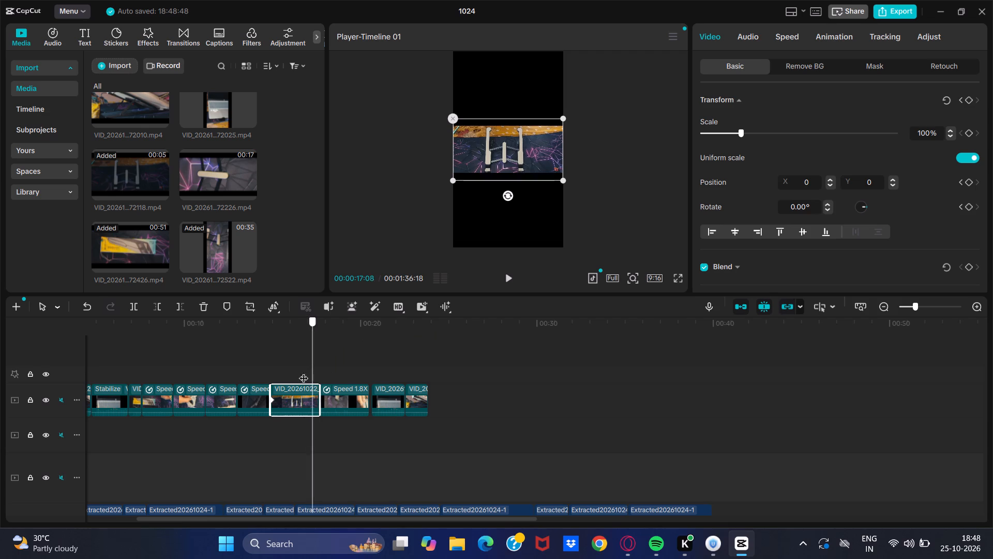
{"action": "left_click_drag", "start_coordinate": [304, 372], "coordinate": [273, 371]}
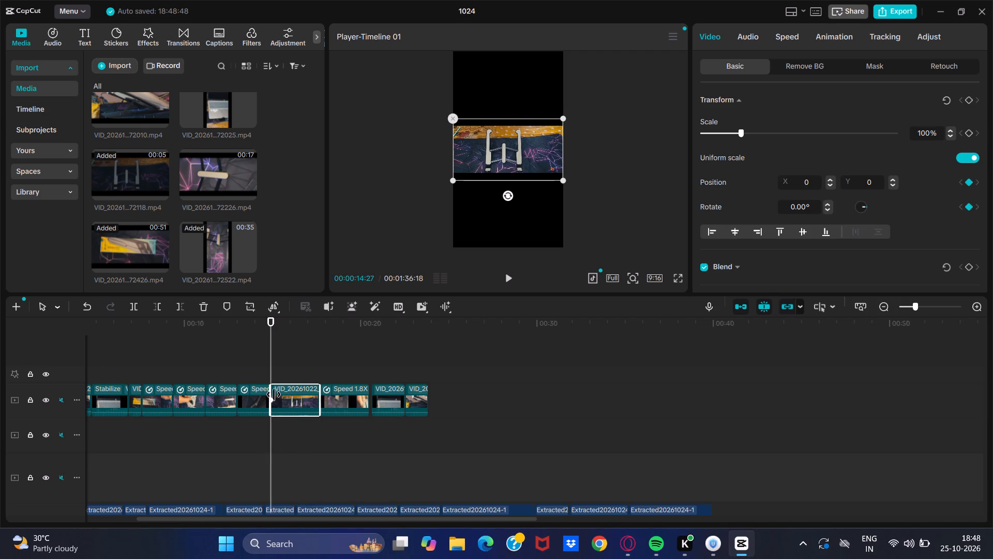
{"action": "left_click", "coordinate": [270, 398]}
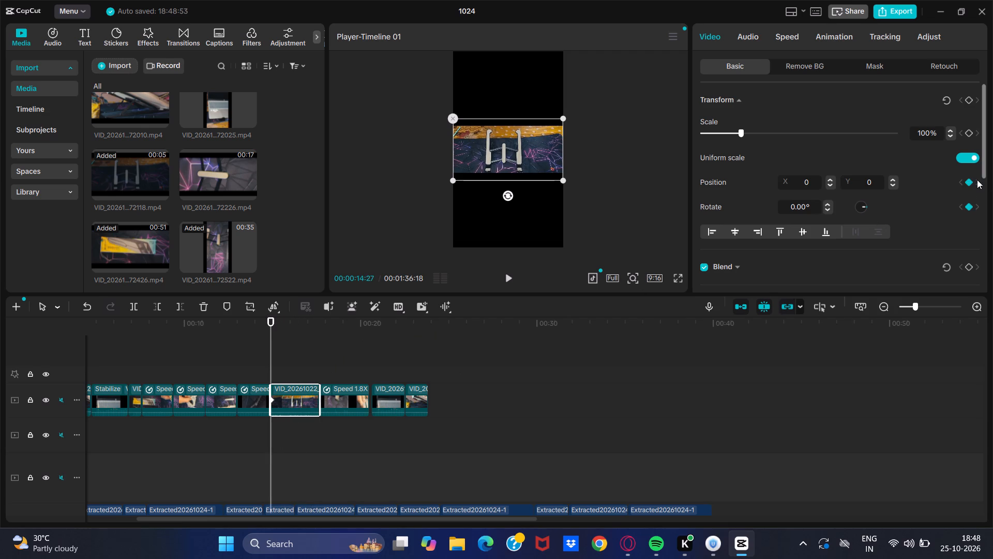
{"action": "left_click", "coordinate": [968, 180]}
{"action": "left_click", "coordinate": [967, 201]}
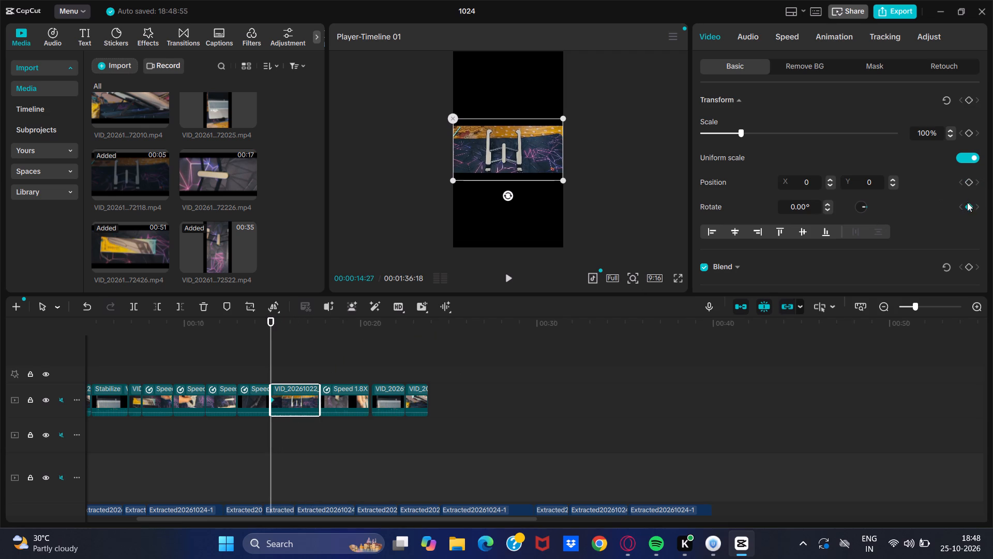
{"action": "left_click", "coordinate": [971, 205]}
{"action": "left_click", "coordinate": [967, 97]}
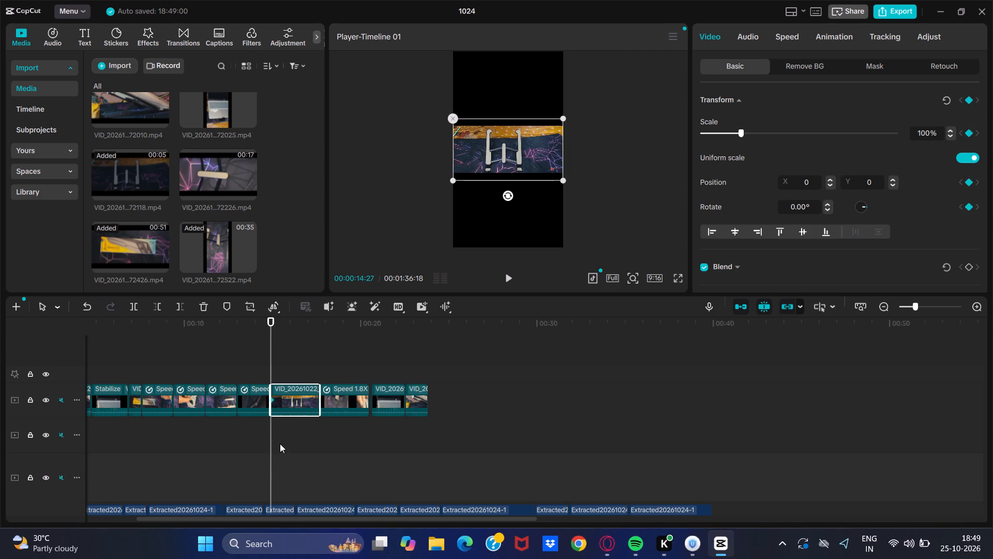
Enlarge VID_20261022_172118.mp4 to 151% scale at 00:00:17:13, near the clip's end, keeping it centred in the frame.
{"action": "left_click_drag", "start_coordinate": [272, 439], "coordinate": [307, 443]}
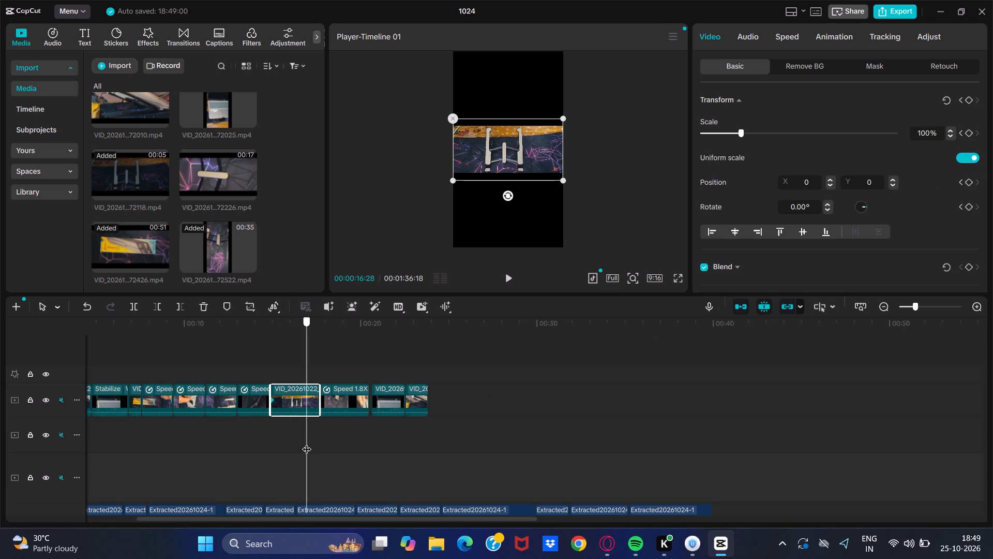
{"action": "left_click_drag", "start_coordinate": [307, 443], "coordinate": [315, 437]}
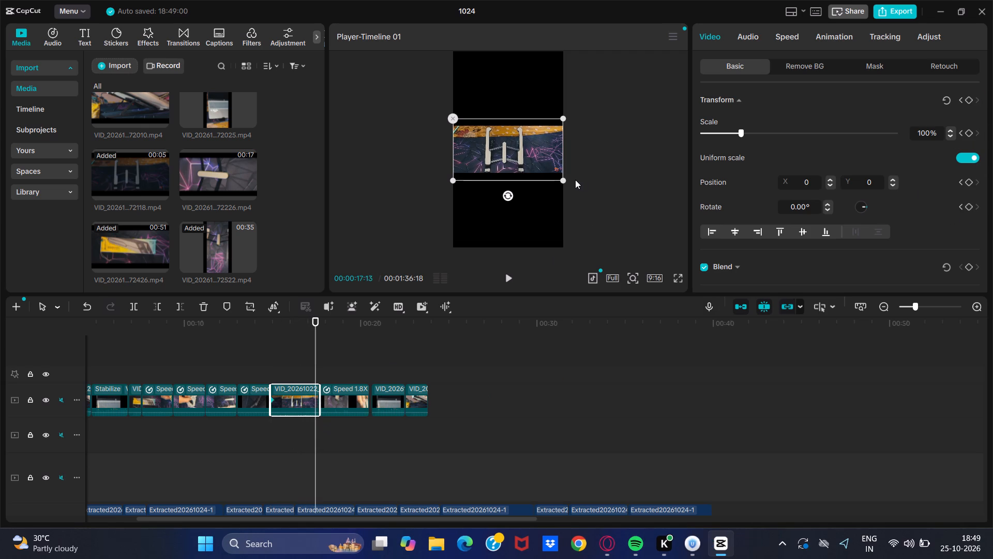
{"action": "left_click", "coordinate": [554, 176]}
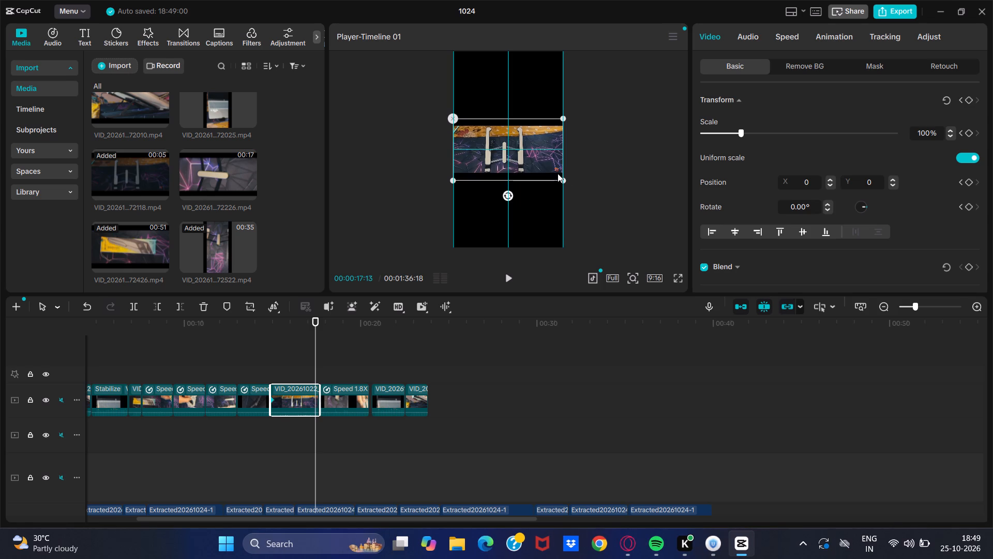
{"action": "left_click_drag", "start_coordinate": [561, 176], "coordinate": [578, 186]}
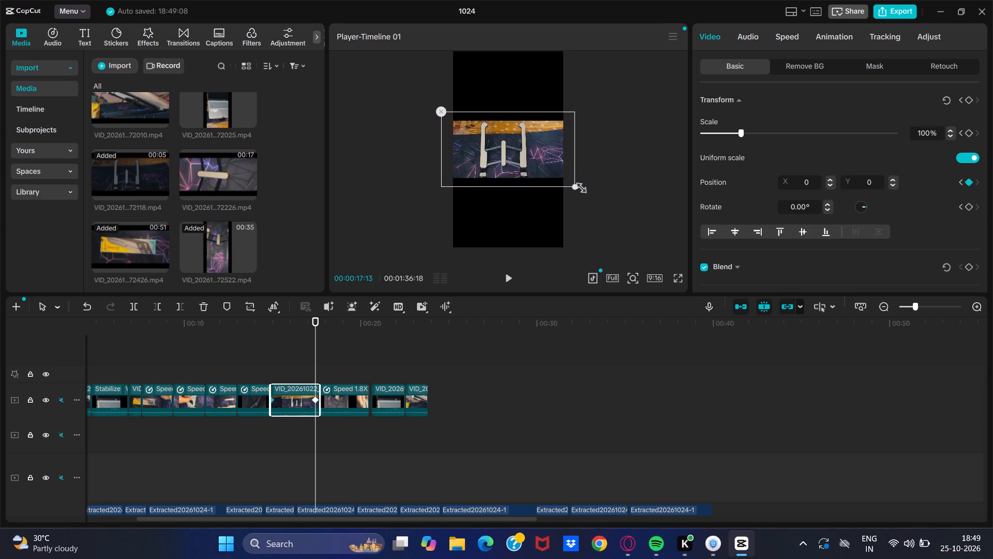
{"action": "left_click_drag", "start_coordinate": [578, 186], "coordinate": [598, 205]}
{"action": "left_click_drag", "start_coordinate": [543, 169], "coordinate": [553, 169]}
Play the timeline from 00:00:13:26 through the keyframed clip and the 1.8X clip to check the zoom animation.
{"action": "left_click_drag", "start_coordinate": [313, 452], "coordinate": [312, 455]}
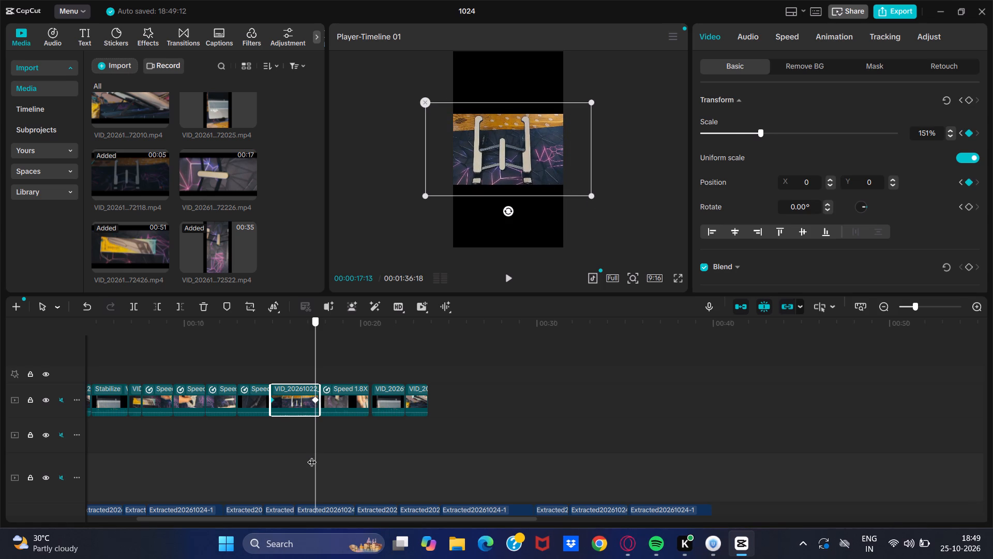
{"action": "left_click_drag", "start_coordinate": [312, 455], "coordinate": [252, 452]}
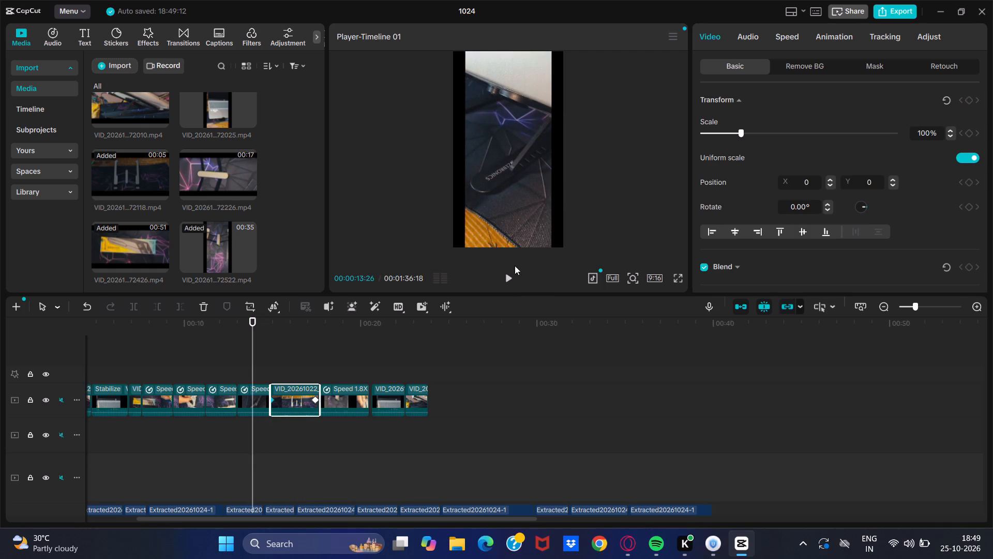
{"action": "left_click", "coordinate": [509, 275]}
{"action": "right_click", "coordinate": [509, 275]}
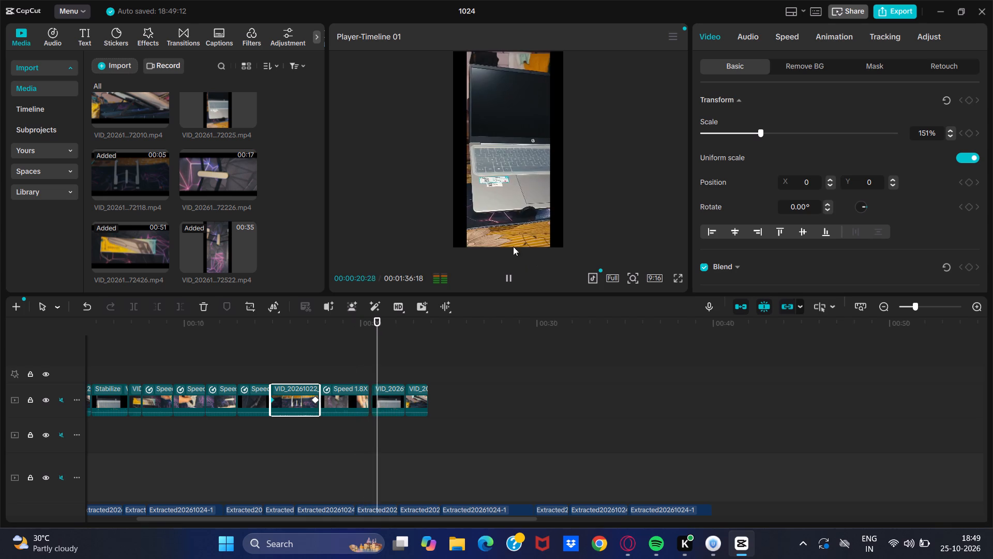
{"action": "left_click", "coordinate": [510, 282]}
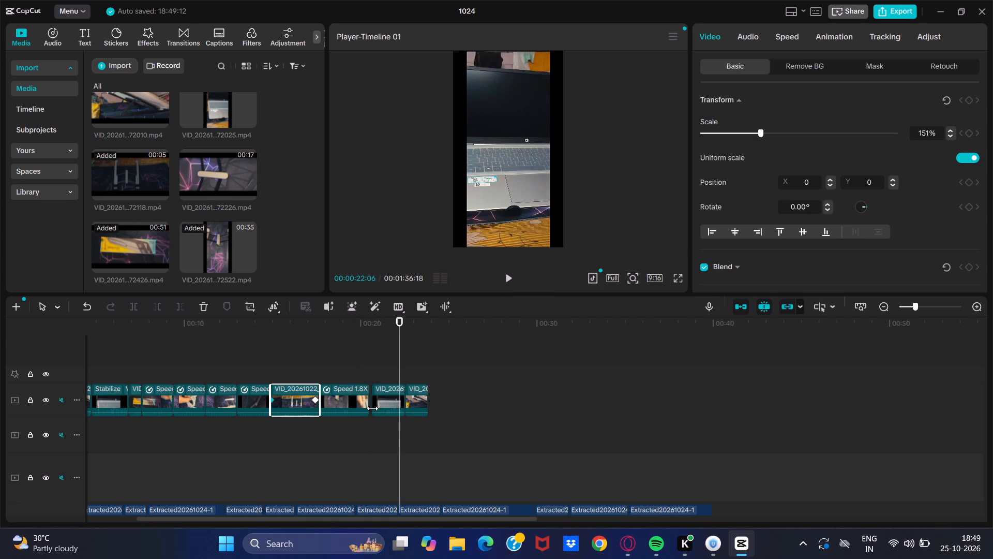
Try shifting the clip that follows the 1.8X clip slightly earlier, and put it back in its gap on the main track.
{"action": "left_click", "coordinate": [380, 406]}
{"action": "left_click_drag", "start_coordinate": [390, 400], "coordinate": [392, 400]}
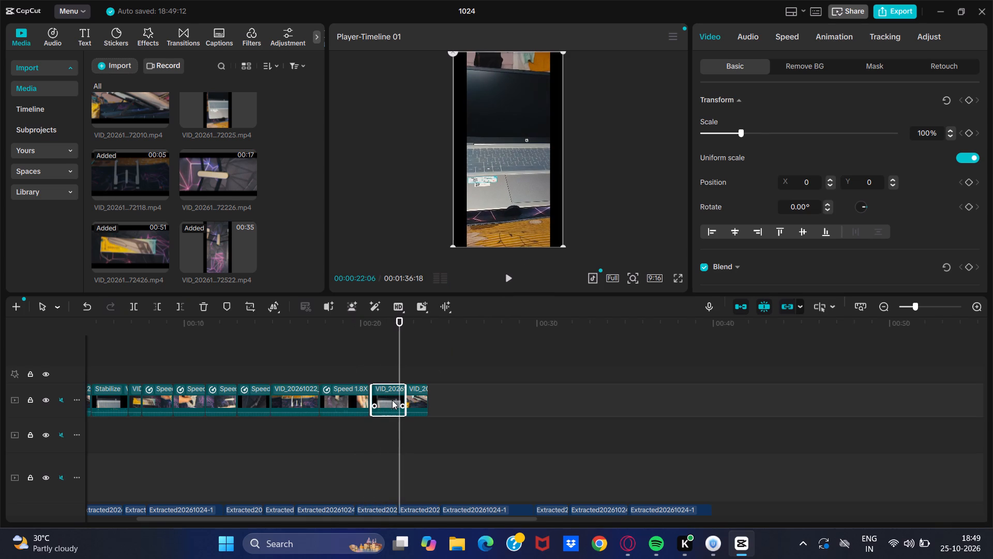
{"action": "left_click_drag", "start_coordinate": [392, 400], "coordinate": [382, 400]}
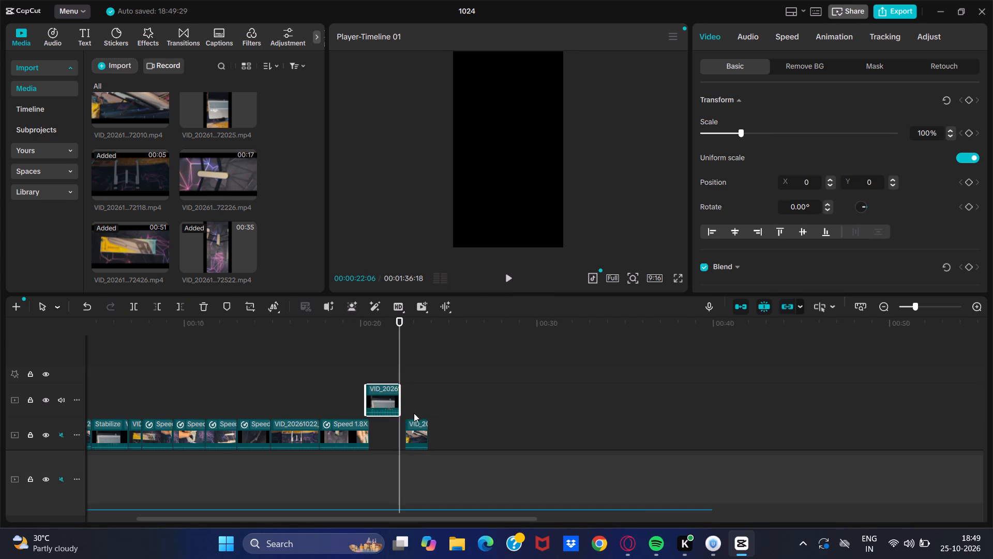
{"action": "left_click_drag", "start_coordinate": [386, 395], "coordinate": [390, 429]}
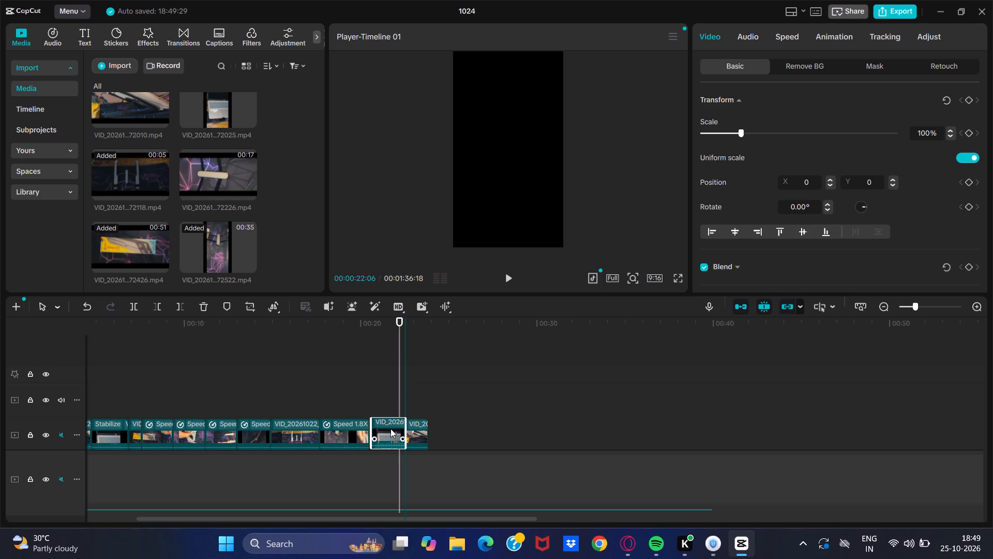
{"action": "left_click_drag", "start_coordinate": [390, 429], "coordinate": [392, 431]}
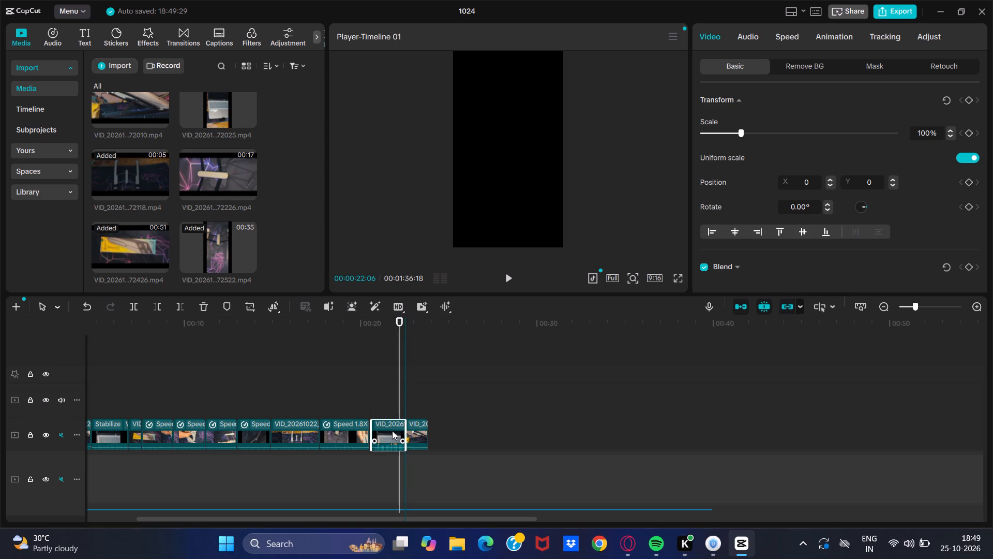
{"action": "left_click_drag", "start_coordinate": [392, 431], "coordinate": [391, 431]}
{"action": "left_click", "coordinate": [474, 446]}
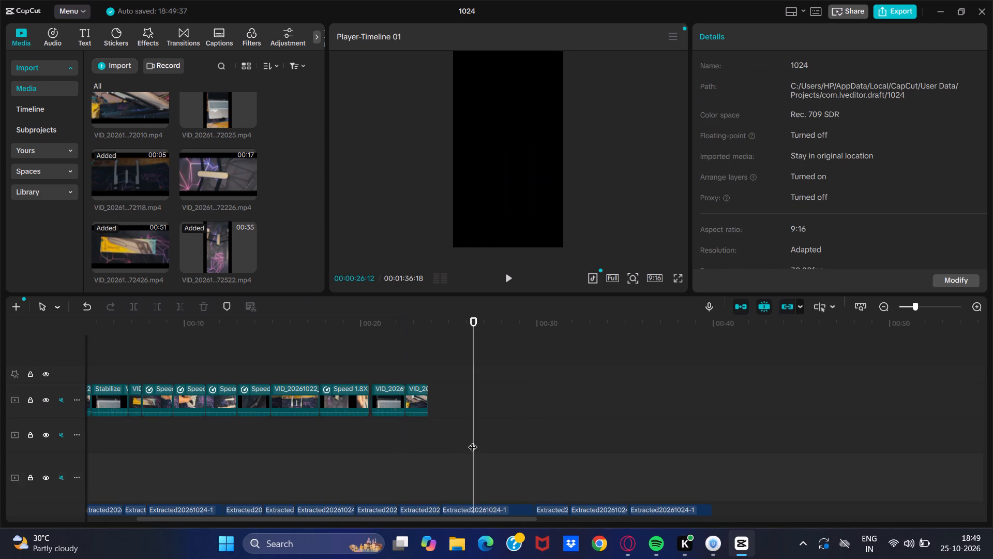
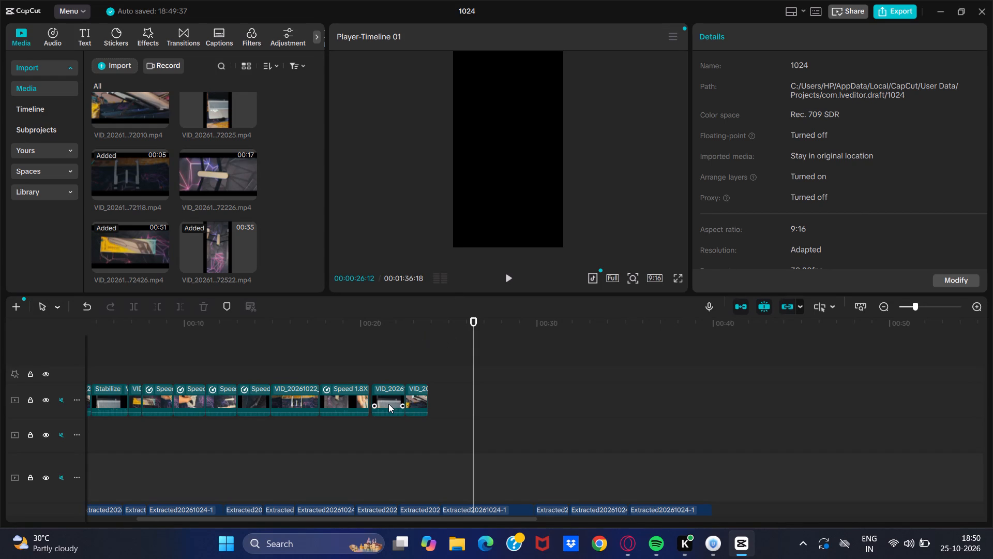
Move the clip that follows the 1.8X clip slightly earlier so it butts against the 1.8X clip's end.
{"action": "left_click_drag", "start_coordinate": [388, 404], "coordinate": [383, 404]}
Play the timeline from 00:00:22:16, at the last main-track clip, to hear the rest of the audio track.
{"action": "left_click", "coordinate": [406, 440]}
{"action": "left_click", "coordinate": [414, 407]}
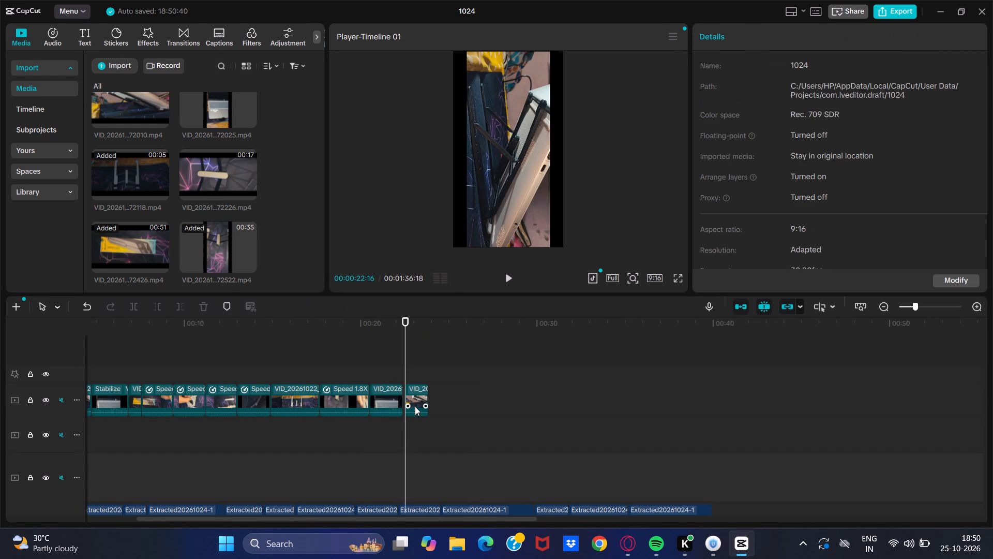
{"action": "left_click", "coordinate": [412, 394]}
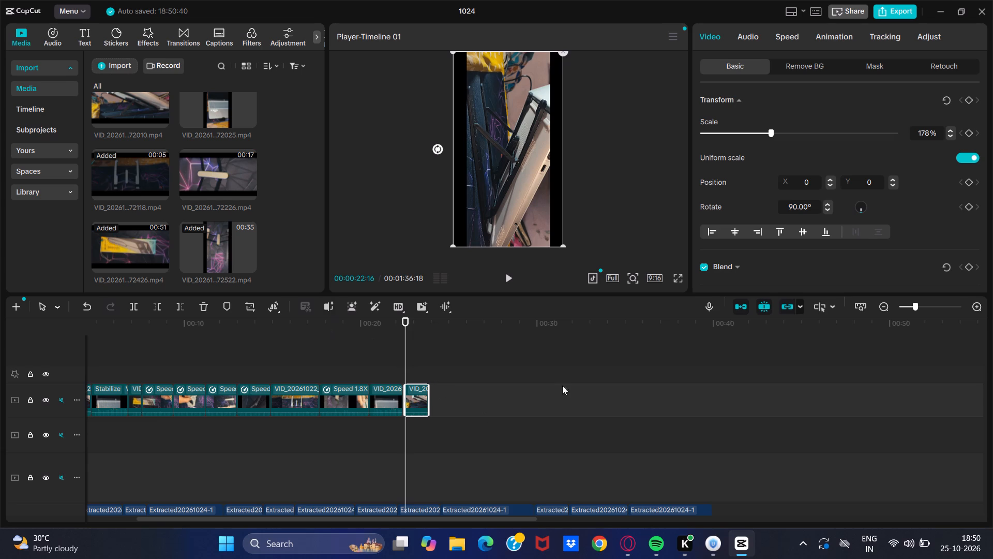
{"action": "left_click", "coordinate": [510, 283]}
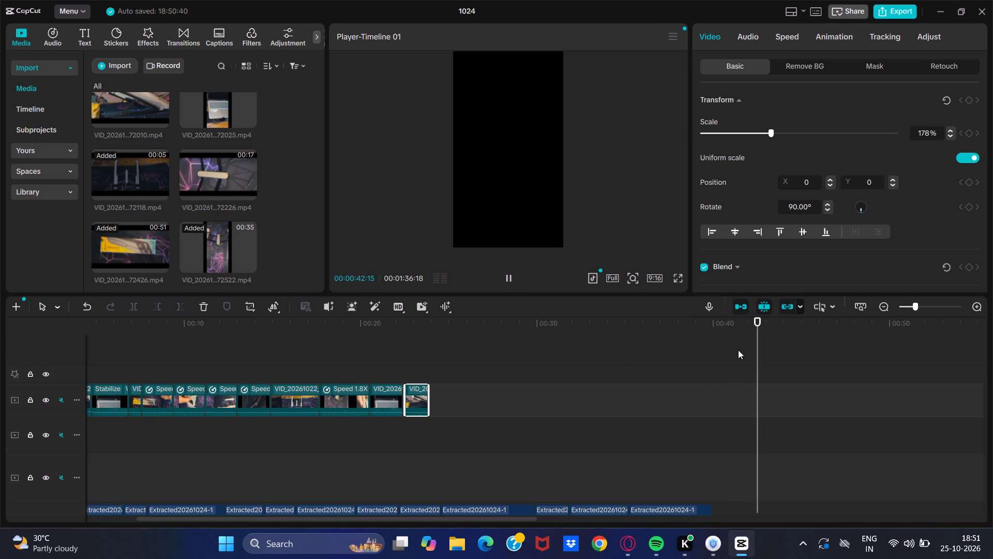
Play the video from 00:00:00:00 in full-screen preview to review the whole edit, and return to the editing view.
{"action": "left_click_drag", "start_coordinate": [784, 359], "coordinate": [758, 367]}
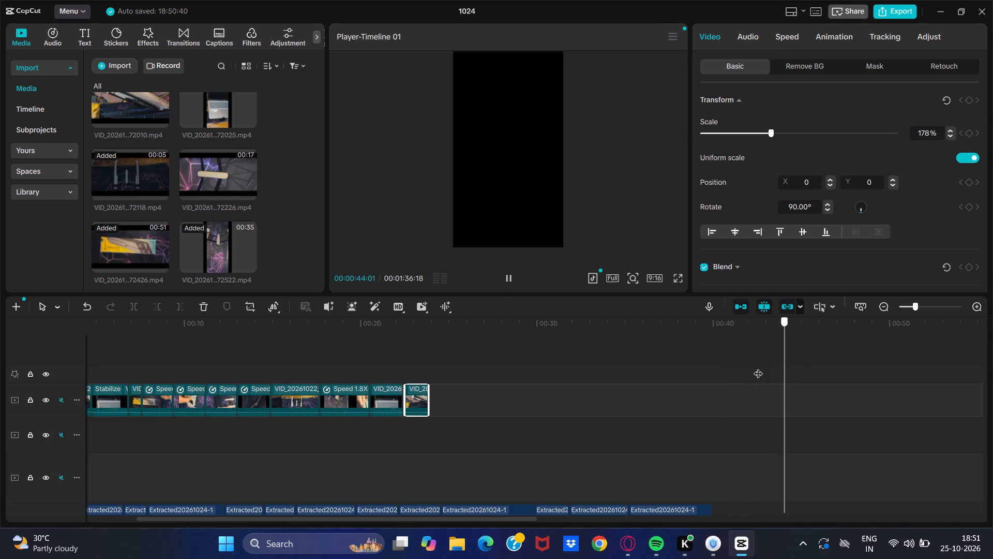
{"action": "left_click_drag", "start_coordinate": [758, 367], "coordinate": [38, 332]}
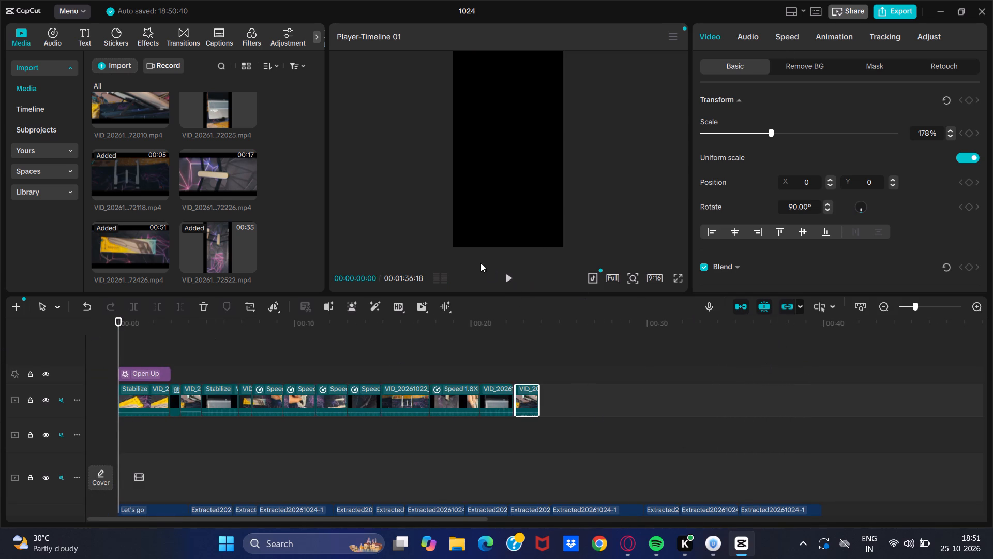
{"action": "left_click", "coordinate": [677, 277]}
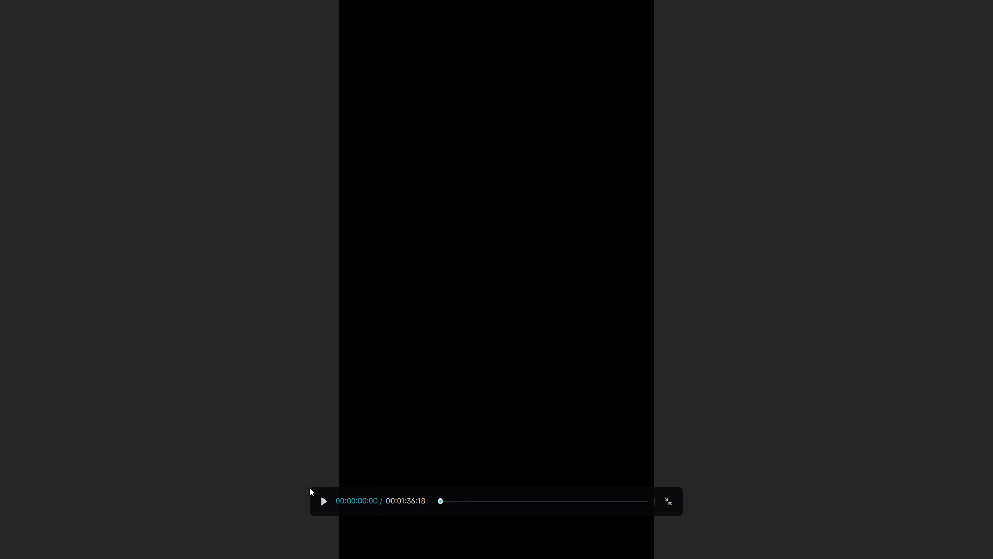
{"action": "left_click", "coordinate": [322, 498]}
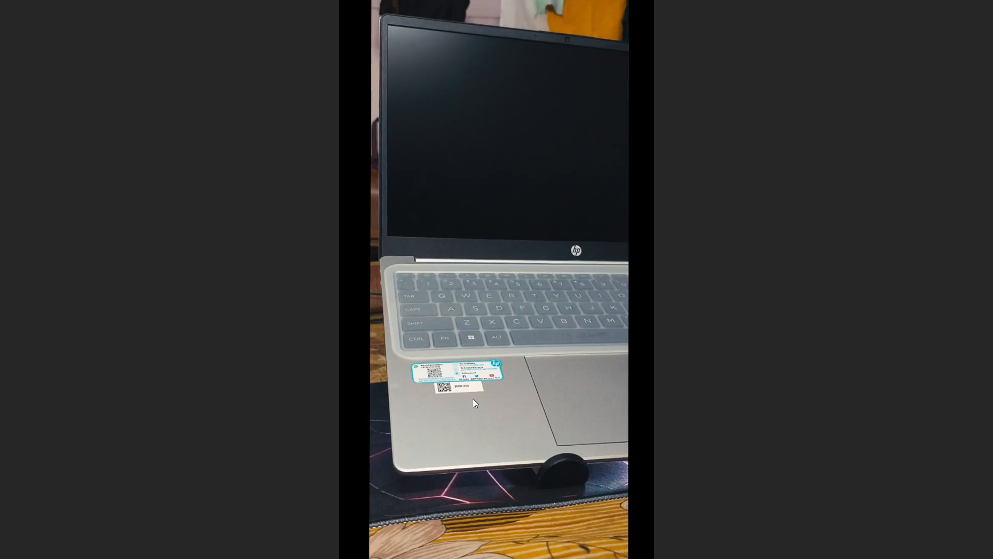
{"action": "left_click_drag", "start_coordinate": [459, 347], "coordinate": [455, 355]}
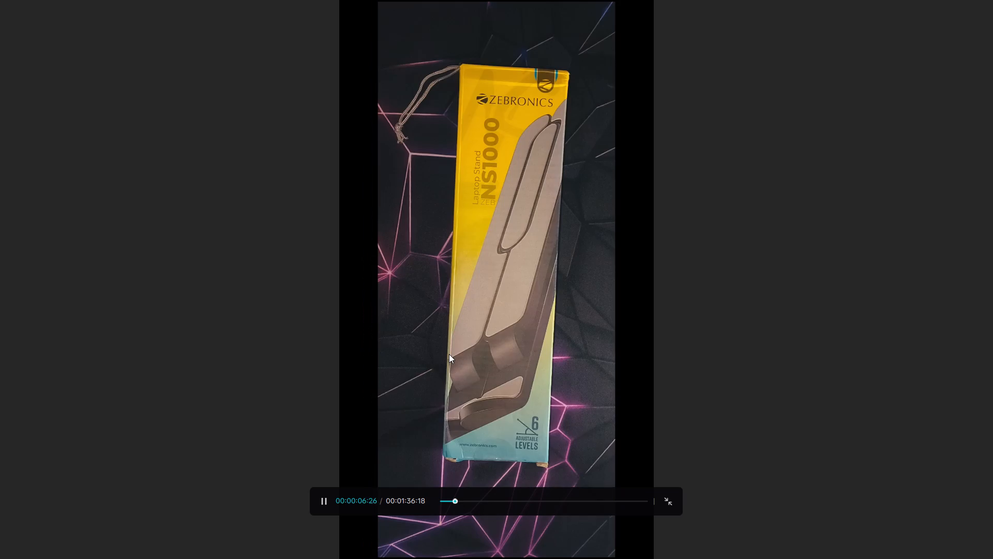
{"action": "left_click_drag", "start_coordinate": [445, 336], "coordinate": [445, 345]}
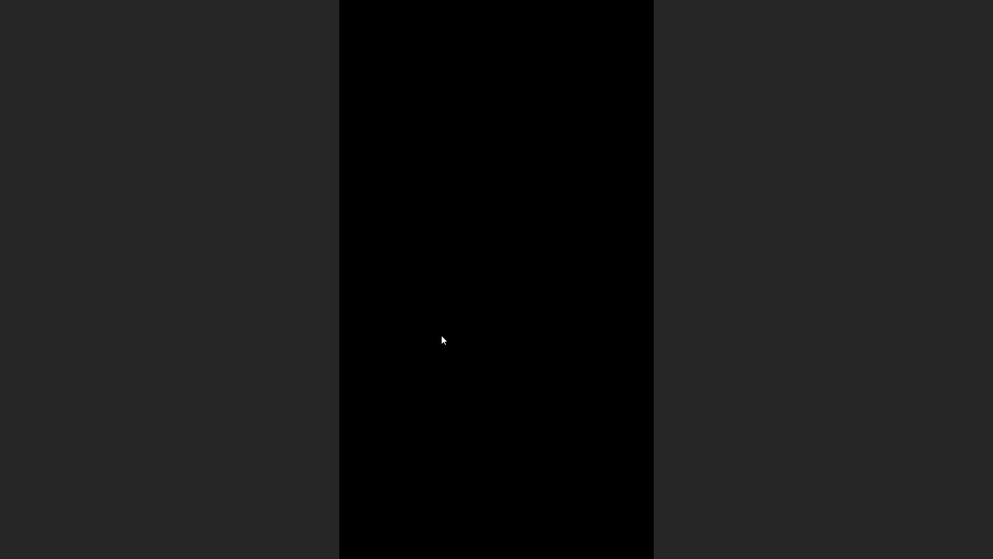
{"action": "left_click_drag", "start_coordinate": [441, 334], "coordinate": [432, 341]}
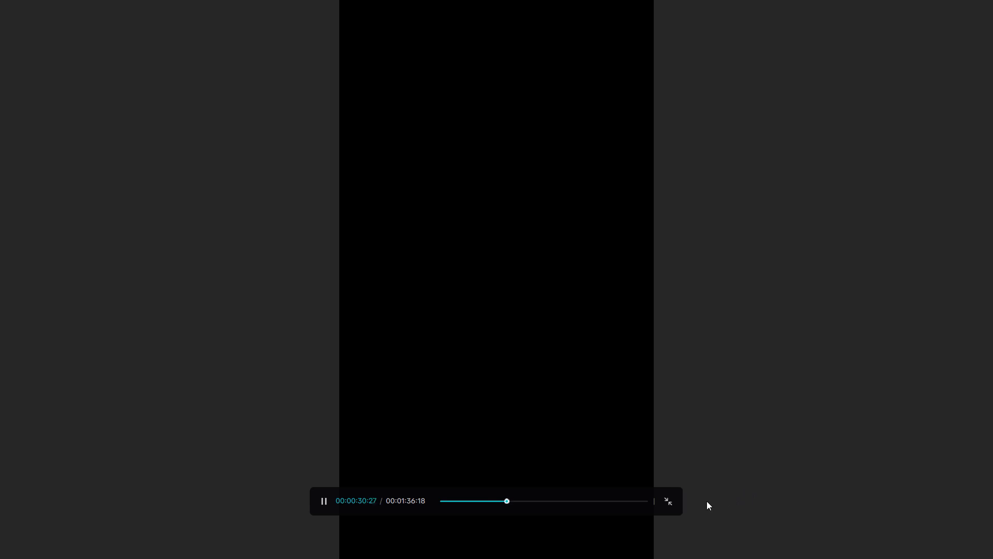
{"action": "left_click", "coordinate": [664, 497]}
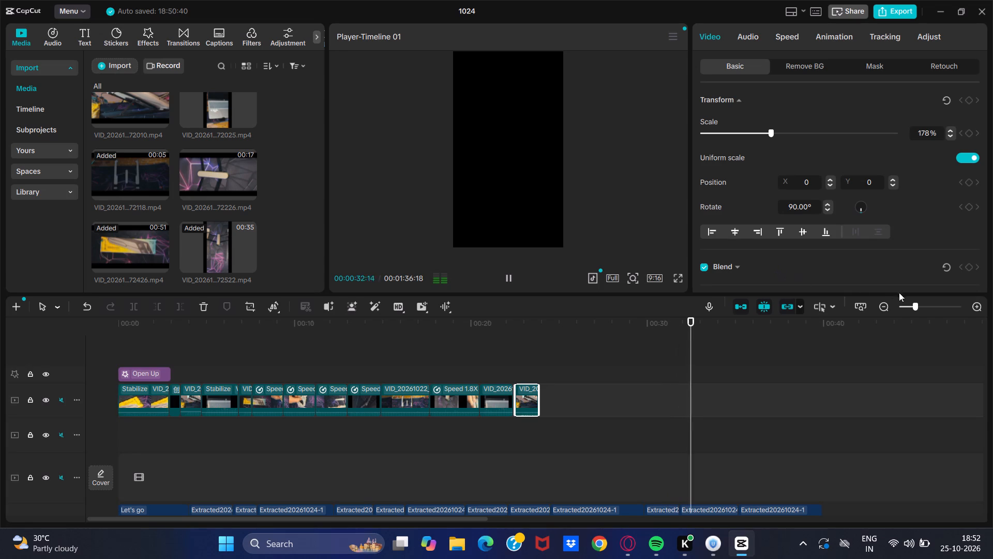
Move VID_20261022_172522.mp4 earlier on its own track so it starts where the last main-track clip ends.
{"action": "left_click_drag", "start_coordinate": [911, 303], "coordinate": [886, 309]}
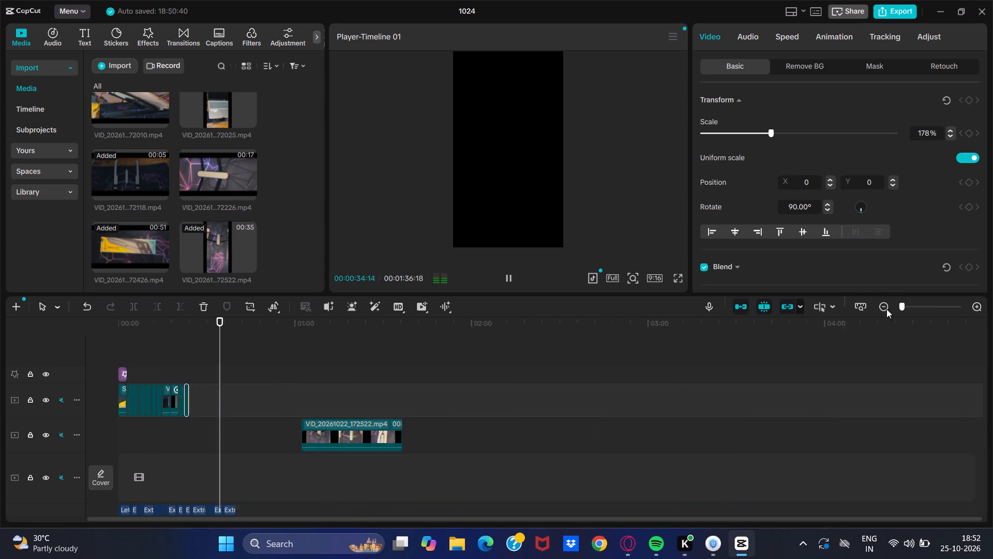
{"action": "left_click_drag", "start_coordinate": [886, 309], "coordinate": [856, 317]}
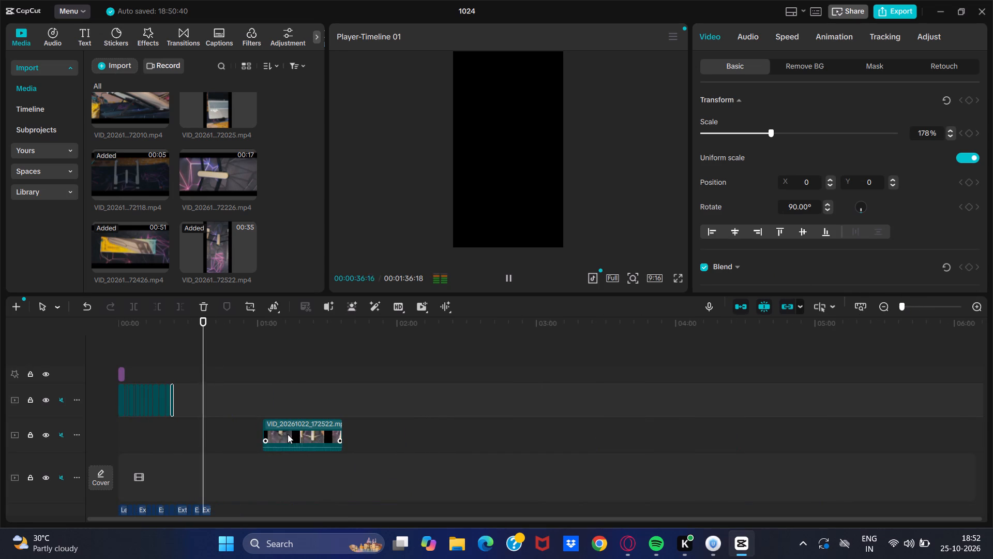
{"action": "left_click", "coordinate": [288, 434]}
{"action": "left_click_drag", "start_coordinate": [307, 436], "coordinate": [219, 438]}
Play through the start of VID_20261022_172522.mp4 to find the cut point and split the clip at 00:00:28:09.
{"action": "left_click", "coordinate": [507, 282]}
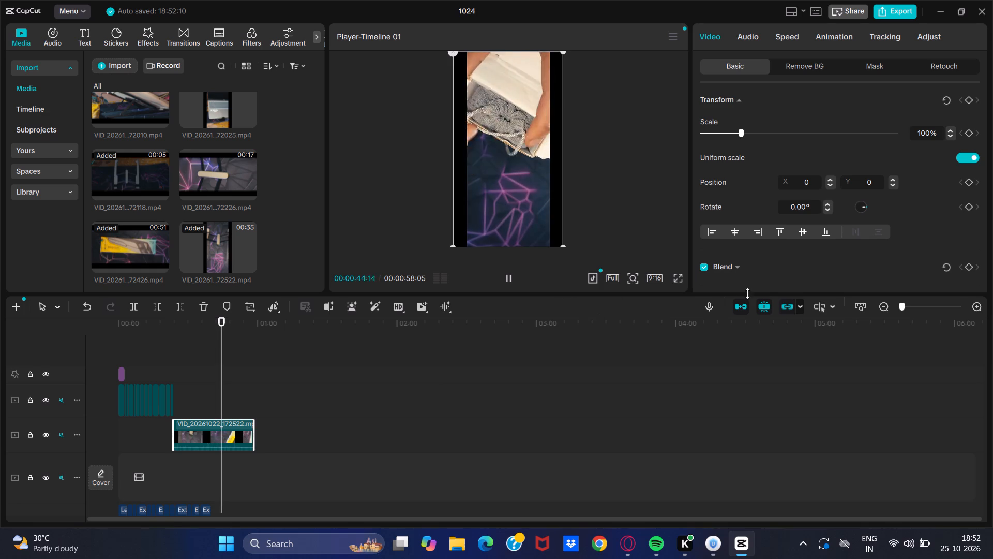
{"action": "left_click_drag", "start_coordinate": [913, 302], "coordinate": [916, 307]}
{"action": "left_click", "coordinate": [916, 305]}
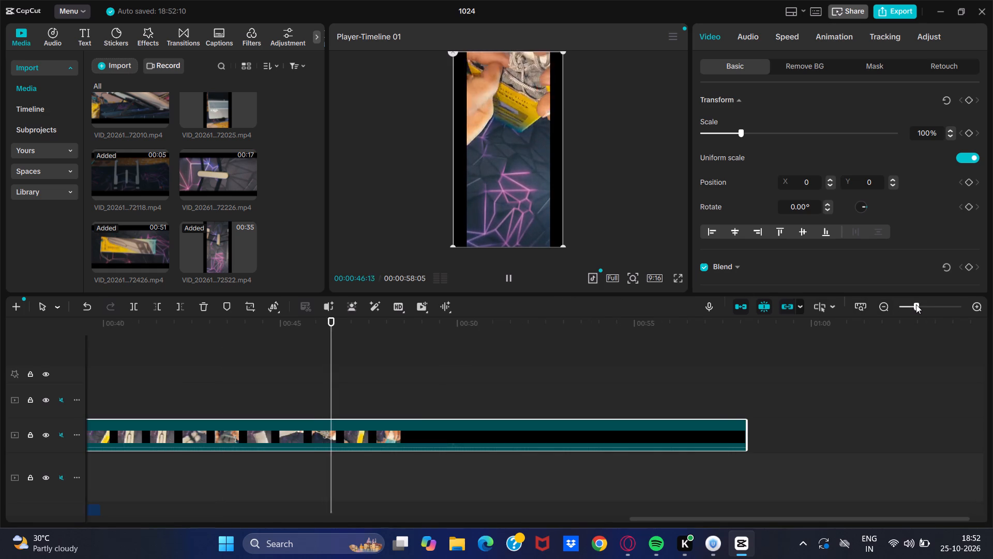
{"action": "double_click", "coordinate": [884, 307]}
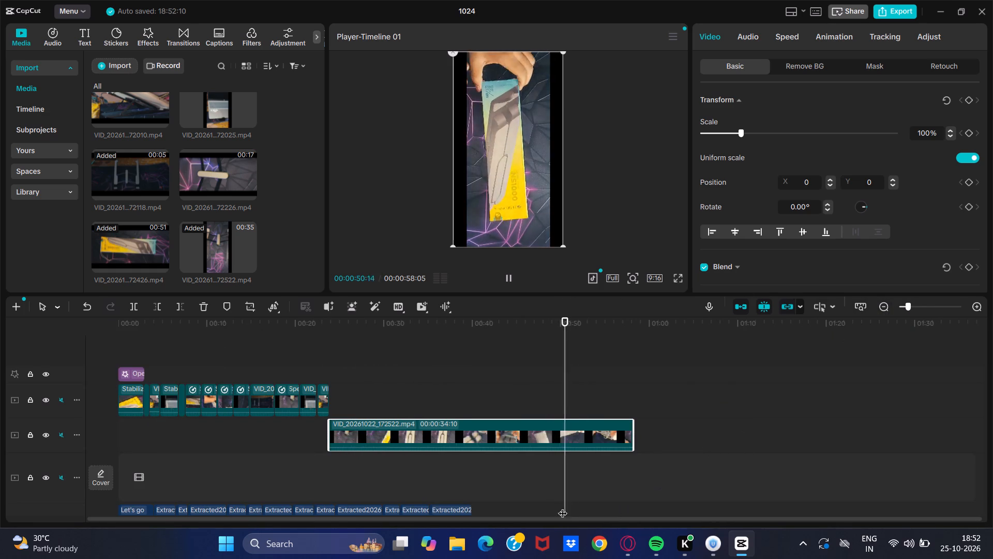
{"action": "left_click_drag", "start_coordinate": [576, 480], "coordinate": [272, 433]}
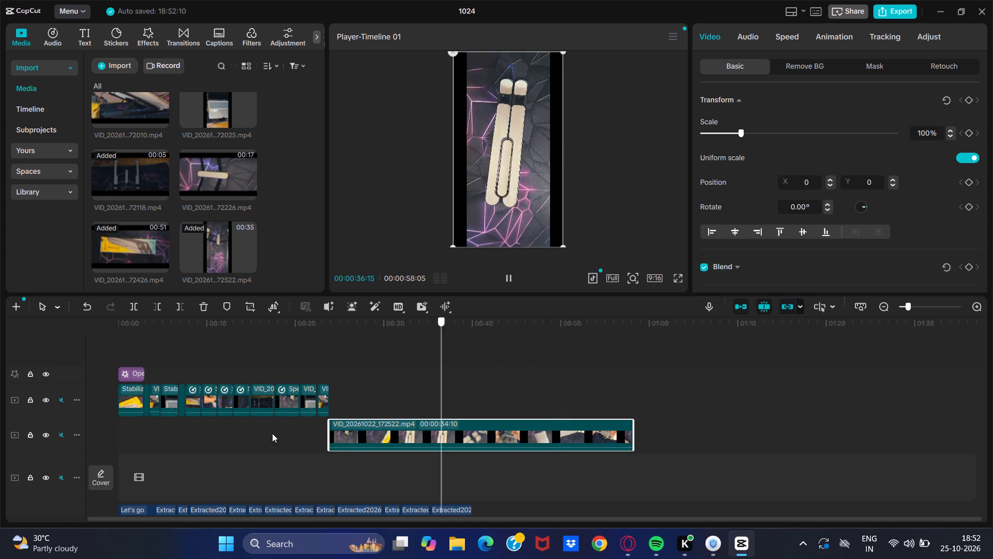
{"action": "left_click_drag", "start_coordinate": [272, 433], "coordinate": [291, 431]}
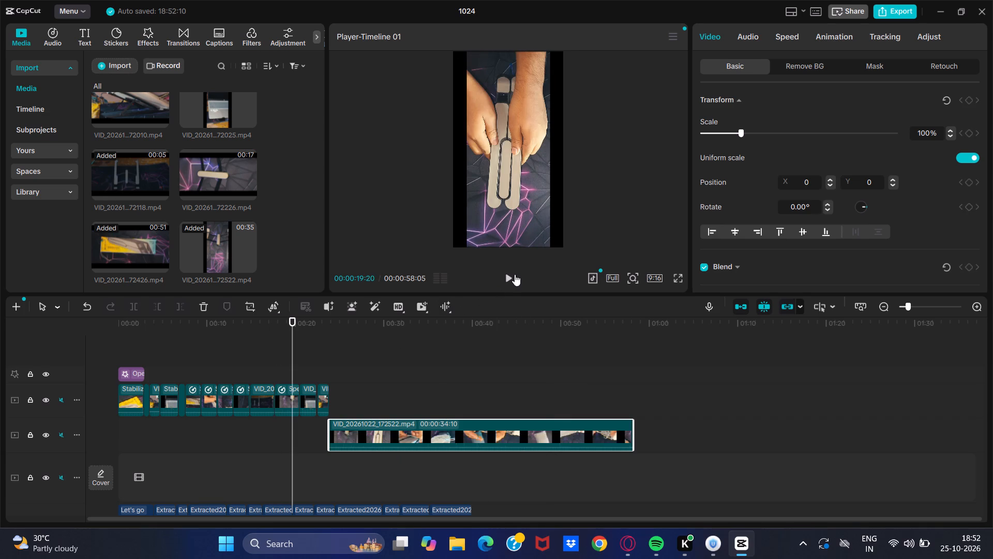
{"action": "left_click", "coordinate": [515, 274]}
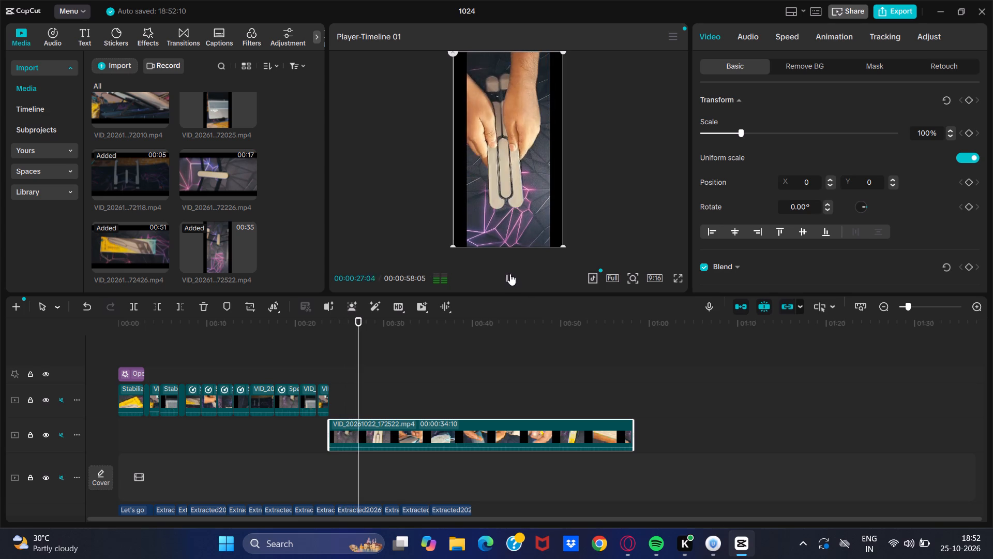
{"action": "left_click", "coordinate": [504, 271]}
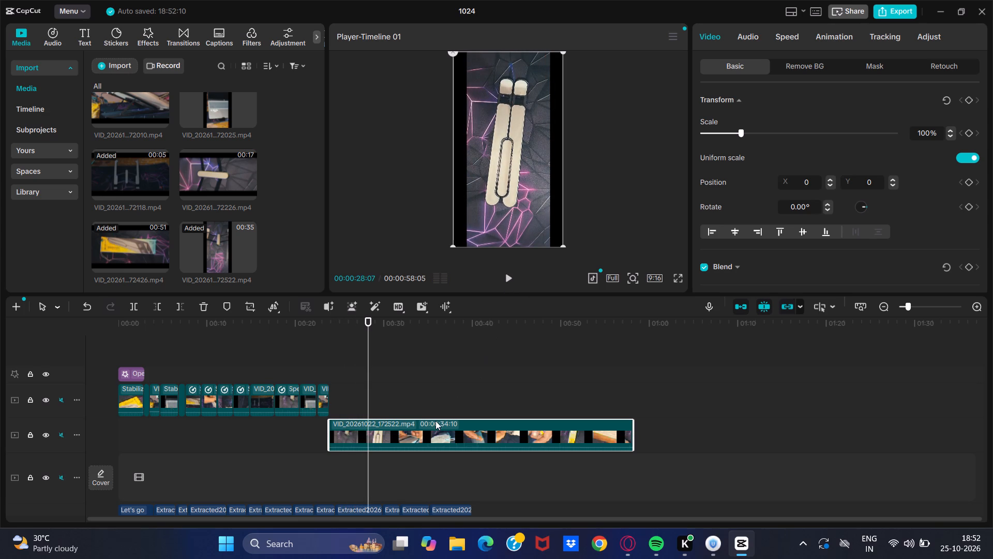
{"action": "left_click", "coordinate": [369, 459]}
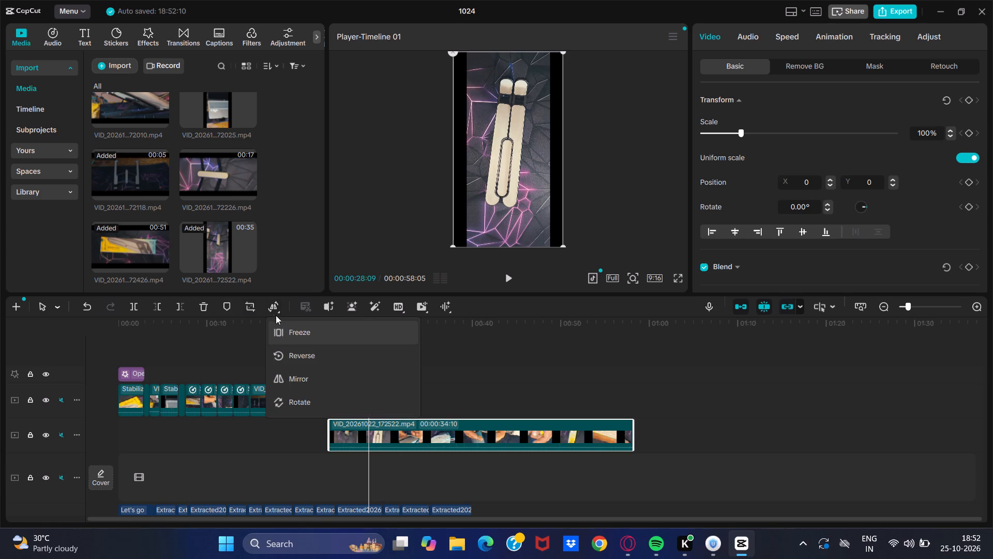
{"action": "left_click", "coordinate": [133, 304]}
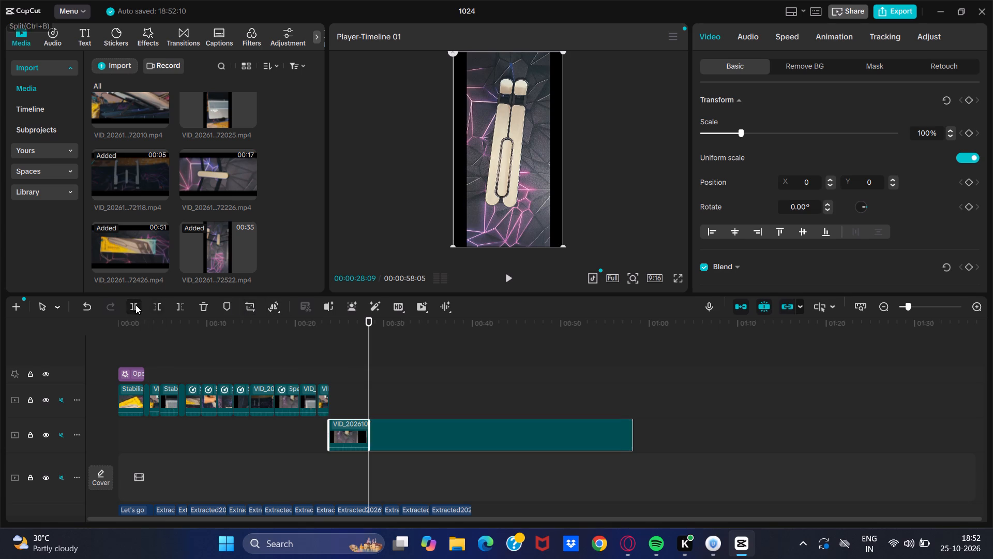
Move the first split part of VID_20261022_172522.mp4 up to the main track, directly after its last clip.
{"action": "left_click_drag", "start_coordinate": [345, 433], "coordinate": [343, 407]}
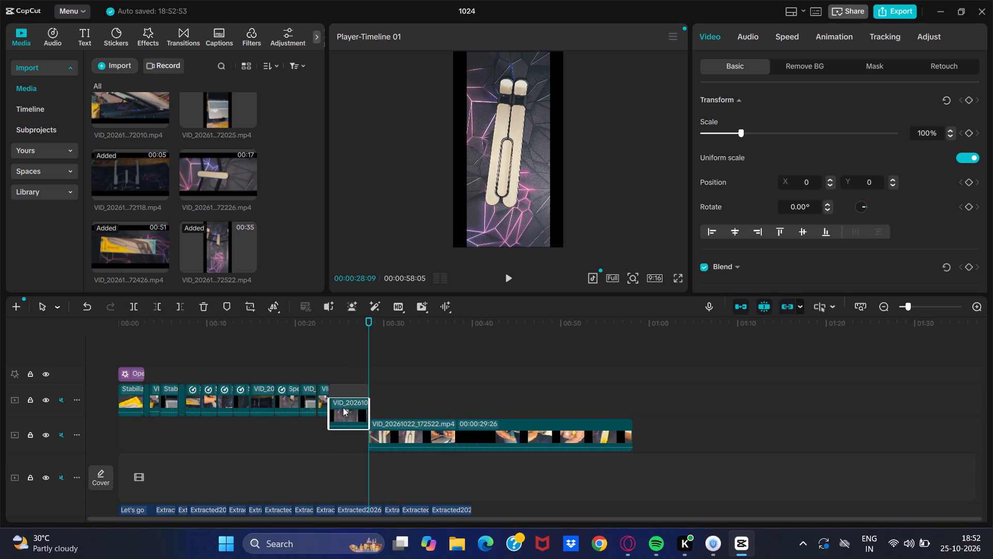
{"action": "left_click_drag", "start_coordinate": [343, 407], "coordinate": [347, 397]}
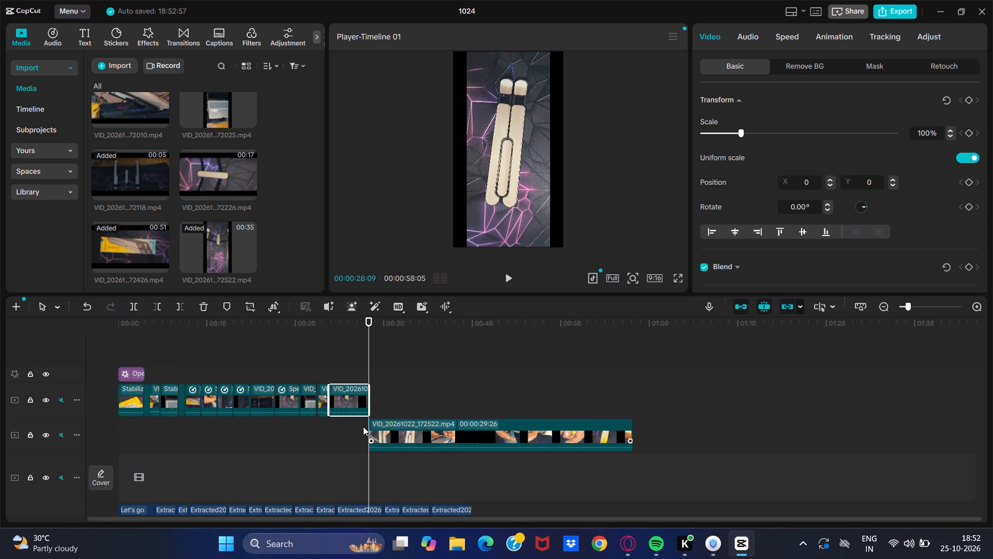
Add a keyframe for the whole Transform group at 00:00:23:25, the first frame of the newly placed clip.
{"action": "left_click", "coordinate": [353, 400]}
{"action": "left_click_drag", "start_coordinate": [367, 366], "coordinate": [325, 372]}
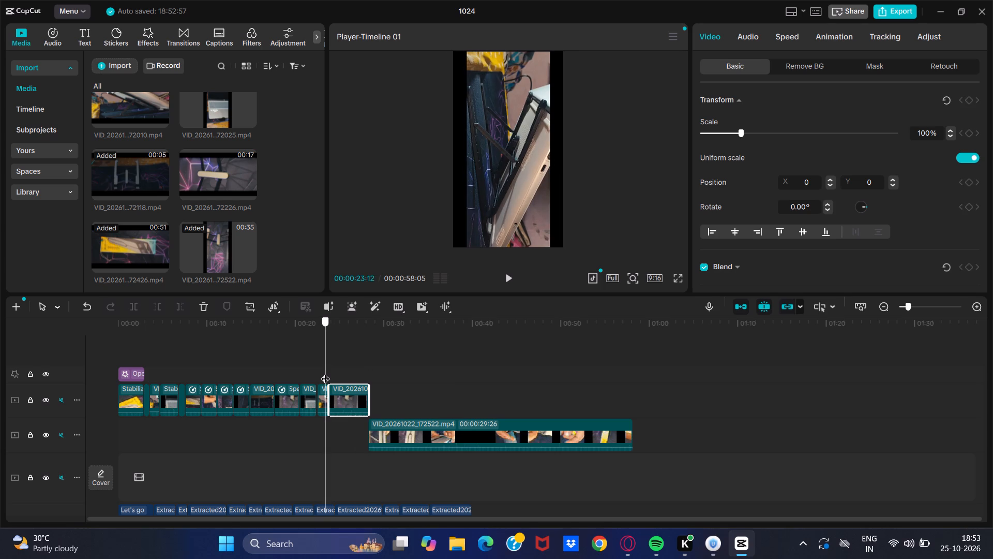
{"action": "left_click_drag", "start_coordinate": [325, 372], "coordinate": [327, 373]}
{"action": "left_click", "coordinate": [328, 316]}
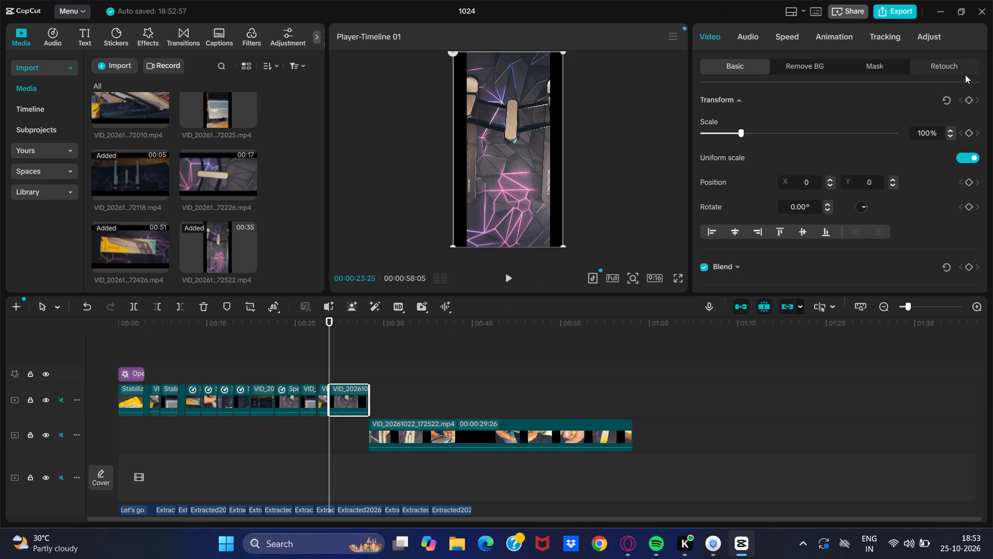
{"action": "left_click", "coordinate": [969, 96]}
At 00:00:27:02, enlarge the clip to 134% scale and shift it down to position X 0, Y -323.
{"action": "left_click", "coordinate": [512, 275]}
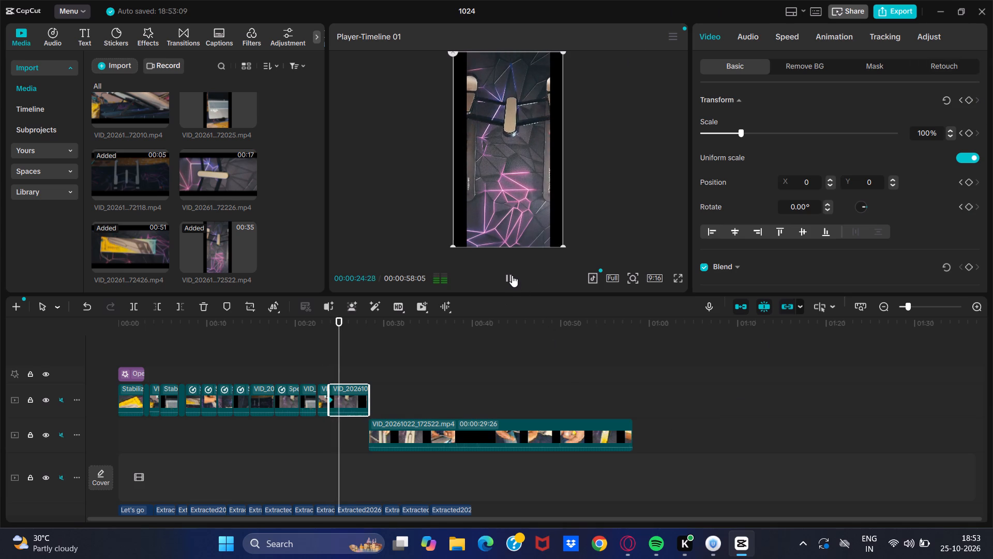
{"action": "left_click", "coordinate": [512, 275]}
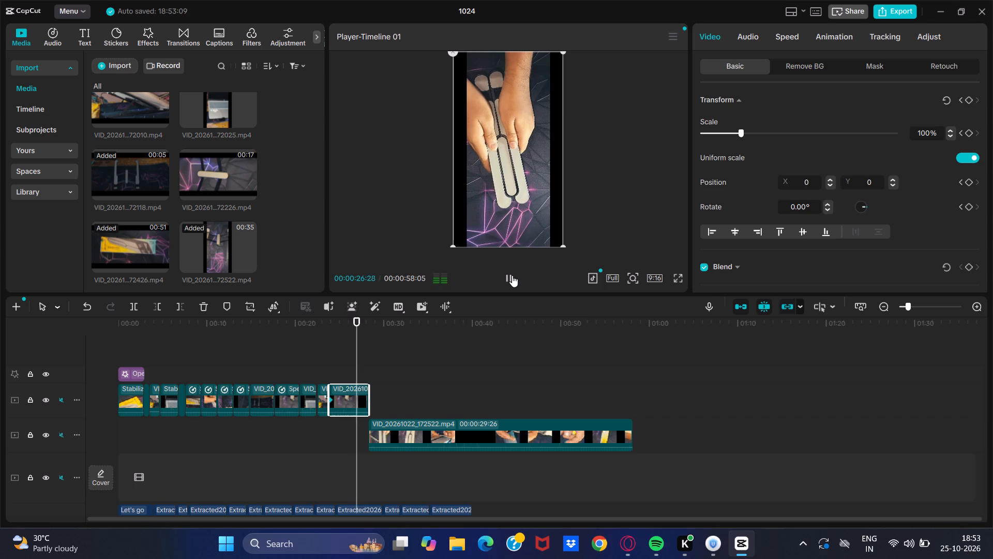
{"action": "left_click_drag", "start_coordinate": [563, 244], "coordinate": [611, 281]}
{"action": "left_click_drag", "start_coordinate": [480, 152], "coordinate": [486, 167]}
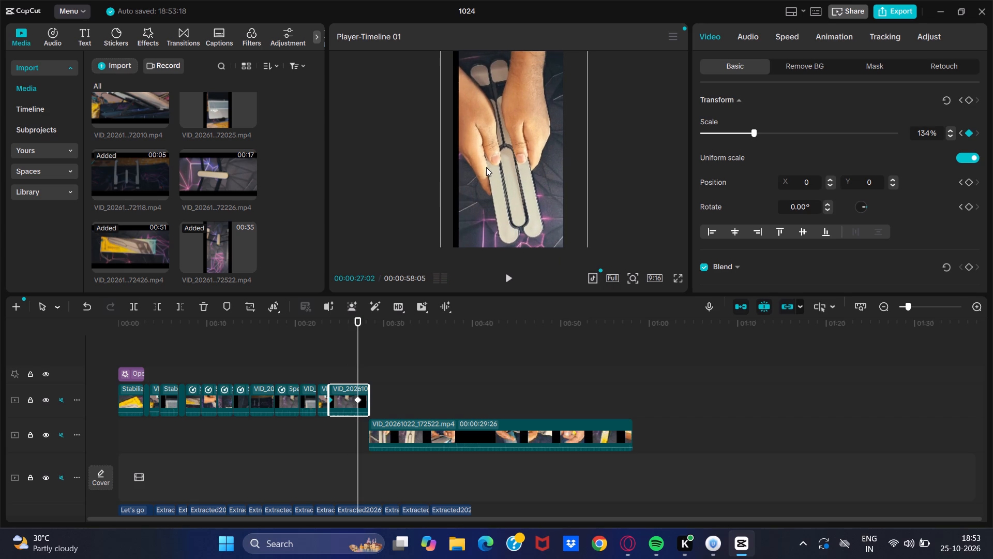
{"action": "left_click_drag", "start_coordinate": [486, 167], "coordinate": [478, 169]}
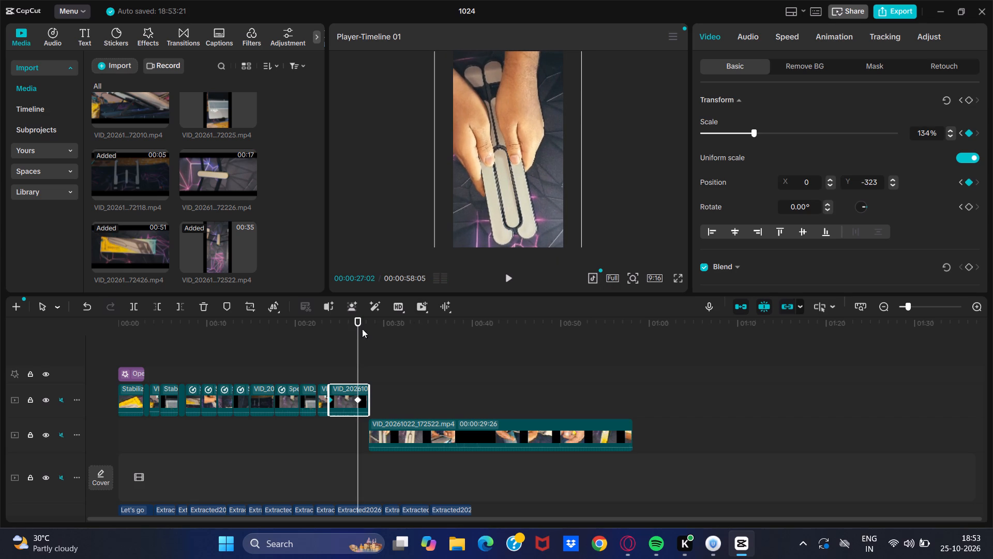
Play the timeline from just before the keyframed clip to 00:00:37:09 to check the zoom and the following footage.
{"action": "left_click_drag", "start_coordinate": [357, 339], "coordinate": [327, 341]}
{"action": "left_click", "coordinate": [503, 275]}
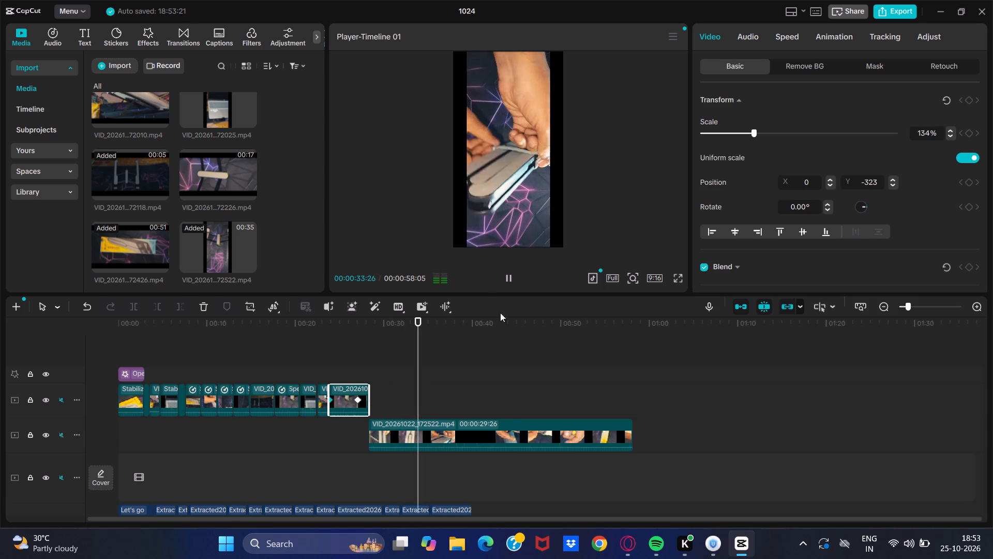
{"action": "left_click", "coordinate": [509, 275]}
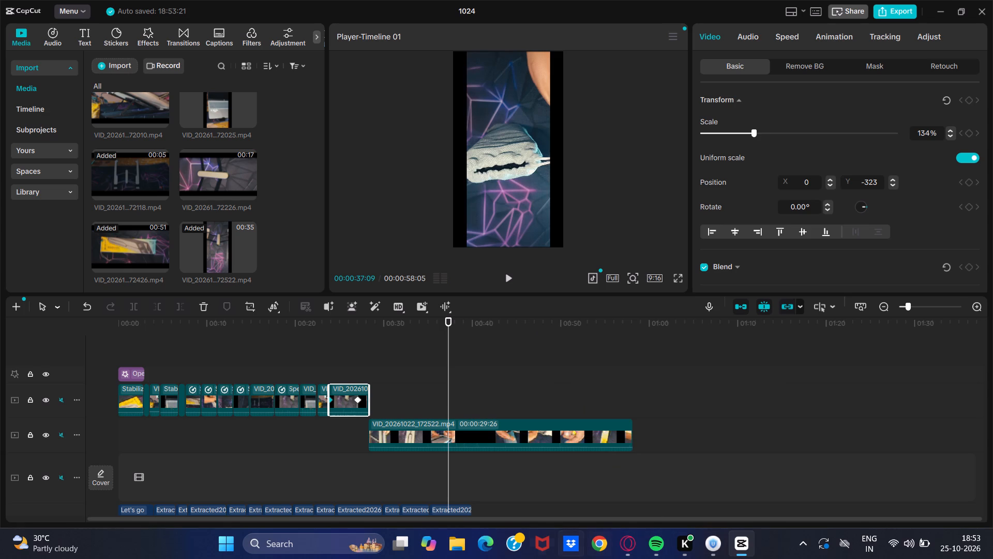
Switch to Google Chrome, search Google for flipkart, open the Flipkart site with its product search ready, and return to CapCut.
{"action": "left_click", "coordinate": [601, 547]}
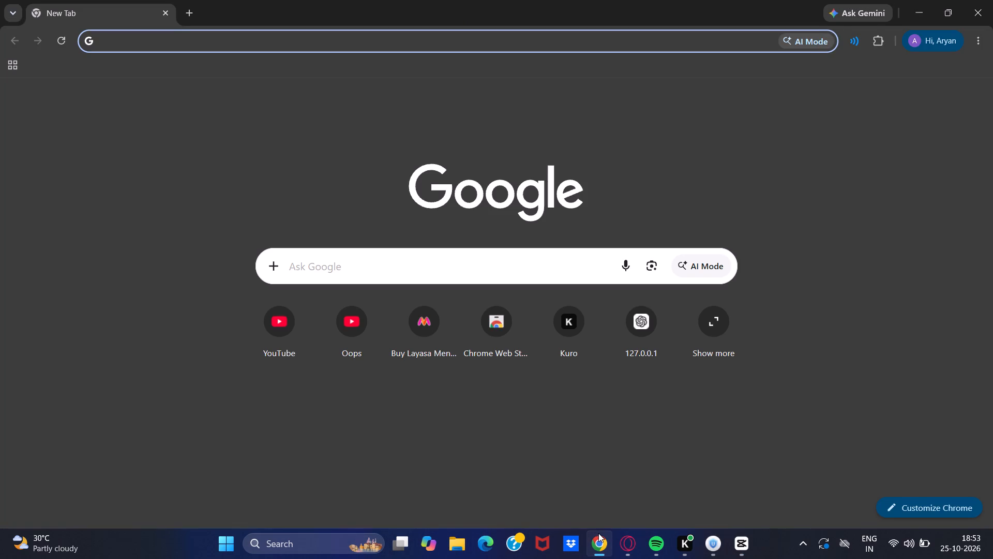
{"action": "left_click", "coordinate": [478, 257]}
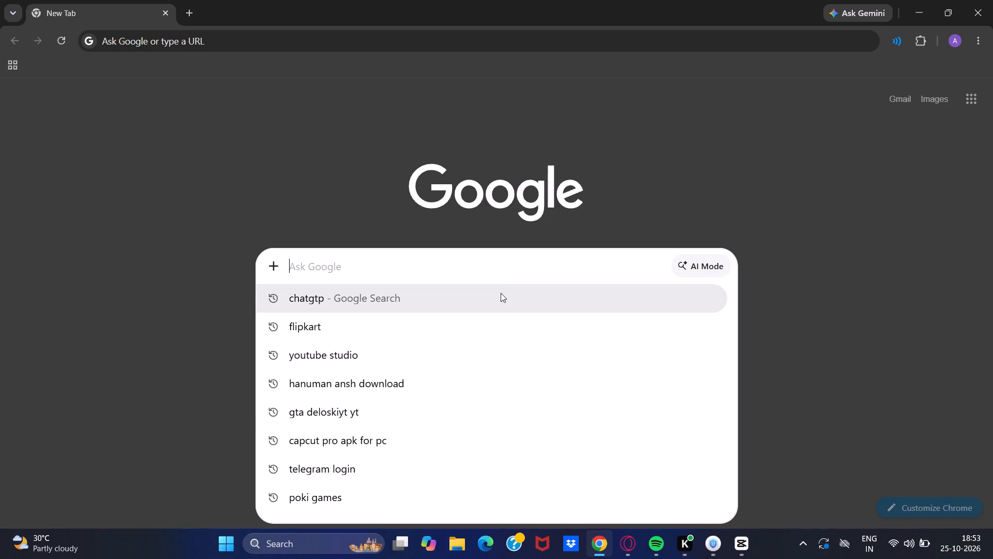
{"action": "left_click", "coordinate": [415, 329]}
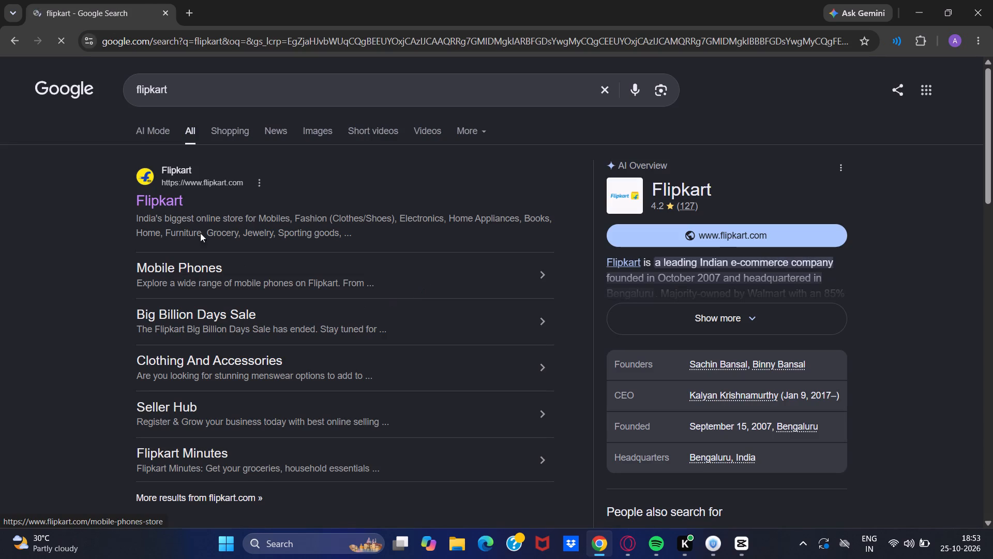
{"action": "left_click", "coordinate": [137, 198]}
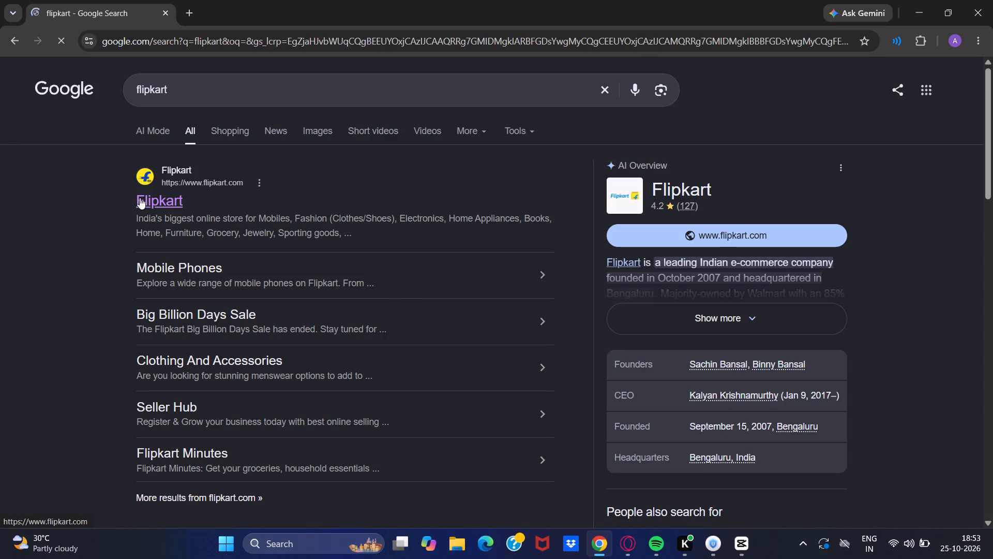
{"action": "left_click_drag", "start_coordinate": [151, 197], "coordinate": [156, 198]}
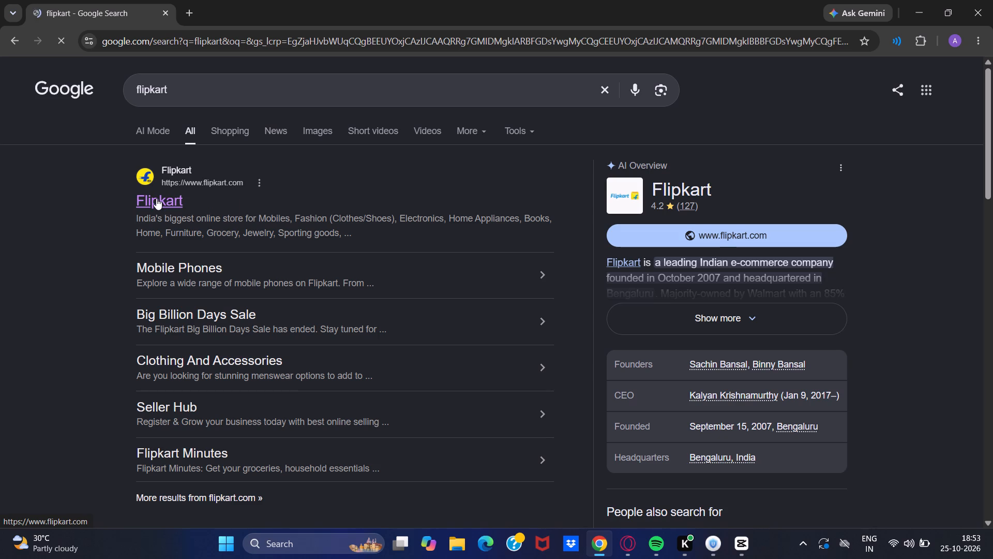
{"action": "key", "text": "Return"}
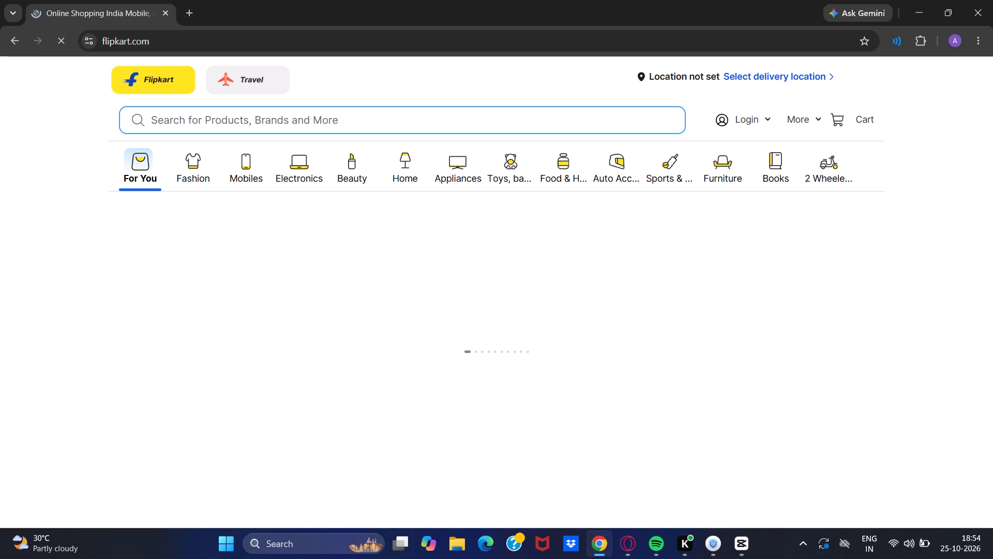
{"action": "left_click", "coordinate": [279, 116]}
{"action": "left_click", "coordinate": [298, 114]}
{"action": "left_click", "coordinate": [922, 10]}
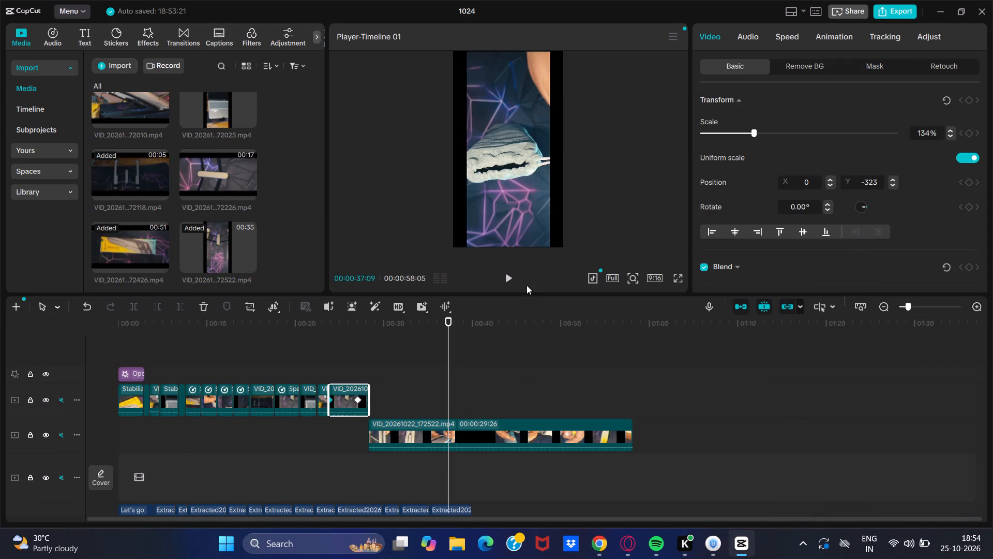
Play the timeline onward from 00:00:37:09 to review the remaining VID_20261022_172522.mp4 footage, pausing briefly at 00:00:40:02.
{"action": "left_click", "coordinate": [505, 278]}
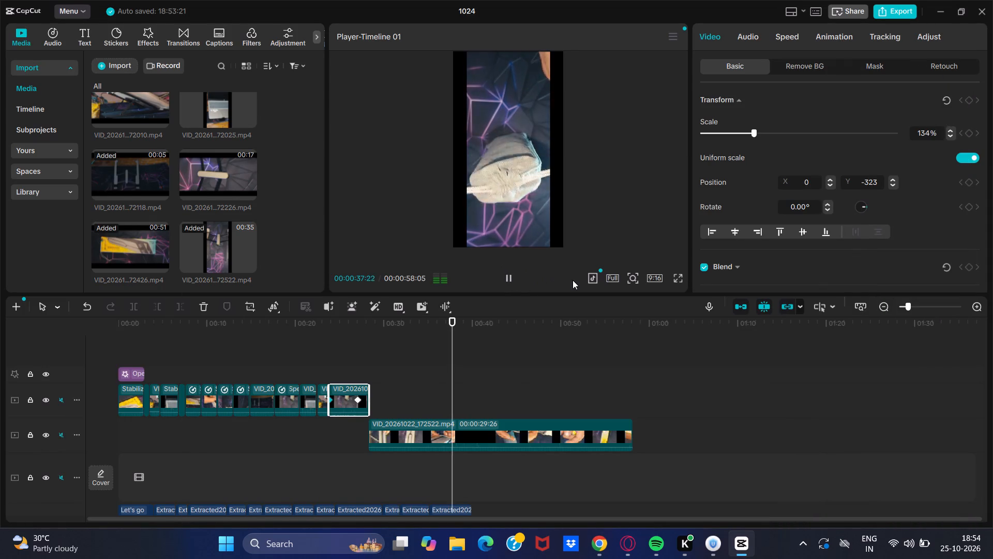
{"action": "left_click", "coordinate": [507, 275]}
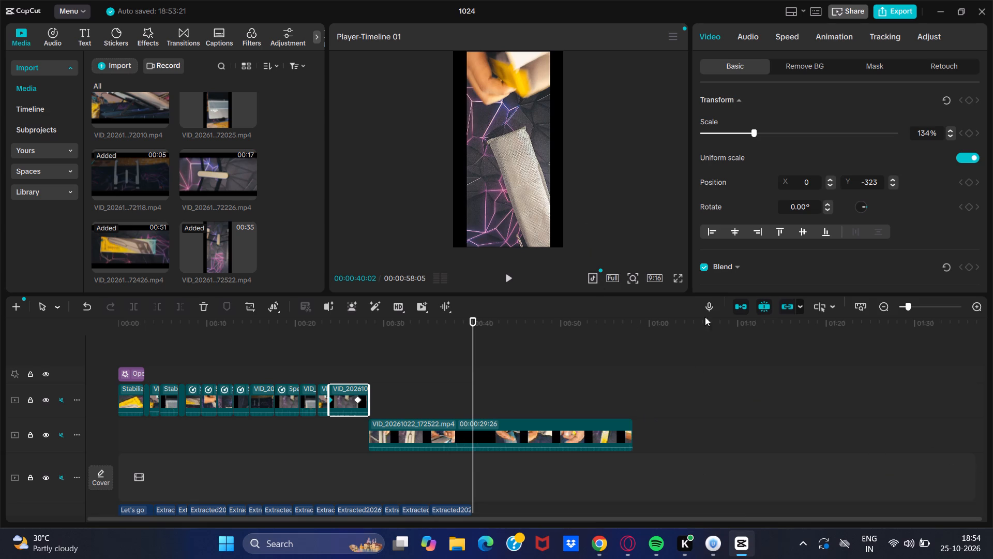
{"action": "left_click", "coordinate": [502, 272]}
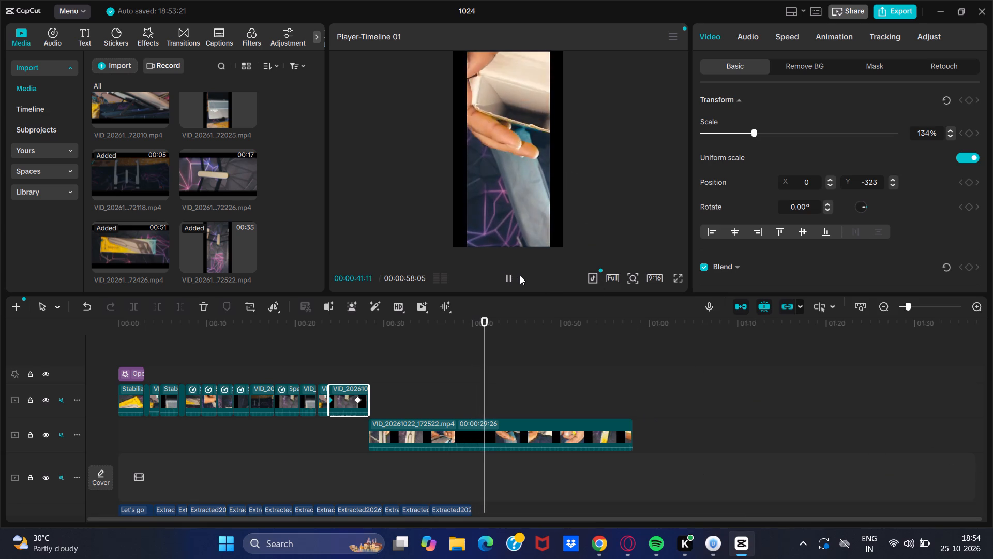
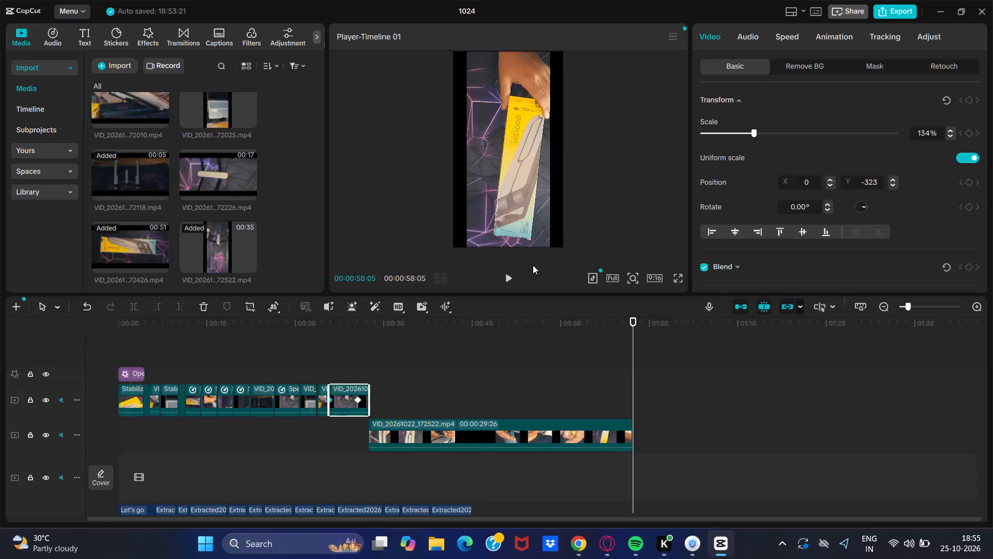
Play the timeline full screen from the start through the keyframed clip, stopping at 00:00:26:18.
{"action": "left_click", "coordinate": [507, 276]}
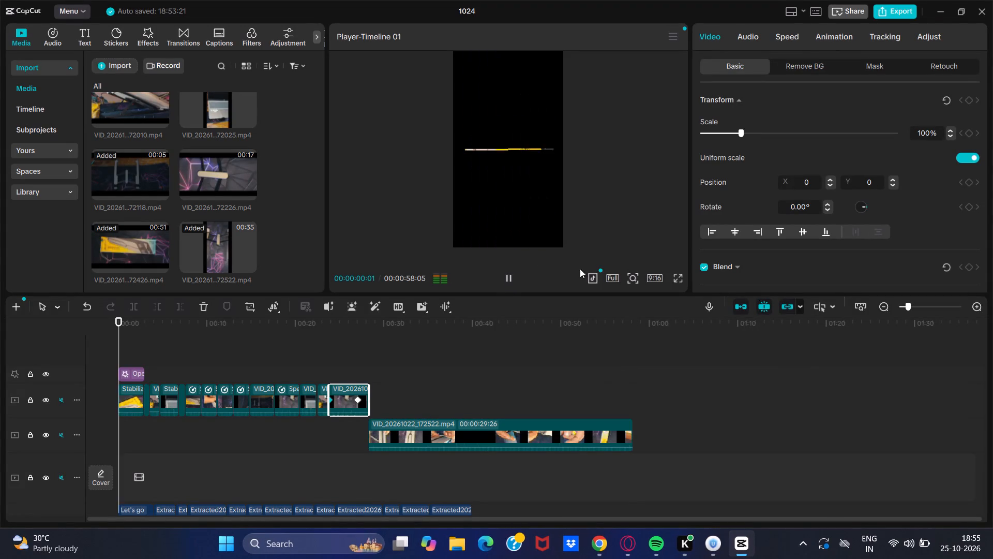
{"action": "left_click", "coordinate": [679, 272]}
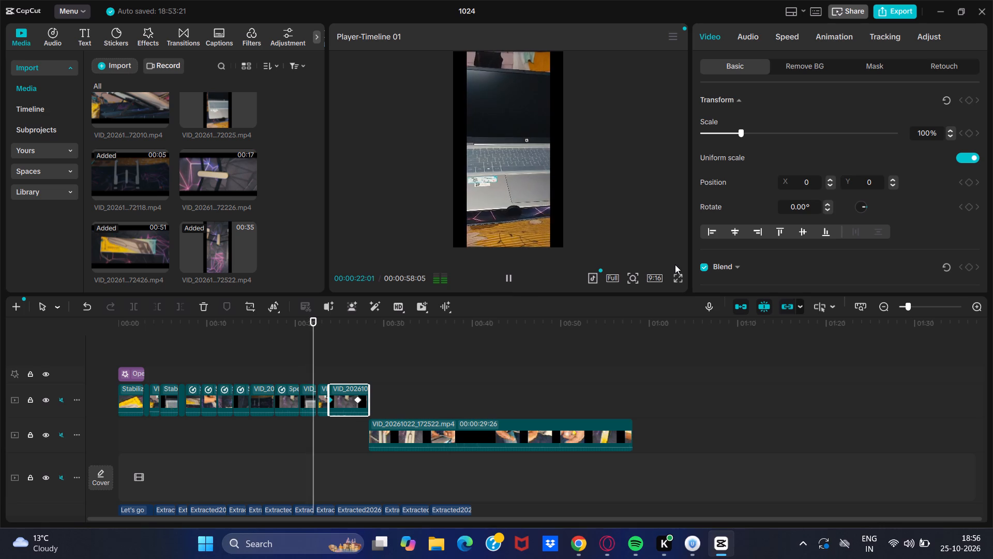
{"action": "left_click", "coordinate": [507, 281]}
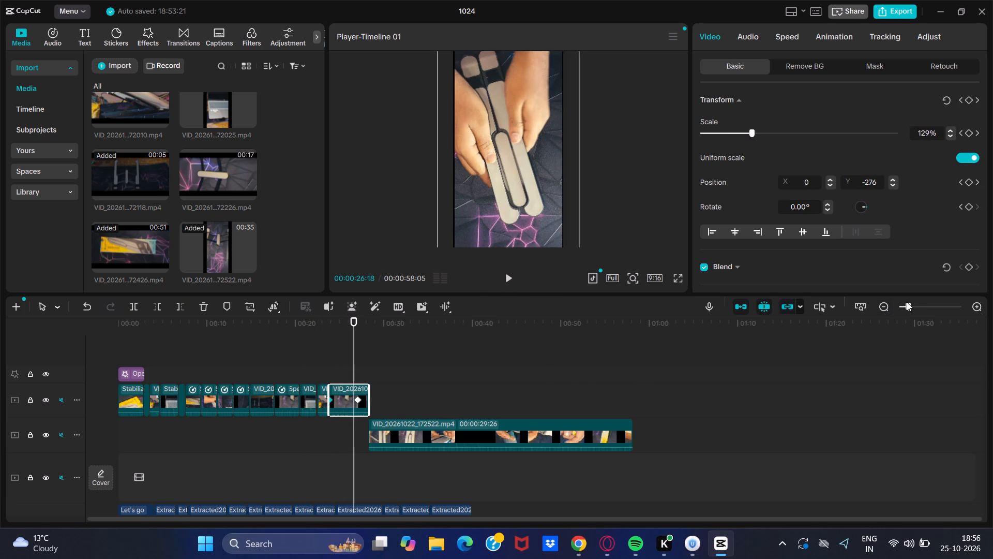
Close the gap after the VID_20261022_172025.mp4 clip by moving the short rotated clip and the 4:14 keyframed clip earlier, end to end.
{"action": "left_click_drag", "start_coordinate": [907, 302], "coordinate": [915, 303]}
{"action": "left_click_drag", "start_coordinate": [909, 306], "coordinate": [920, 306]}
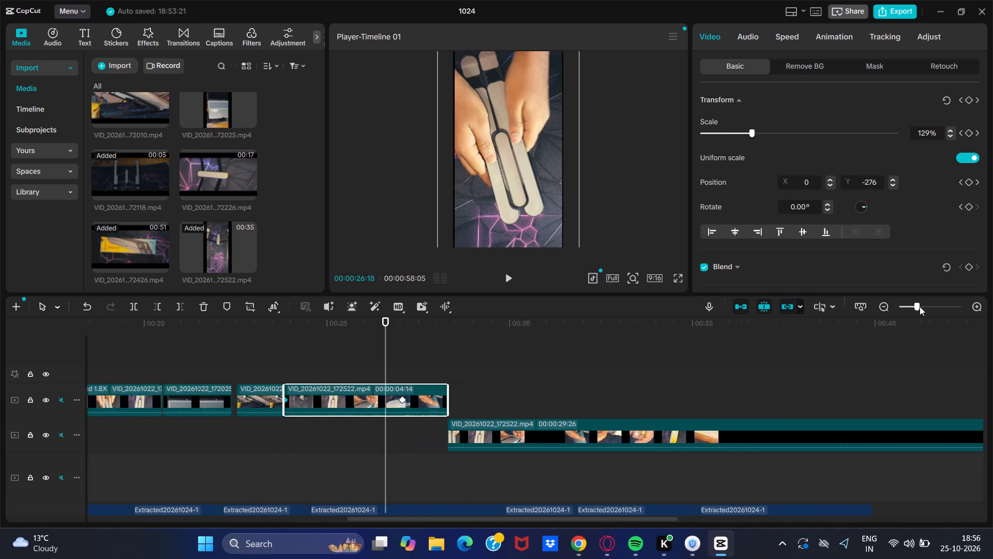
{"action": "left_click_drag", "start_coordinate": [920, 306], "coordinate": [920, 306]}
{"action": "left_click", "coordinate": [225, 407]}
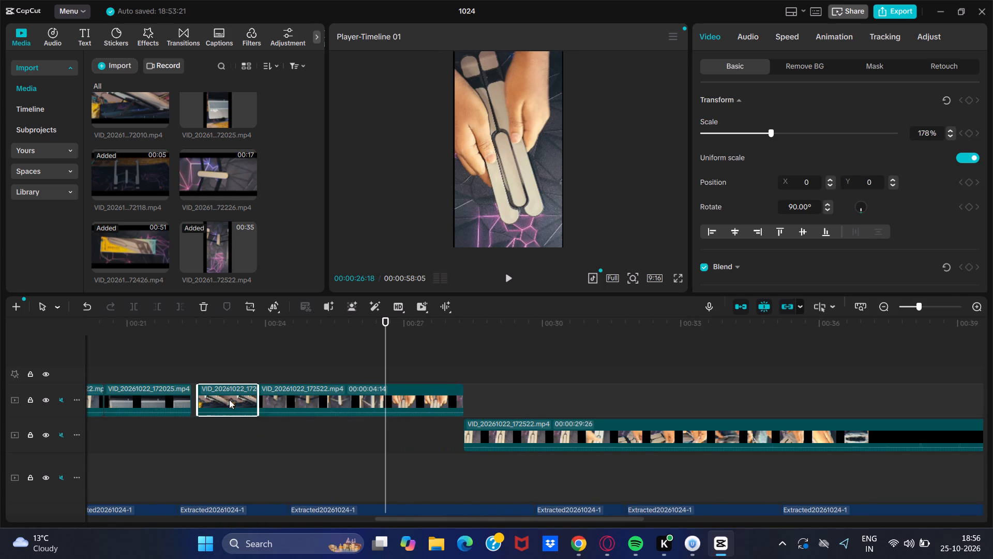
{"action": "left_click_drag", "start_coordinate": [230, 400], "coordinate": [221, 402]}
{"action": "left_click_drag", "start_coordinate": [329, 400], "coordinate": [320, 399]}
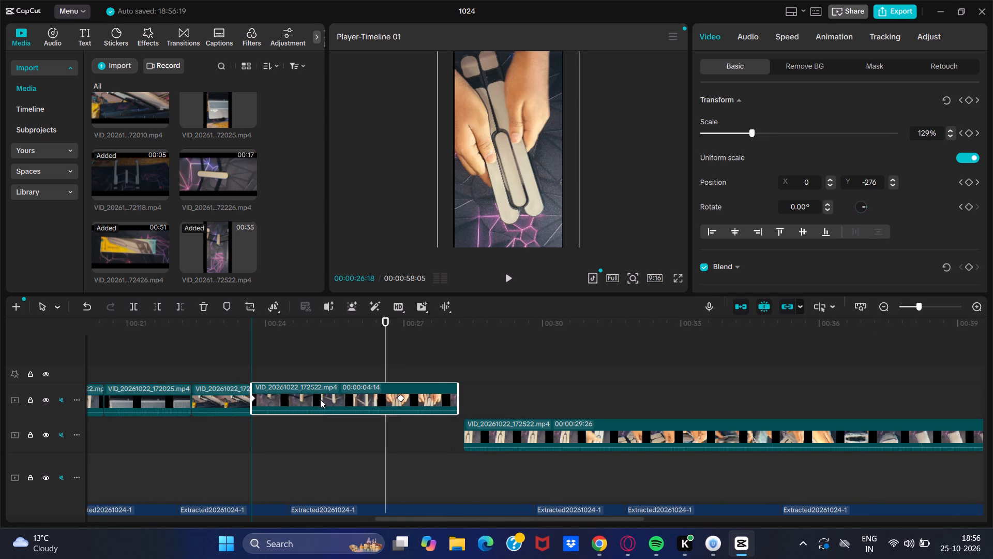
{"action": "left_click_drag", "start_coordinate": [320, 399], "coordinate": [322, 399]}
Play from before the closed gap through the remaining VID_20261022_172522.mp4 footage, stopping just before 00:00:52 to review the yellow box shots.
{"action": "left_click_drag", "start_coordinate": [384, 416], "coordinate": [281, 407]}
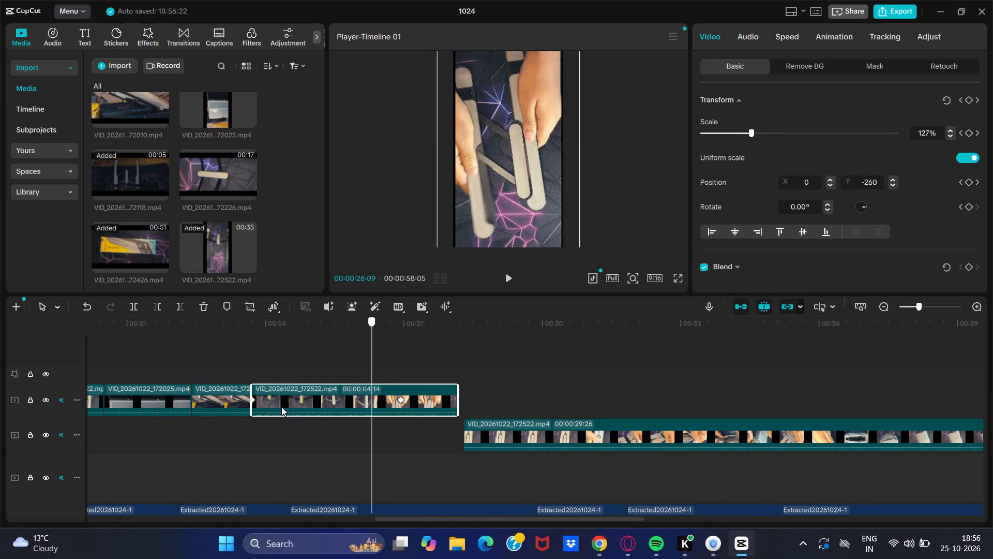
{"action": "left_click_drag", "start_coordinate": [281, 407], "coordinate": [186, 418]}
{"action": "left_click", "coordinate": [505, 282]}
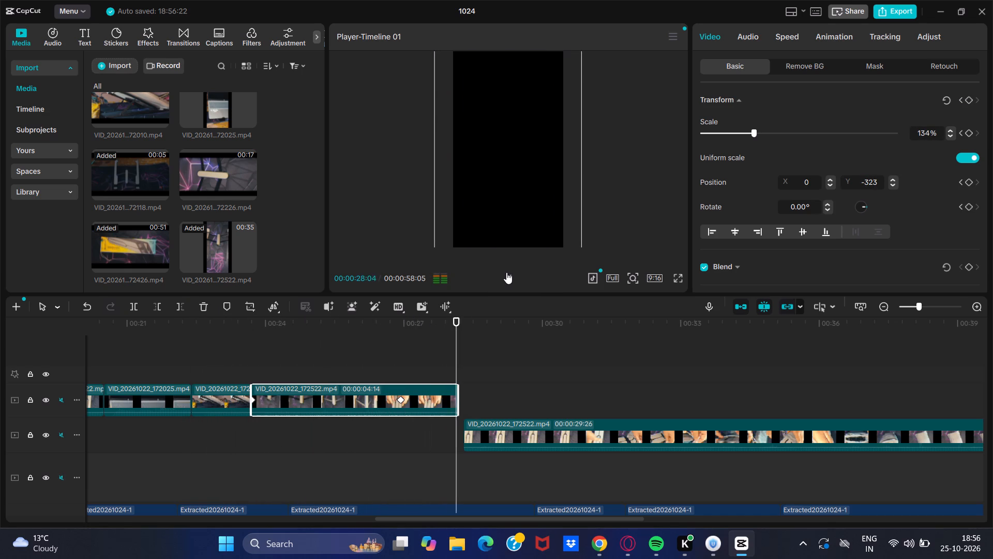
{"action": "left_click", "coordinate": [505, 274]}
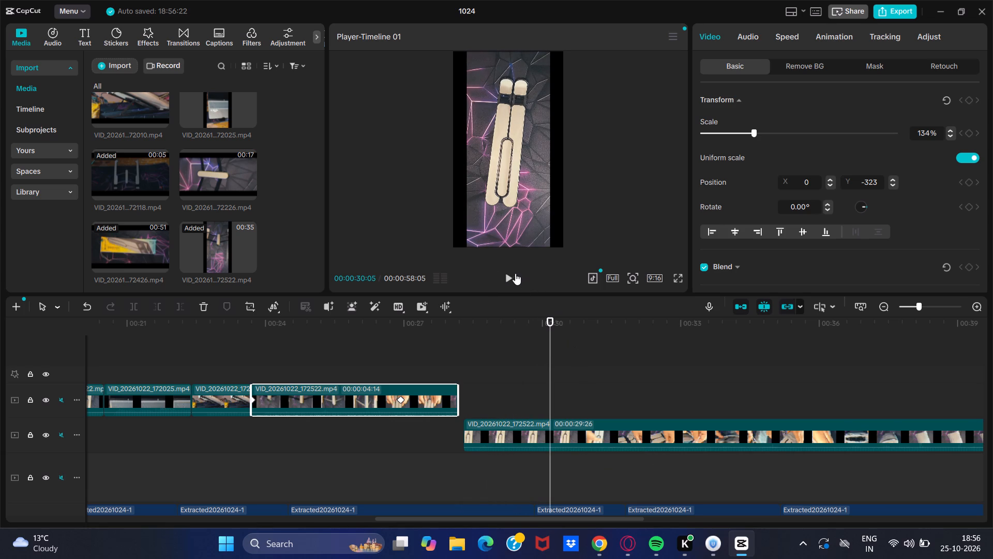
{"action": "left_click", "coordinate": [506, 274]}
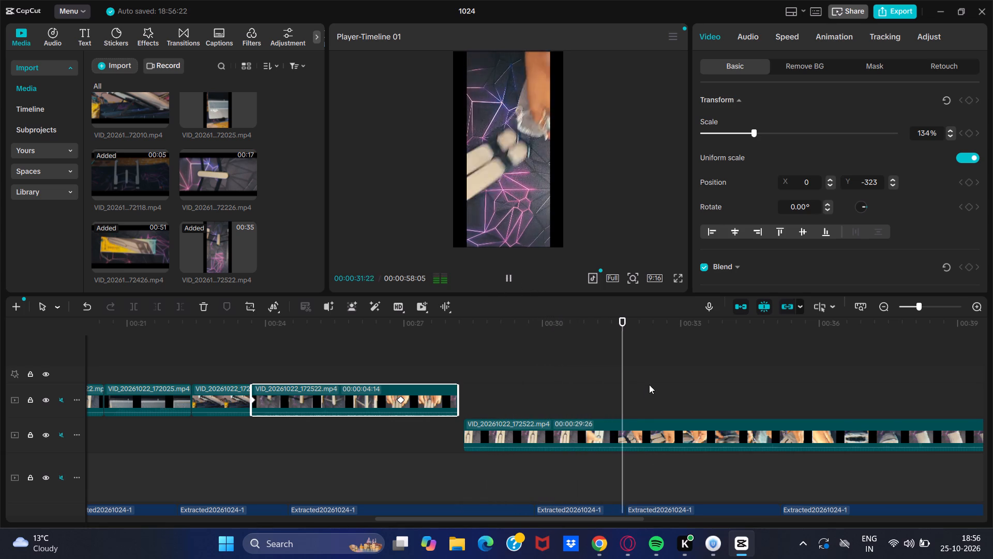
{"action": "left_click", "coordinate": [505, 267]}
{"action": "left_click", "coordinate": [501, 262]}
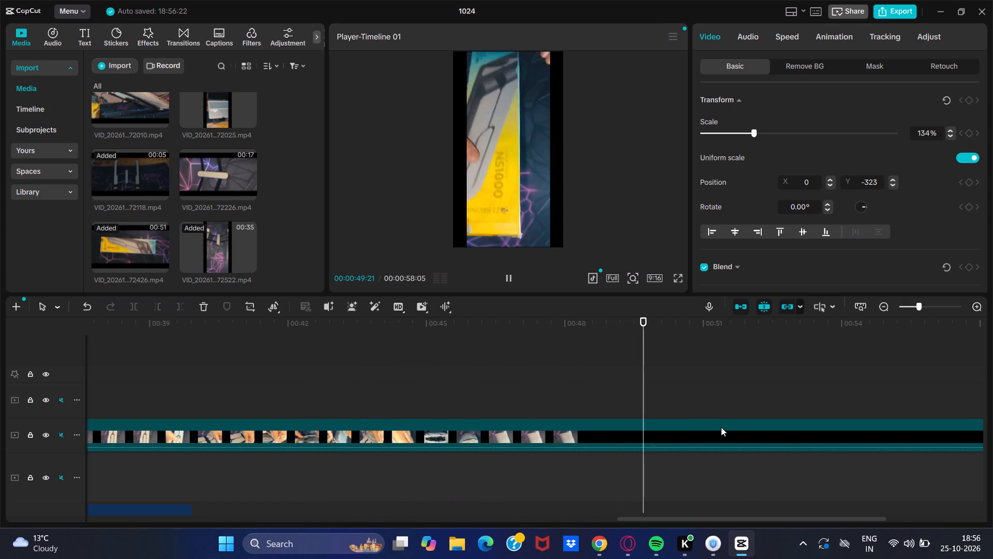
{"action": "left_click", "coordinate": [508, 281]}
Split the long VID_20261022_172522.mp4 clip at 00:00:49:29, where the yellow box lies flat.
{"action": "left_click_drag", "start_coordinate": [750, 355], "coordinate": [742, 359]}
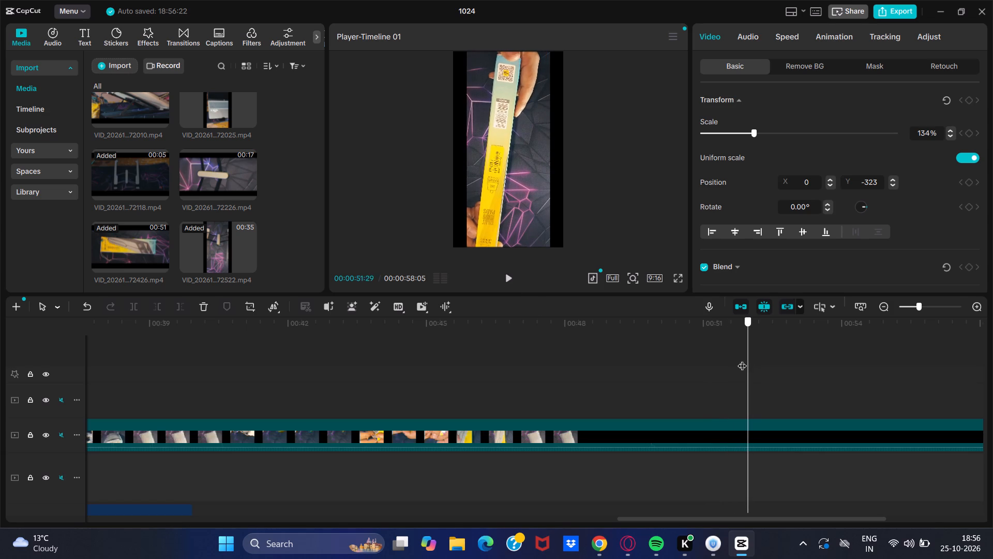
{"action": "left_click_drag", "start_coordinate": [742, 359], "coordinate": [624, 364]}
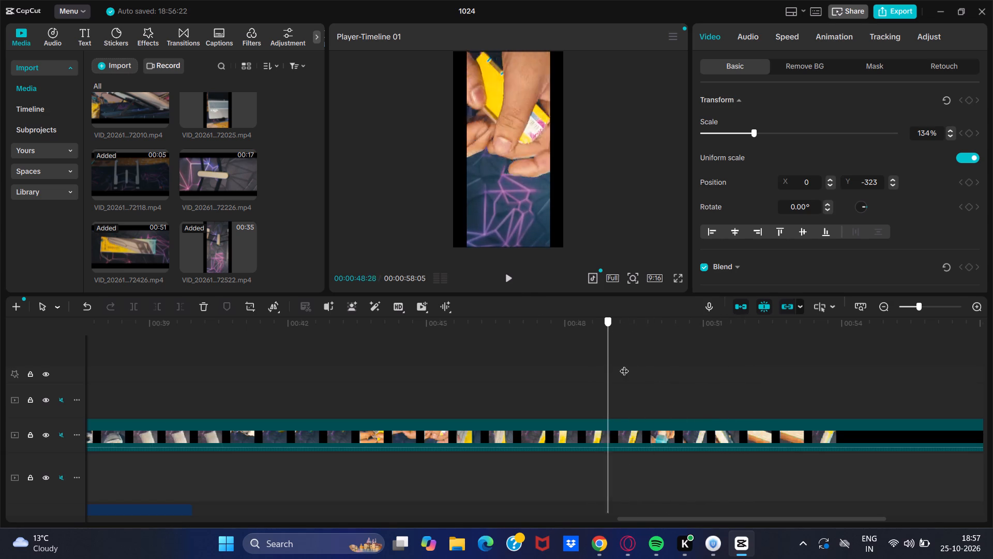
{"action": "left_click_drag", "start_coordinate": [624, 364], "coordinate": [655, 363]}
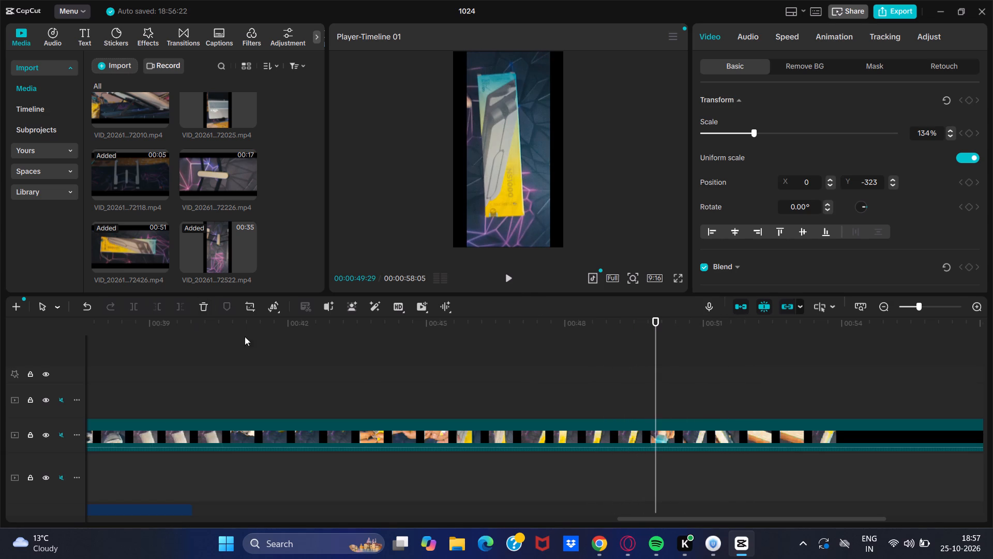
{"action": "left_click", "coordinate": [664, 431]}
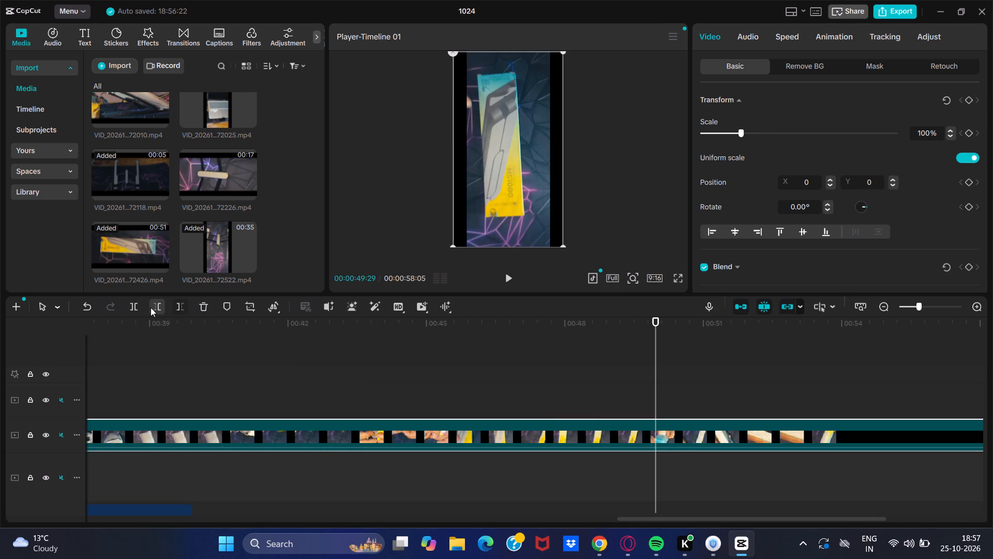
{"action": "left_click", "coordinate": [129, 302]}
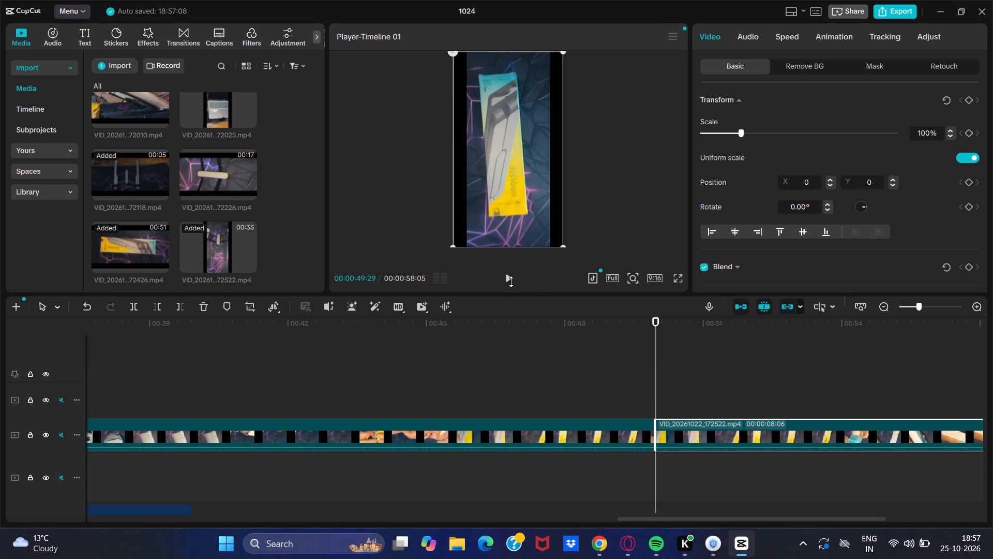
Split the box footage again at 00:00:51:19 and delete everything after that cut.
{"action": "left_click", "coordinate": [511, 276]}
{"action": "left_click", "coordinate": [511, 274]}
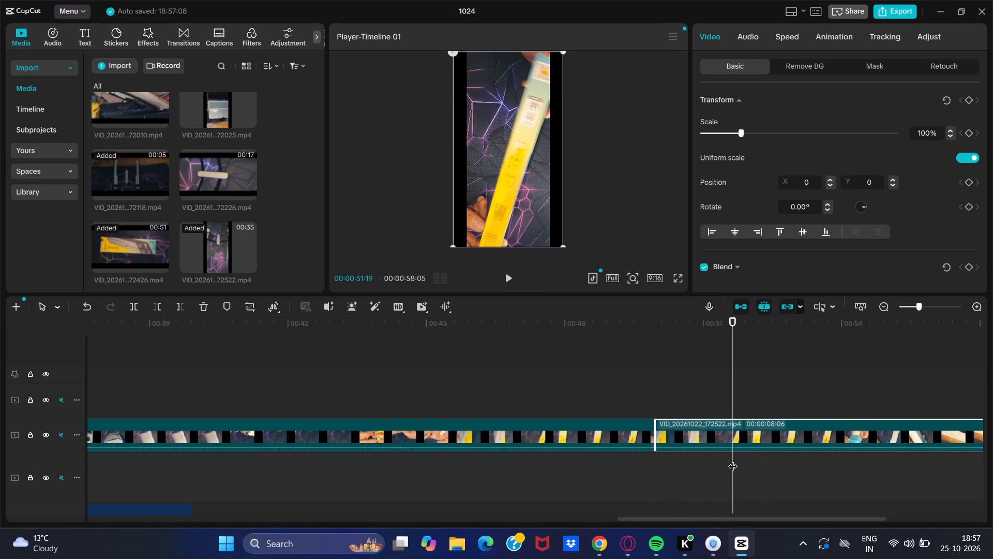
{"action": "left_click", "coordinate": [723, 435]}
{"action": "left_click", "coordinate": [131, 304]}
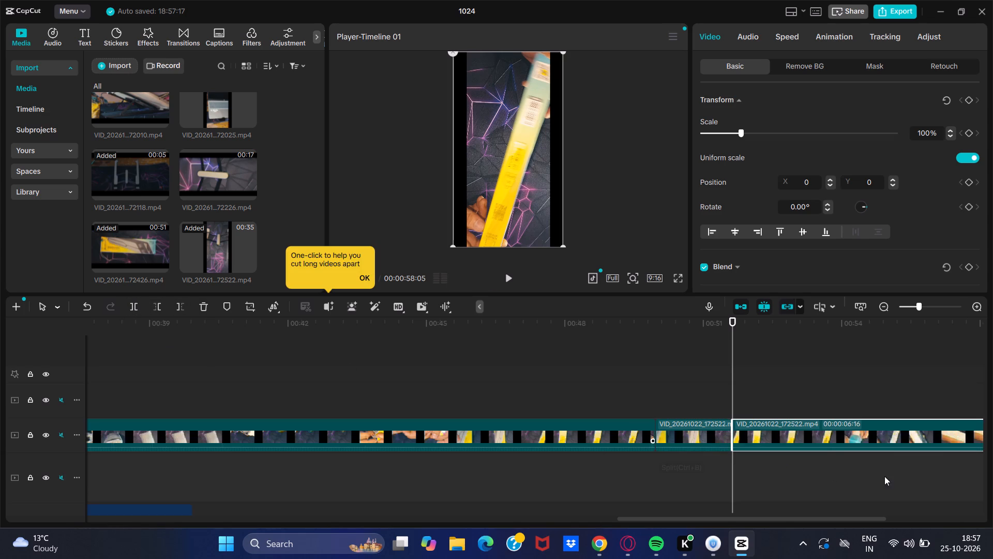
{"action": "left_click", "coordinate": [207, 305]}
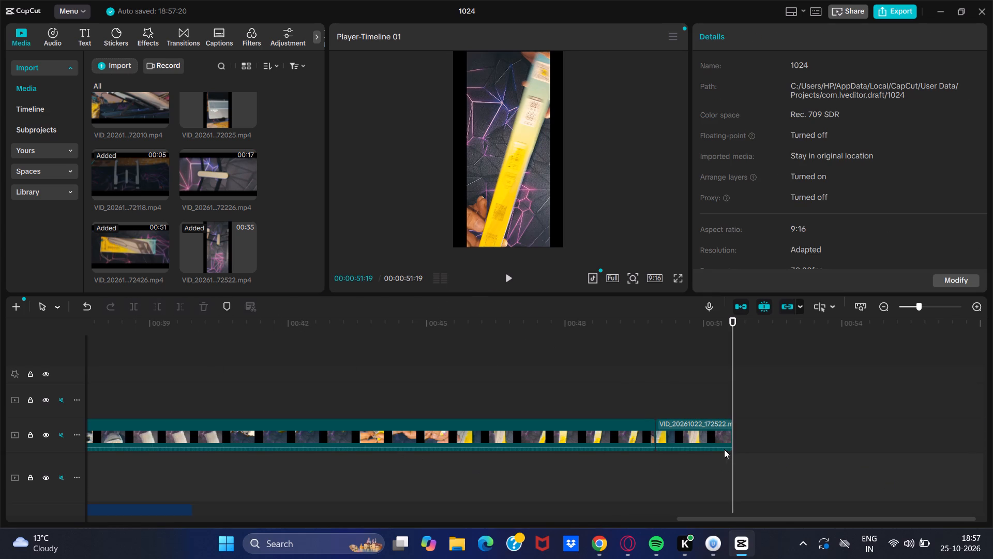
Move the short box segment up to the main clip track, starting at about 00:00:37.
{"action": "left_click_drag", "start_coordinate": [697, 443], "coordinate": [153, 411]}
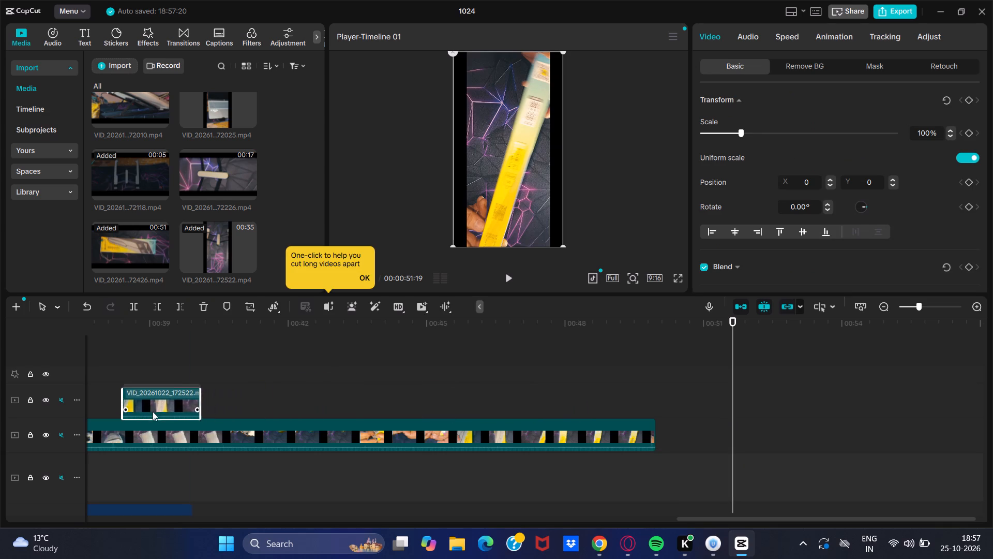
{"action": "left_click_drag", "start_coordinate": [153, 411], "coordinate": [110, 412]}
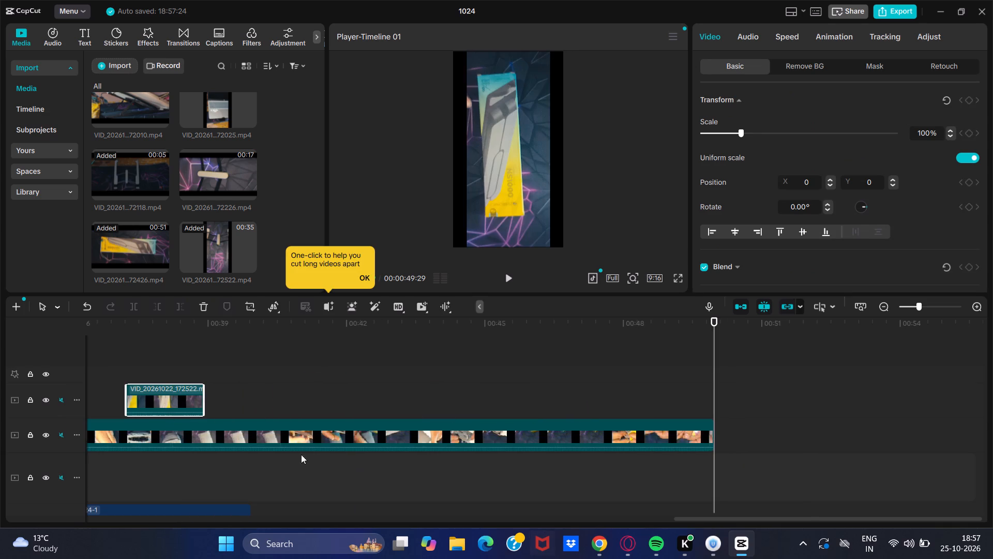
Scrub through the remaining 21:20 VID_20261022_172522.mp4 clip on the lower track and delete it.
{"action": "left_click", "coordinate": [918, 300]}
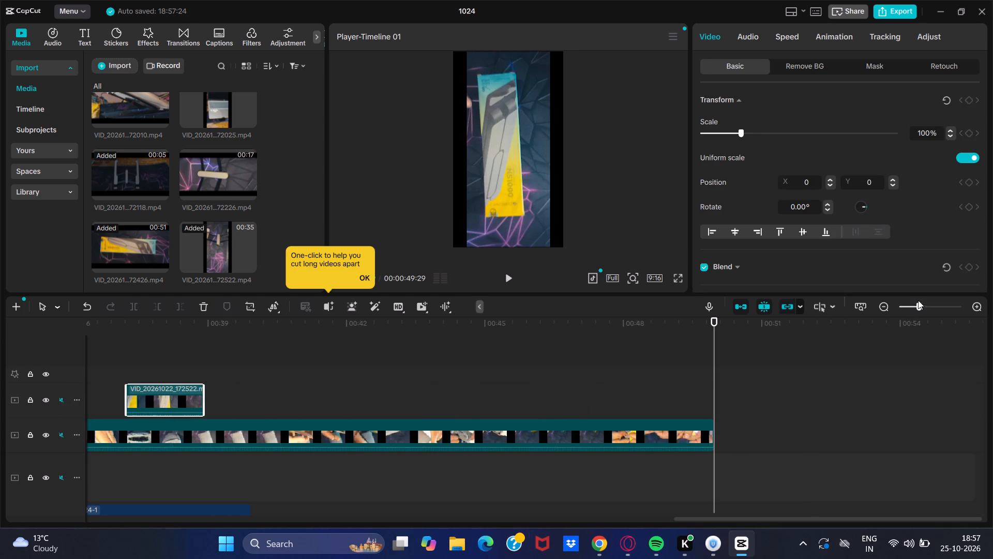
{"action": "left_click", "coordinate": [914, 303]}
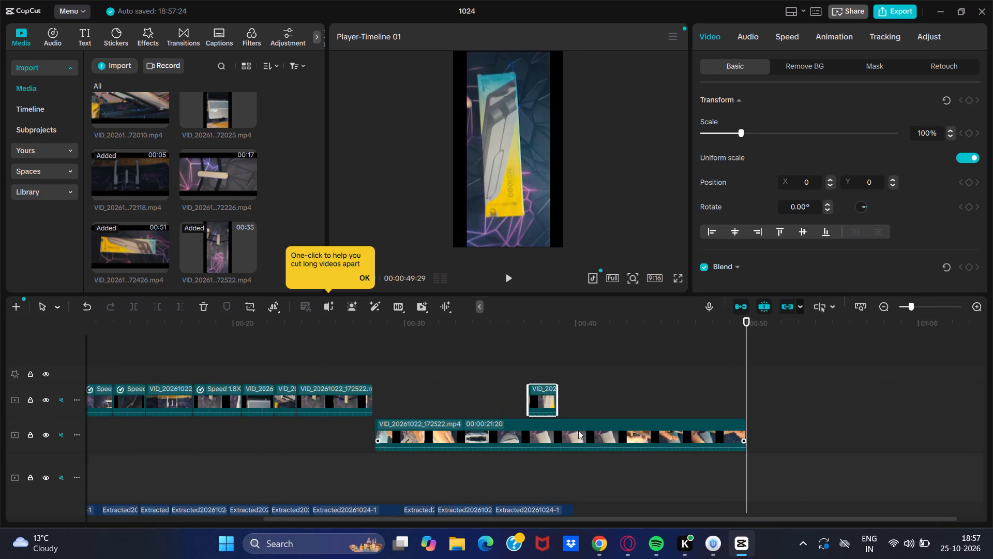
{"action": "left_click", "coordinate": [578, 429]}
{"action": "left_click_drag", "start_coordinate": [746, 368], "coordinate": [412, 378]}
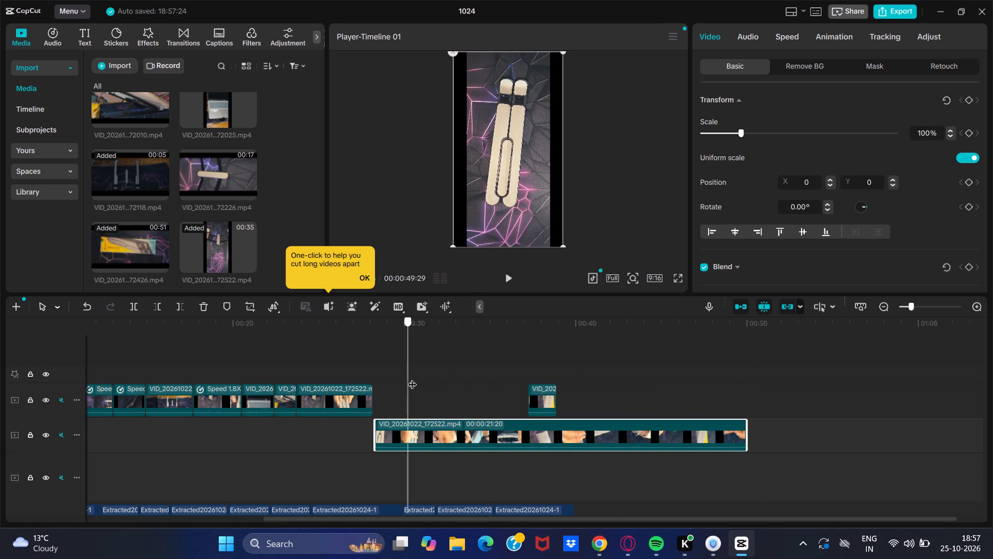
{"action": "left_click_drag", "start_coordinate": [412, 378], "coordinate": [576, 381]}
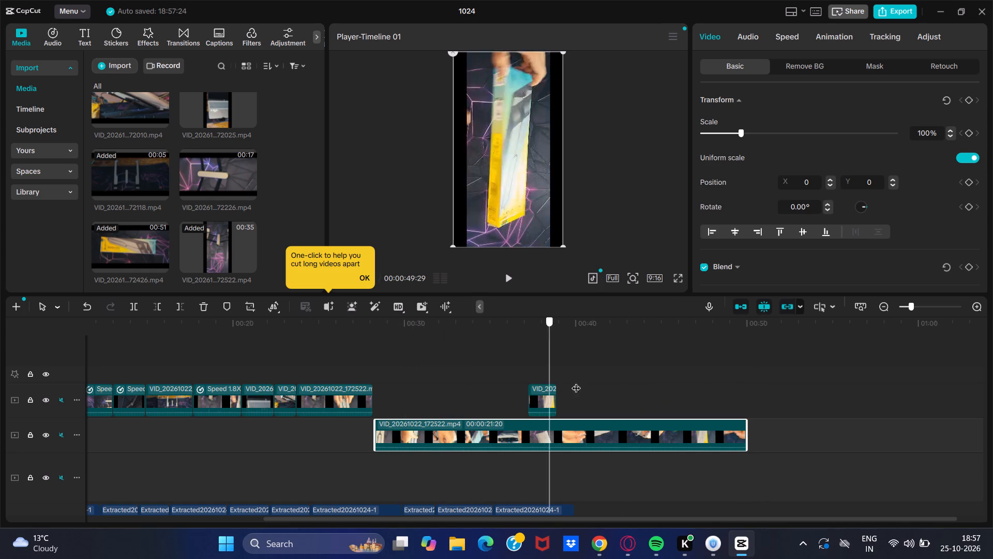
{"action": "left_click_drag", "start_coordinate": [576, 381], "coordinate": [622, 381]}
{"action": "left_click", "coordinate": [587, 434]}
{"action": "left_click", "coordinate": [587, 434]}
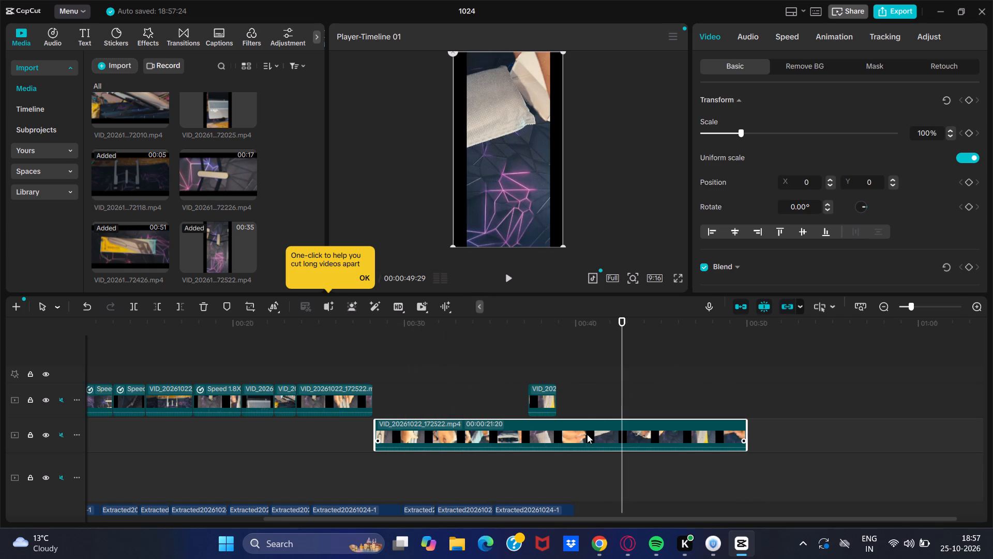
{"action": "left_click", "coordinate": [204, 304]}
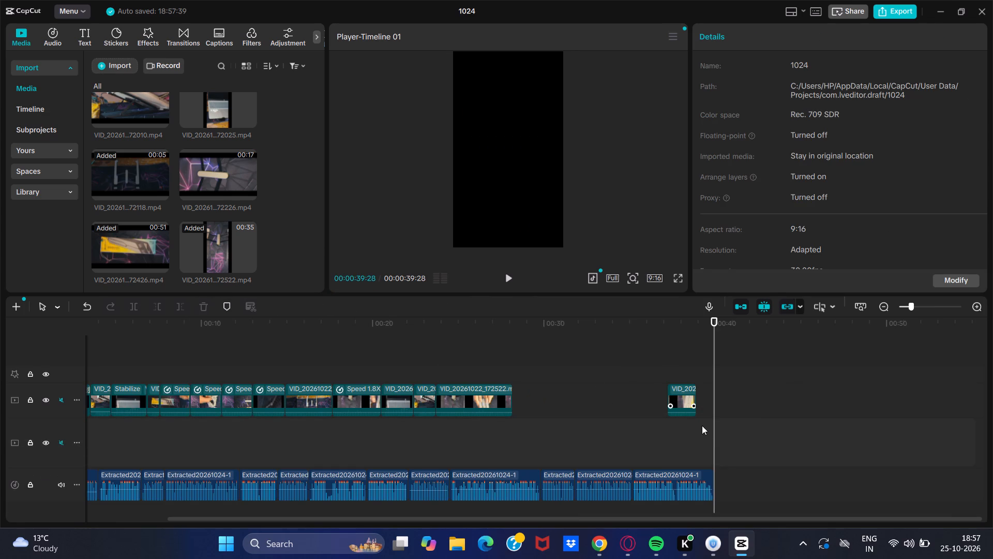
Play across the end of the keyframed clip into the empty gap, stopping at 00:00:29:09.
{"action": "left_click_drag", "start_coordinate": [714, 420], "coordinate": [495, 403]}
{"action": "left_click", "coordinate": [505, 281]}
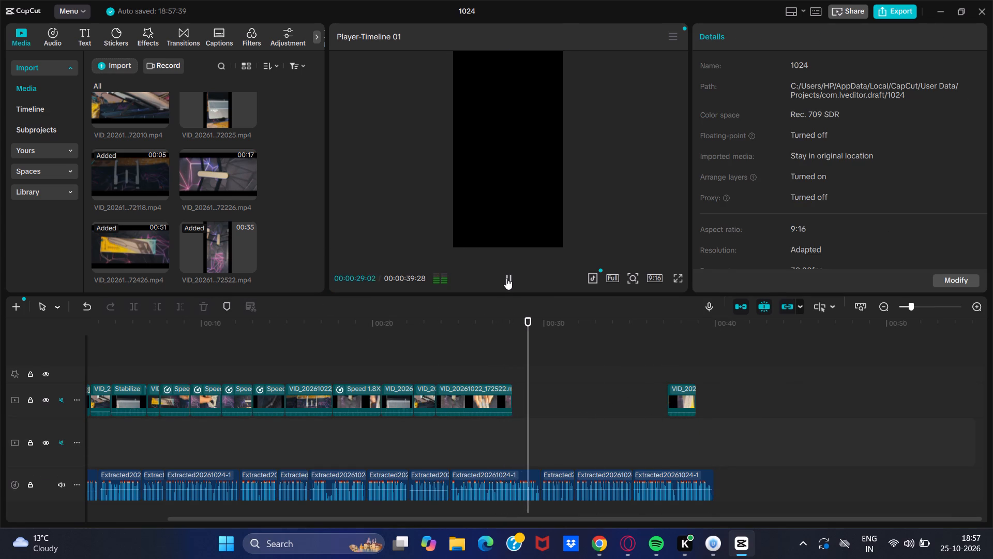
{"action": "left_click", "coordinate": [506, 278]}
Preview VID_20261022_172226.mp4 from the media library and place it on a new track above, starting where the keyframed clip ends.
{"action": "scroll", "coordinate": [178, 223], "scroll_direction": "down", "scroll_amount": 3}
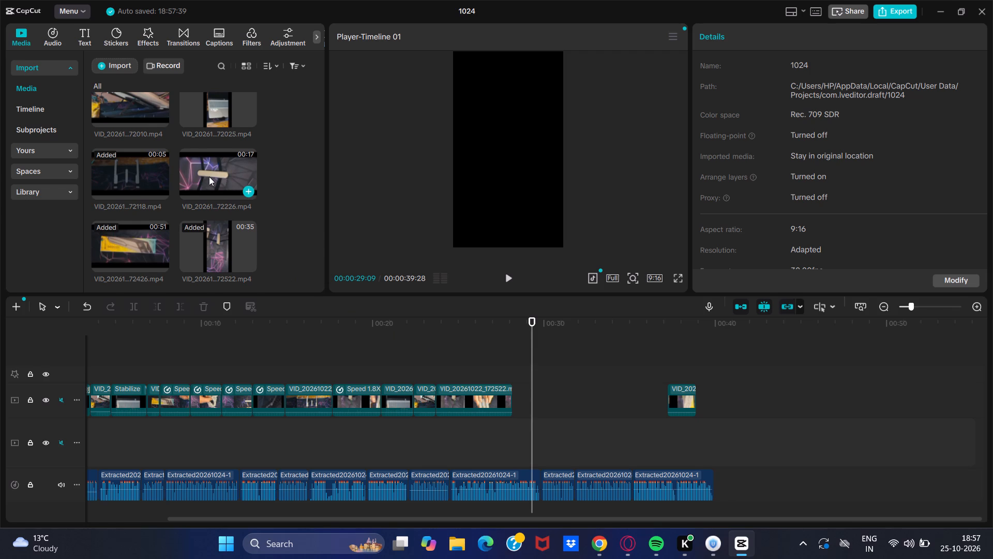
{"action": "scroll", "coordinate": [209, 176], "scroll_direction": "up", "scroll_amount": 1}
{"action": "left_click", "coordinate": [210, 224]}
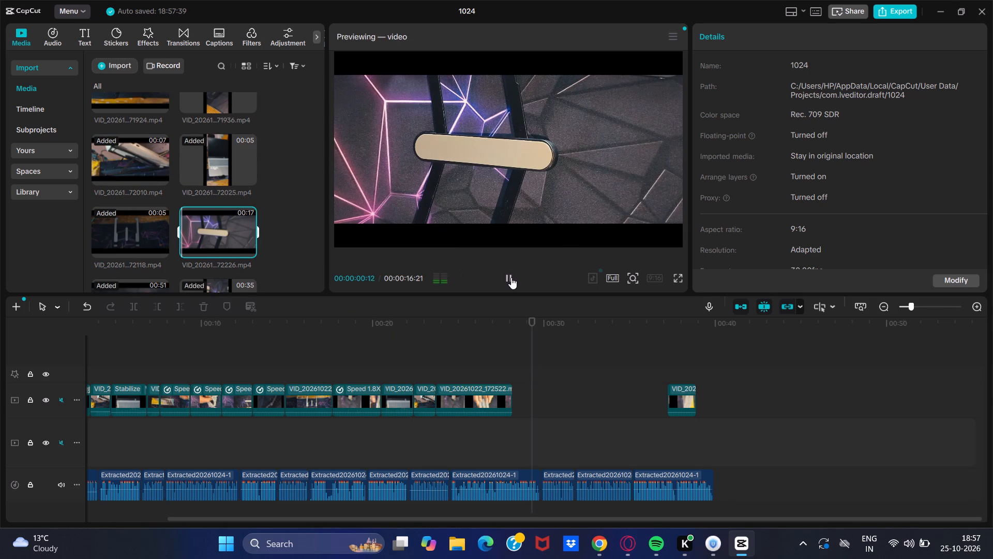
{"action": "left_click", "coordinate": [511, 277]}
{"action": "left_click", "coordinate": [510, 273]}
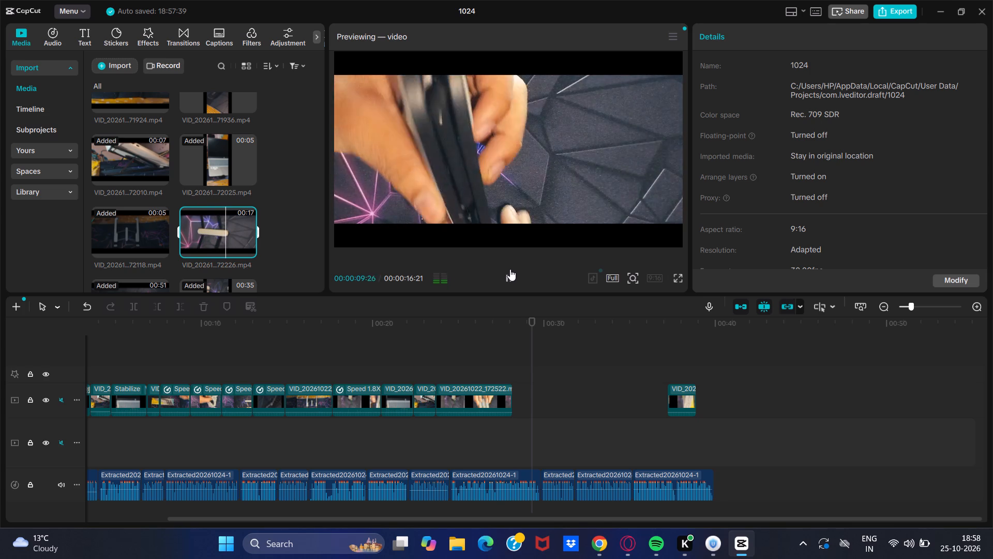
{"action": "left_click", "coordinate": [507, 273]}
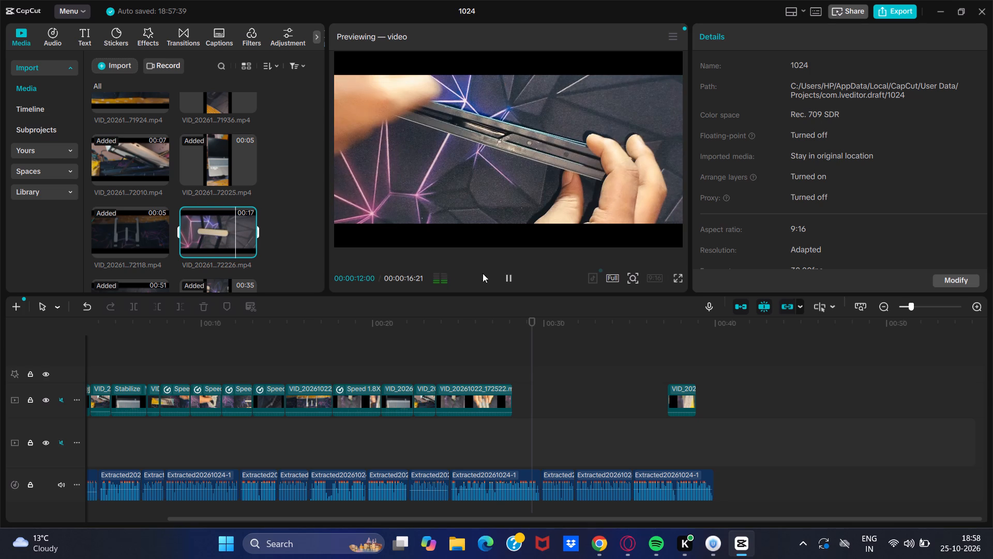
{"action": "left_click_drag", "start_coordinate": [221, 232], "coordinate": [524, 366]}
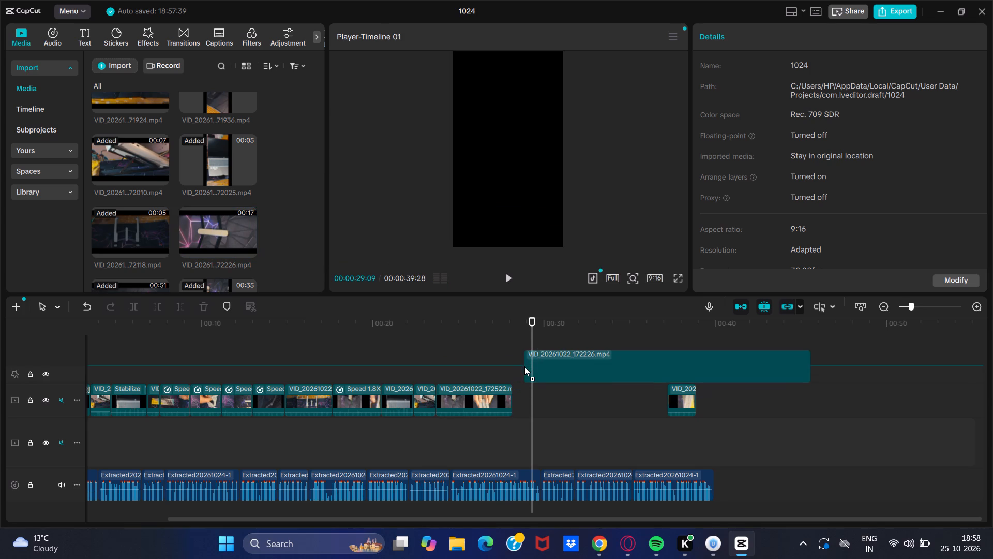
{"action": "left_click_drag", "start_coordinate": [524, 366], "coordinate": [512, 366]}
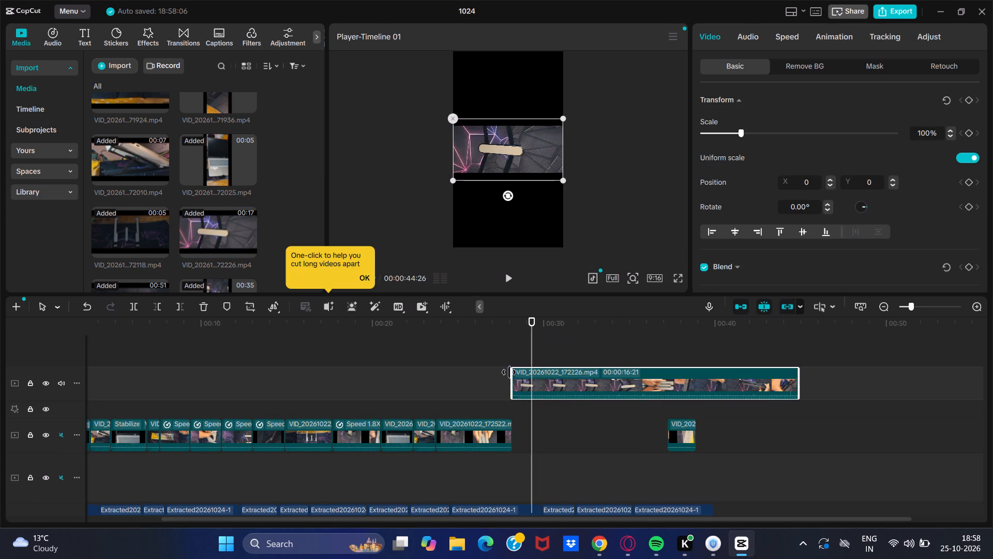
Trim the start of VID_20261022_172226.mp4 to leave 00:00:08:08 and move it onto the main clip track, directly after the keyframed clip.
{"action": "left_click_drag", "start_coordinate": [509, 372], "coordinate": [619, 383]}
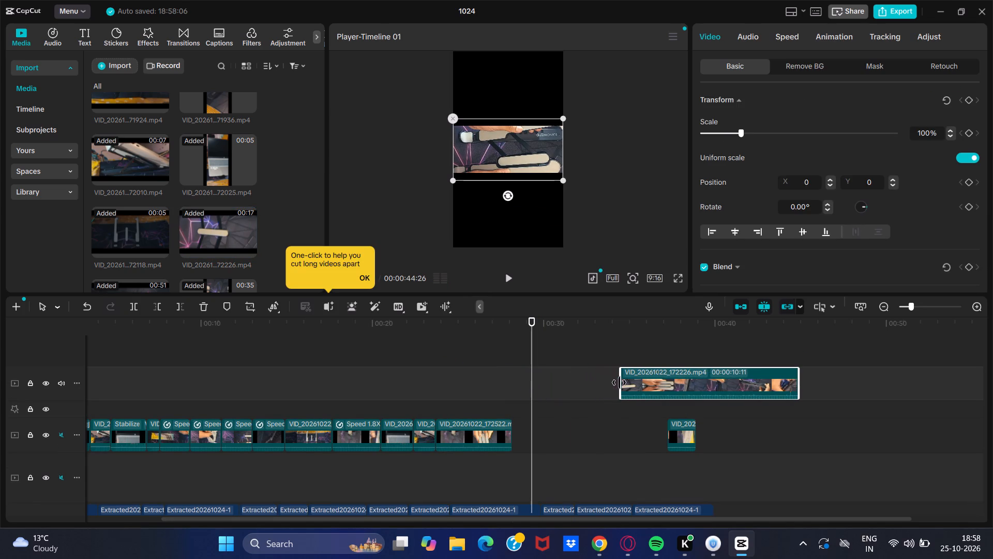
{"action": "left_click_drag", "start_coordinate": [619, 383], "coordinate": [650, 383]}
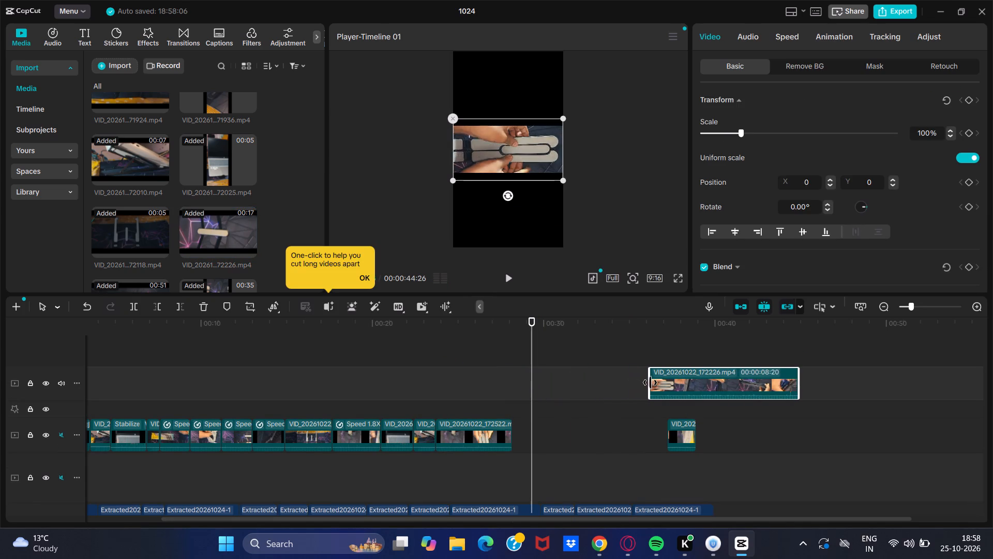
{"action": "left_click_drag", "start_coordinate": [650, 383], "coordinate": [655, 382]}
{"action": "left_click_drag", "start_coordinate": [721, 389], "coordinate": [601, 440]}
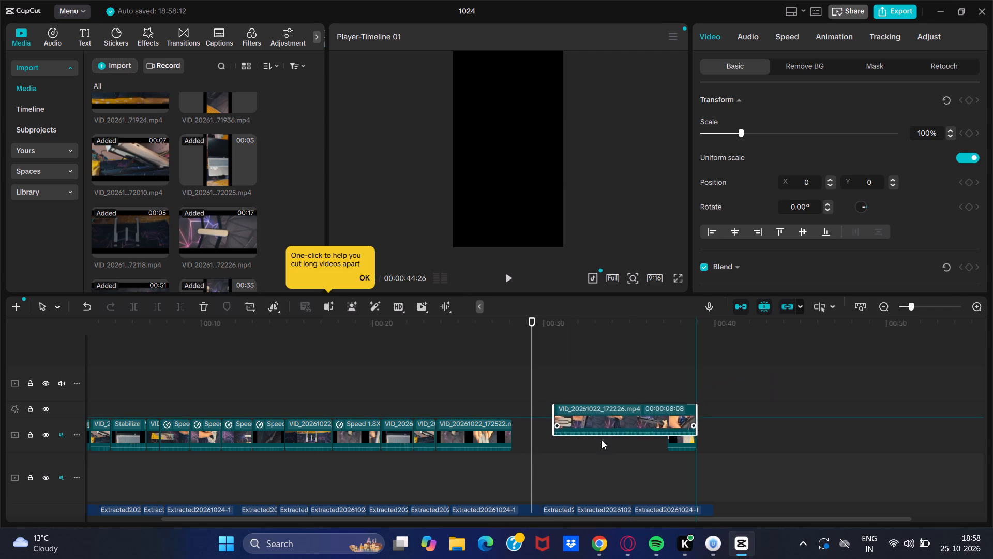
{"action": "left_click_drag", "start_coordinate": [601, 440], "coordinate": [580, 442]}
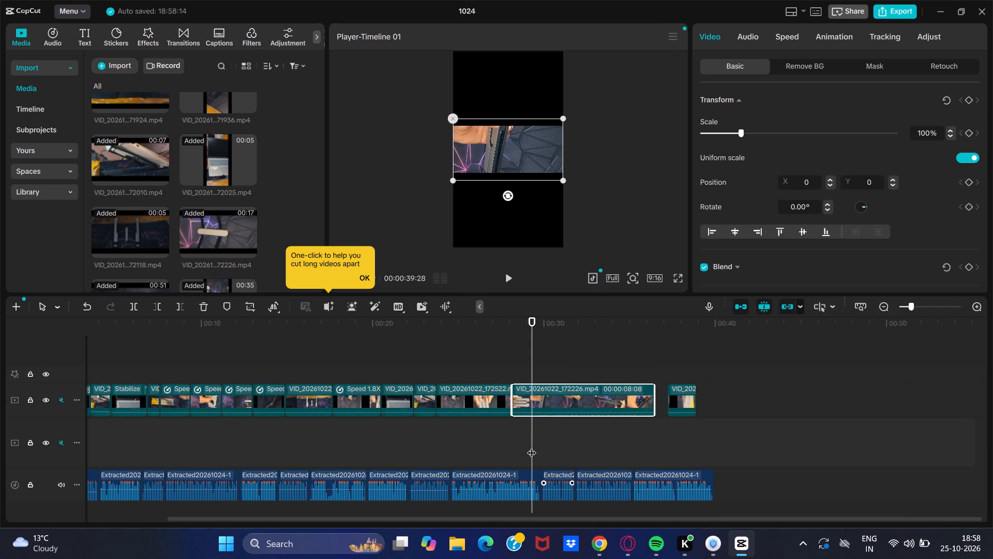
Rotate the VID_20261022_172226.mp4 clip to -90° and scale it to 177% to fill the vertical frame.
{"action": "left_click_drag", "start_coordinate": [532, 446], "coordinate": [477, 446]}
{"action": "left_click", "coordinate": [506, 275]}
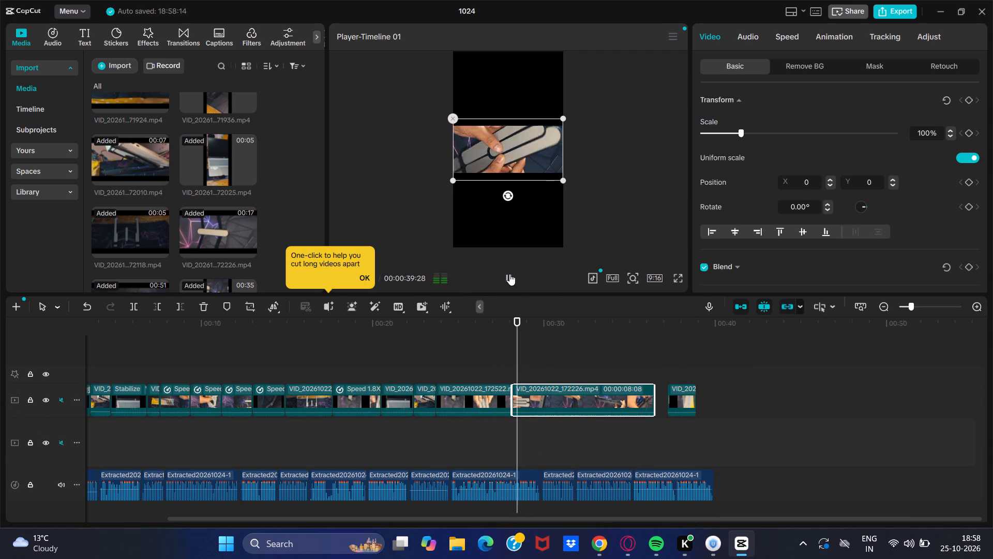
{"action": "left_click", "coordinate": [509, 273]}
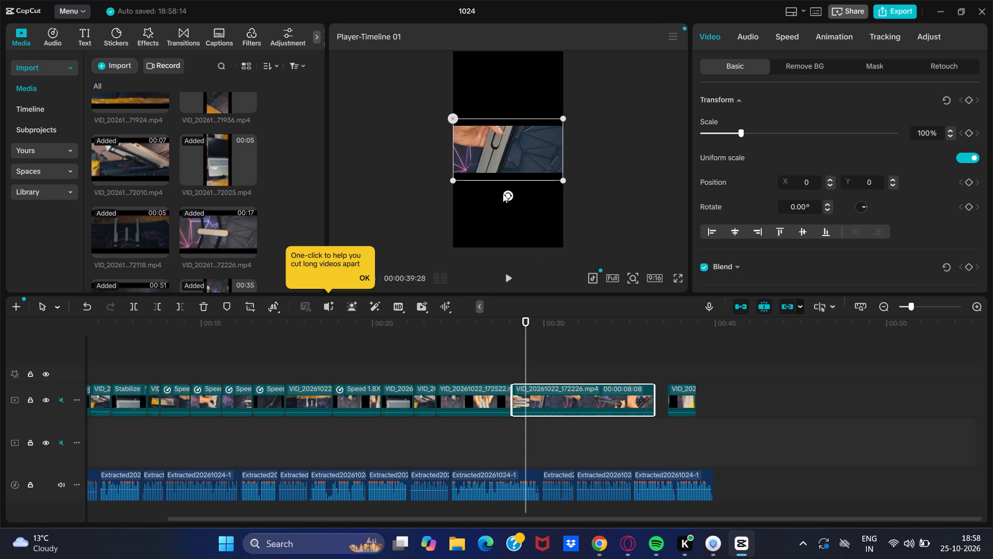
{"action": "left_click_drag", "start_coordinate": [503, 194], "coordinate": [590, 156]}
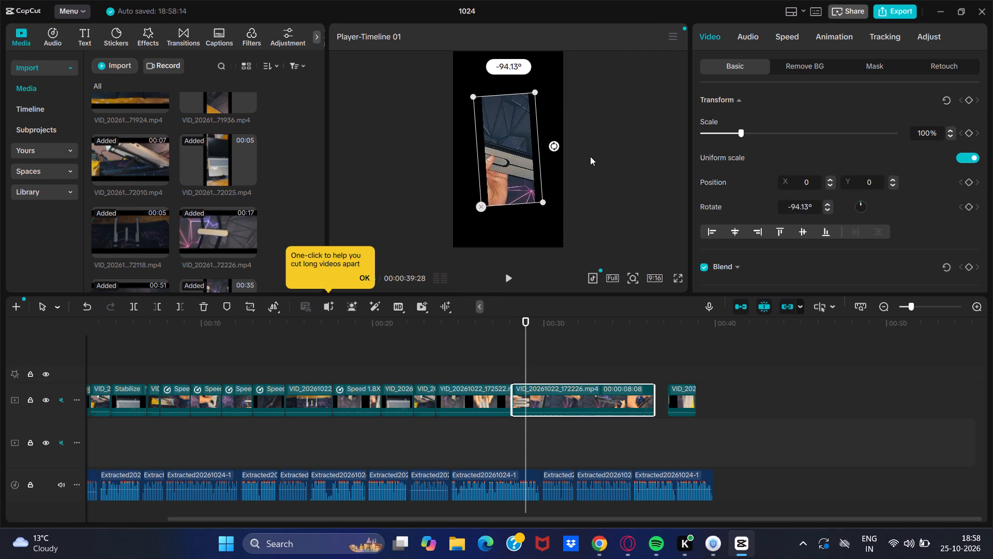
{"action": "left_click_drag", "start_coordinate": [590, 156], "coordinate": [590, 159]}
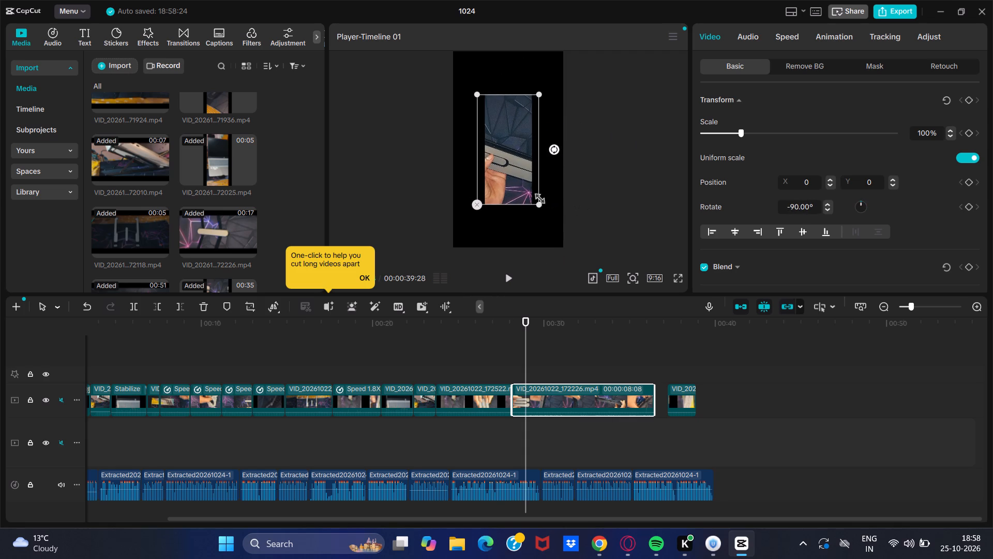
{"action": "left_click_drag", "start_coordinate": [536, 205], "coordinate": [563, 259]}
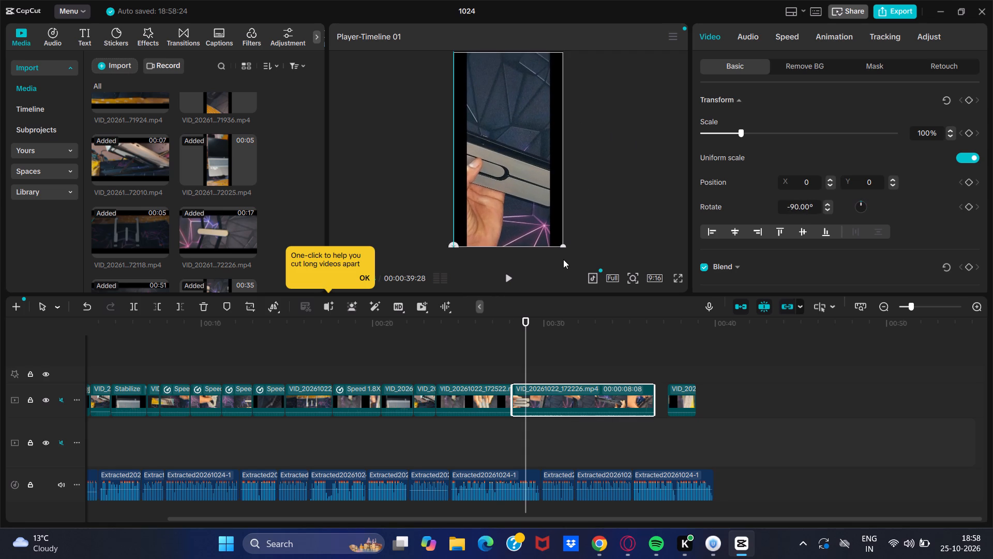
{"action": "left_click_drag", "start_coordinate": [563, 259], "coordinate": [564, 260]}
Play through the rotated VID_20261022_172226.mp4 clip and trim its end to leave about 4.1 s.
{"action": "left_click", "coordinate": [508, 283]}
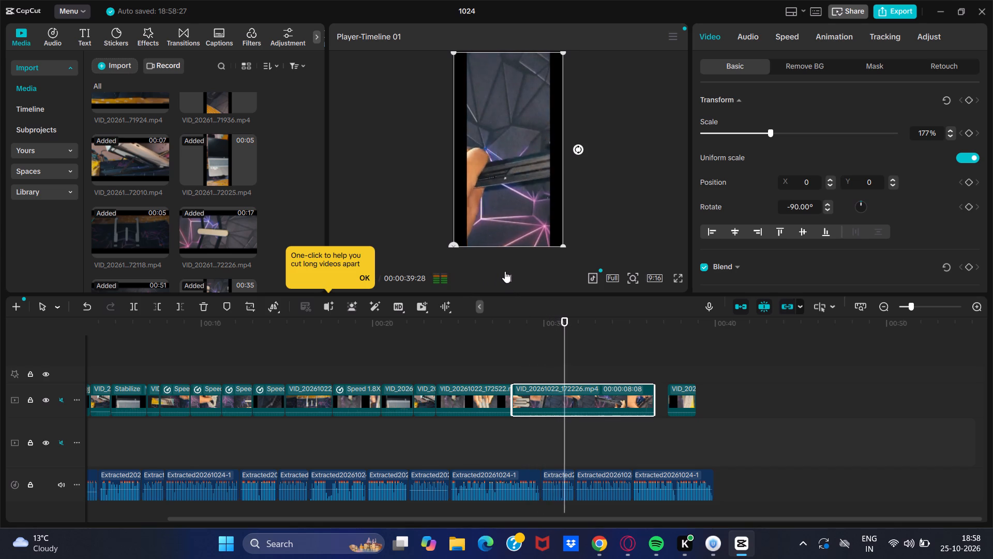
{"action": "left_click", "coordinate": [505, 271]}
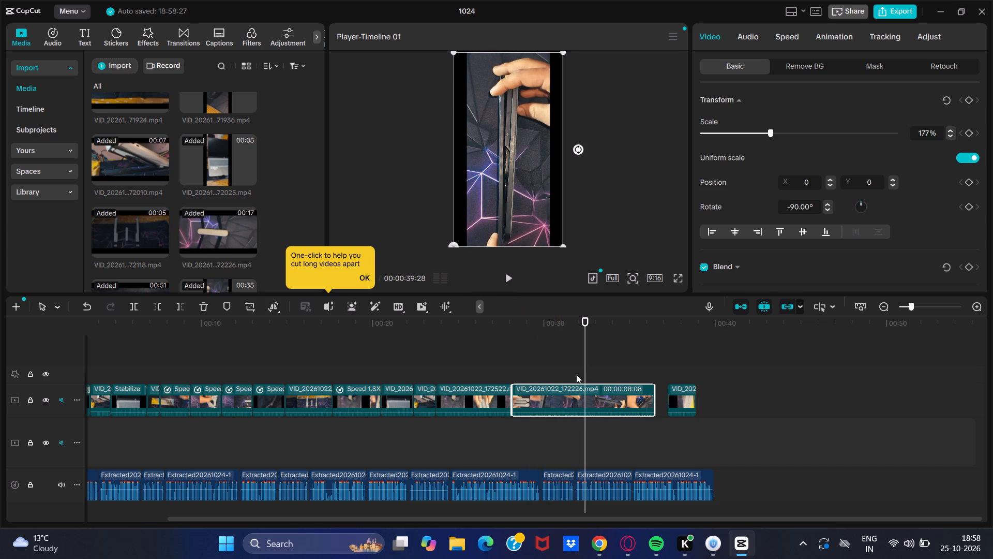
{"action": "left_click", "coordinate": [505, 275]}
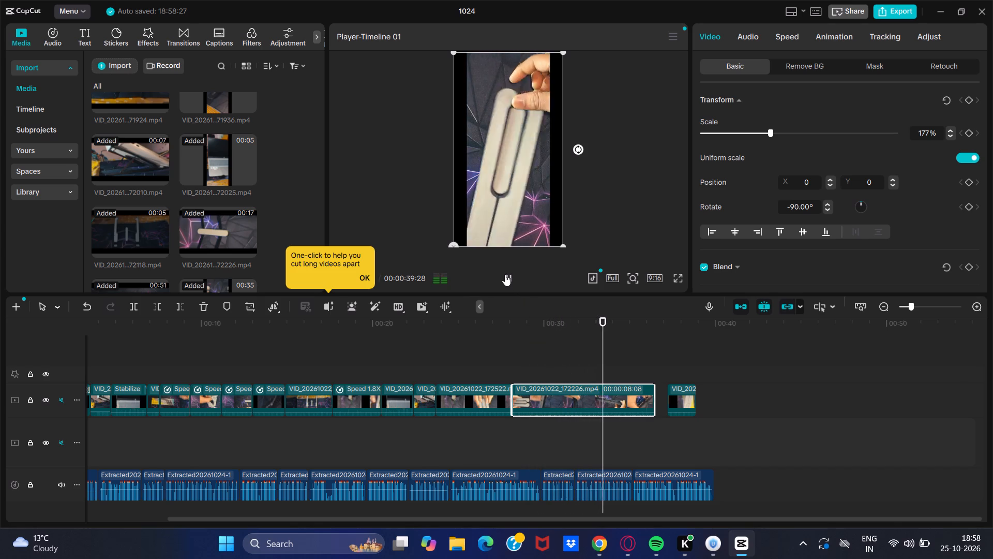
{"action": "left_click", "coordinate": [505, 274]}
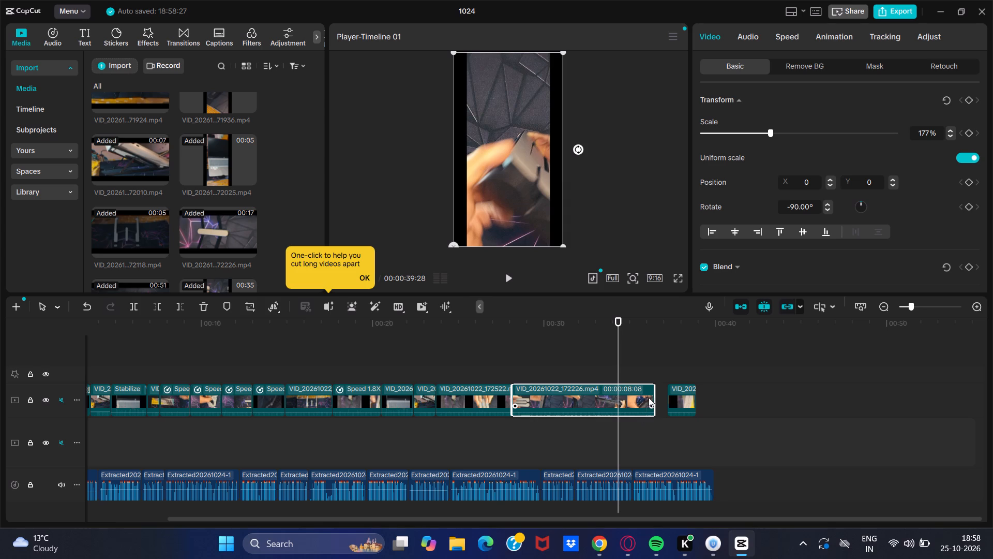
{"action": "left_click_drag", "start_coordinate": [653, 395], "coordinate": [581, 394]}
Replay the trimmed VID_20261022_172226.mp4 clip from its start and set its speed to 1.92x.
{"action": "left_click_drag", "start_coordinate": [615, 403], "coordinate": [536, 387]}
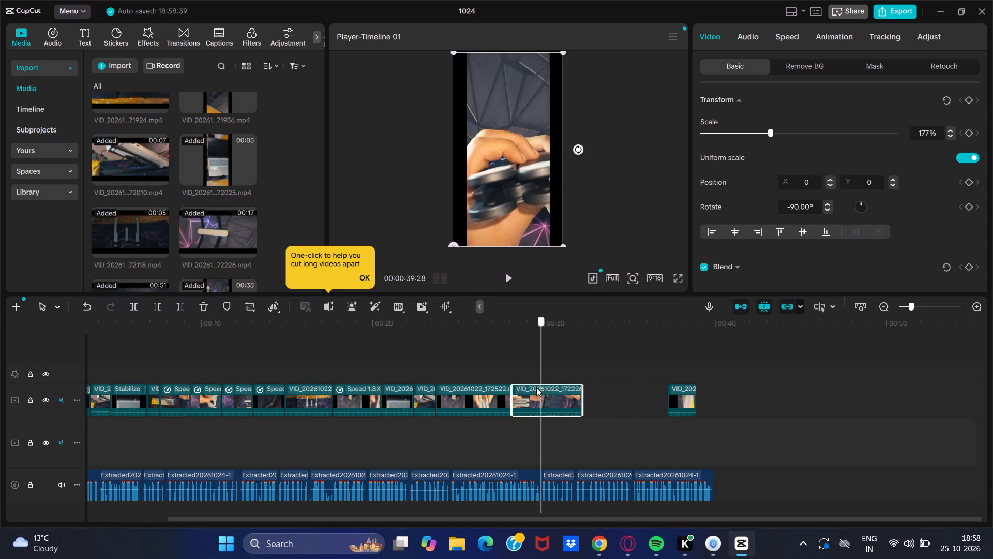
{"action": "left_click_drag", "start_coordinate": [536, 387], "coordinate": [504, 384]}
{"action": "left_click", "coordinate": [511, 276]}
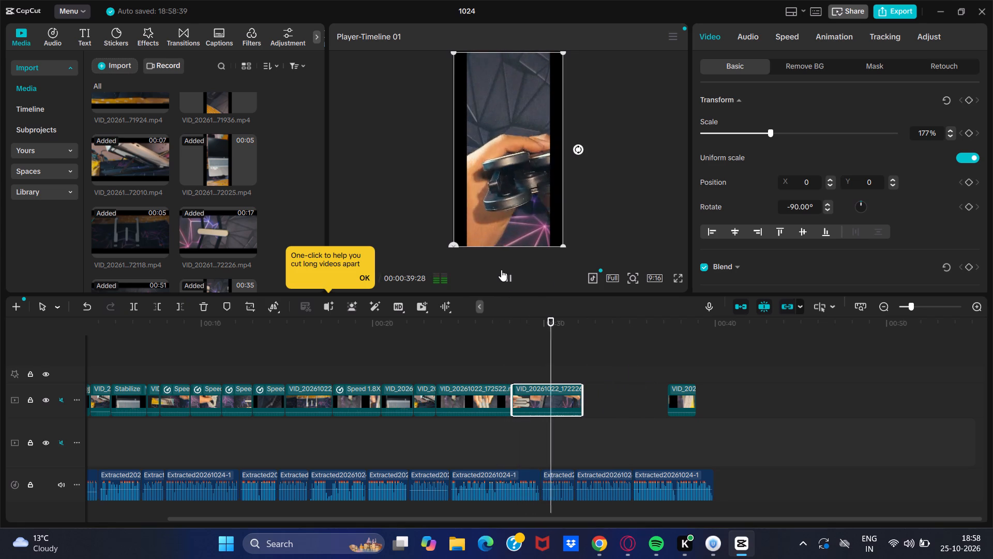
{"action": "left_click", "coordinate": [503, 275]}
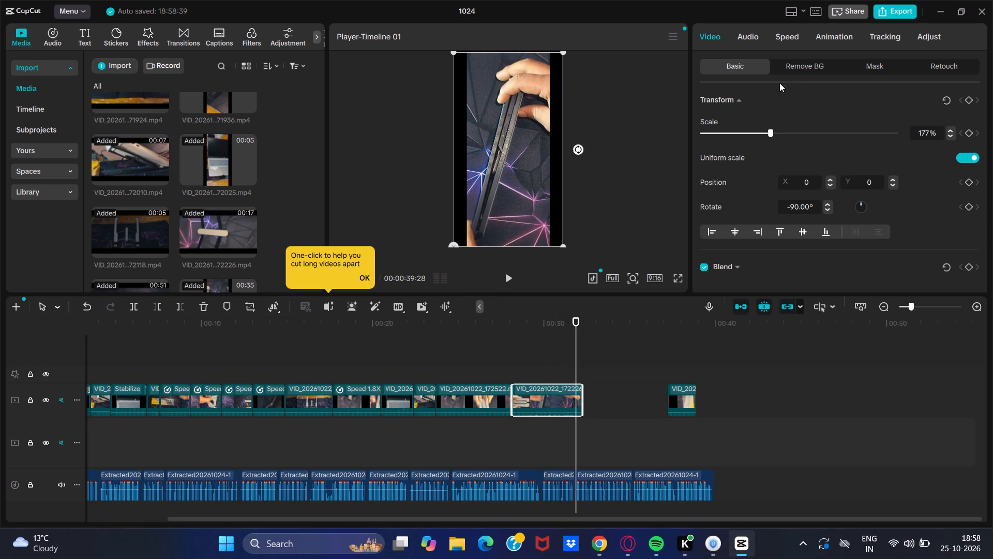
{"action": "left_click", "coordinate": [774, 36]}
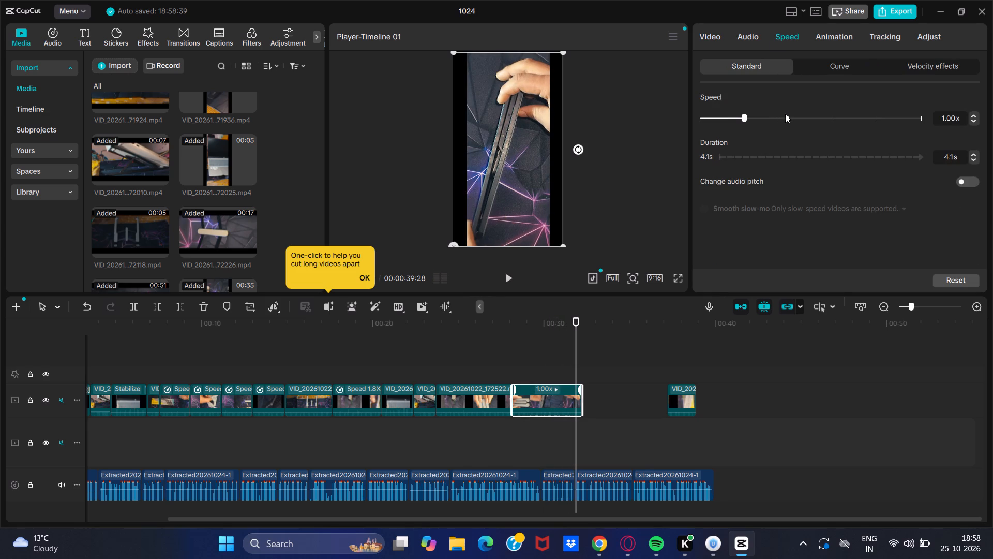
{"action": "left_click", "coordinate": [785, 114]}
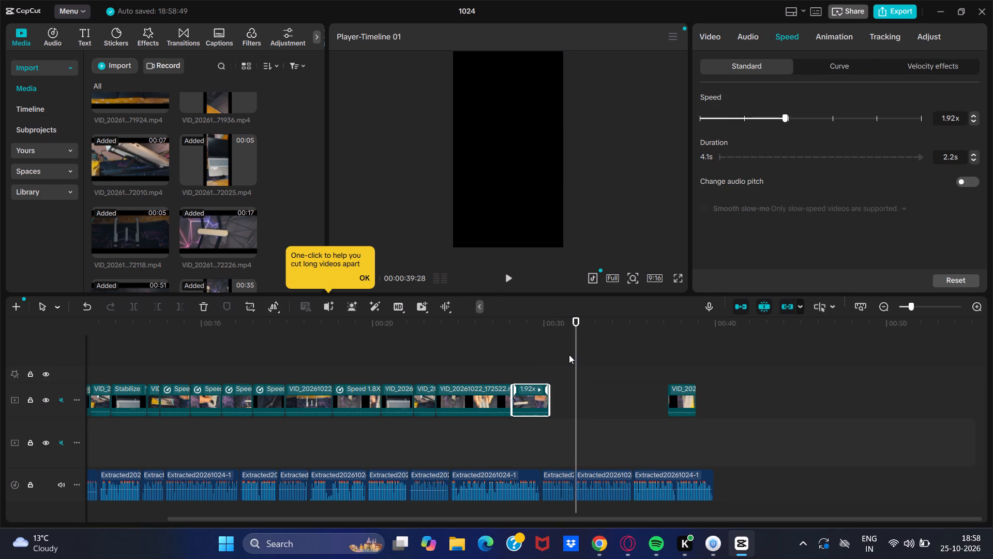
Play from the sped-up clip through the gap to the box segment, stopping at 00:00:37:12, and dismiss the one-click cutting tip.
{"action": "left_click_drag", "start_coordinate": [576, 350], "coordinate": [505, 353]}
{"action": "left_click", "coordinate": [507, 273]}
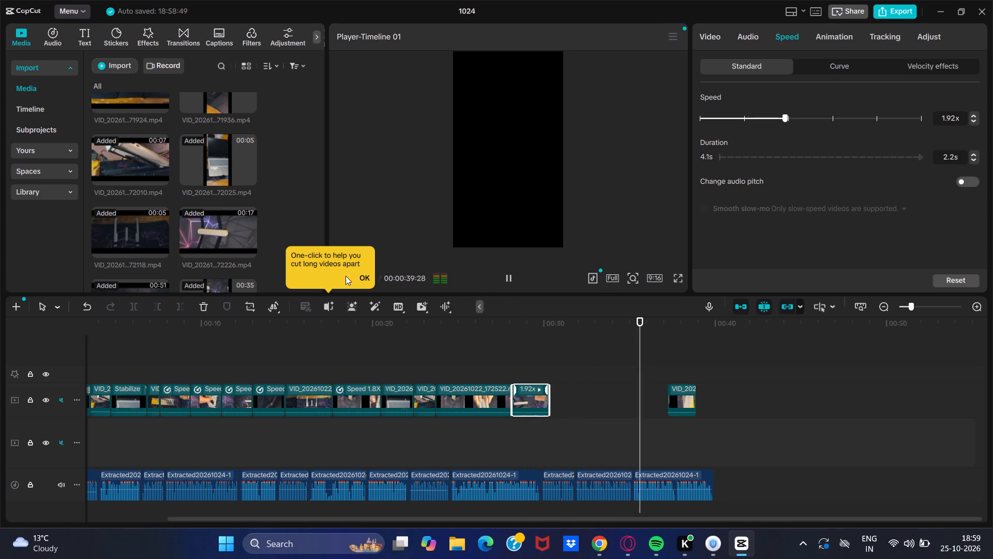
{"action": "left_click", "coordinate": [362, 276]}
{"action": "left_click", "coordinate": [507, 278]}
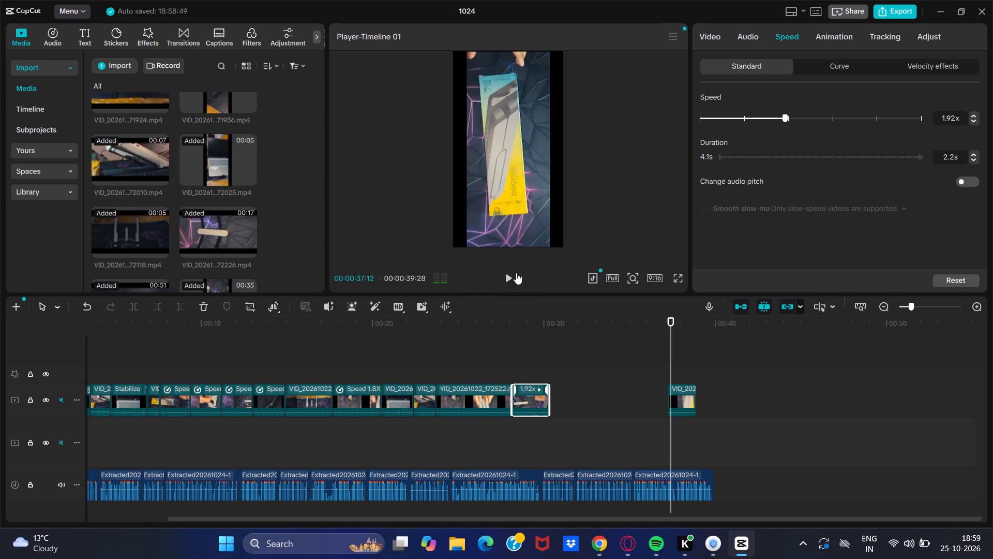
Preview the box photos at the start of the media library to choose one for the gap.
{"action": "scroll", "coordinate": [202, 198], "scroll_direction": "up", "scroll_amount": 4}
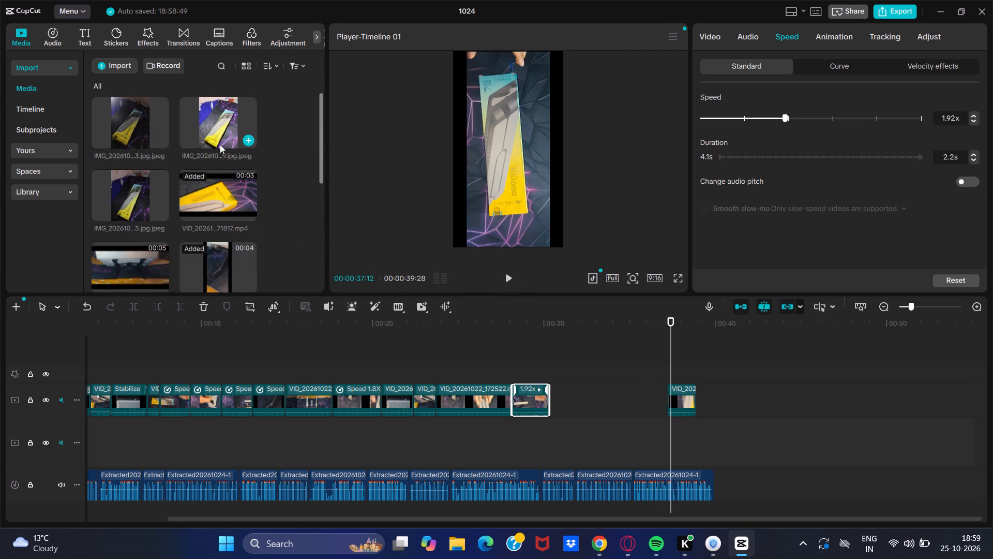
{"action": "left_click", "coordinate": [219, 129]}
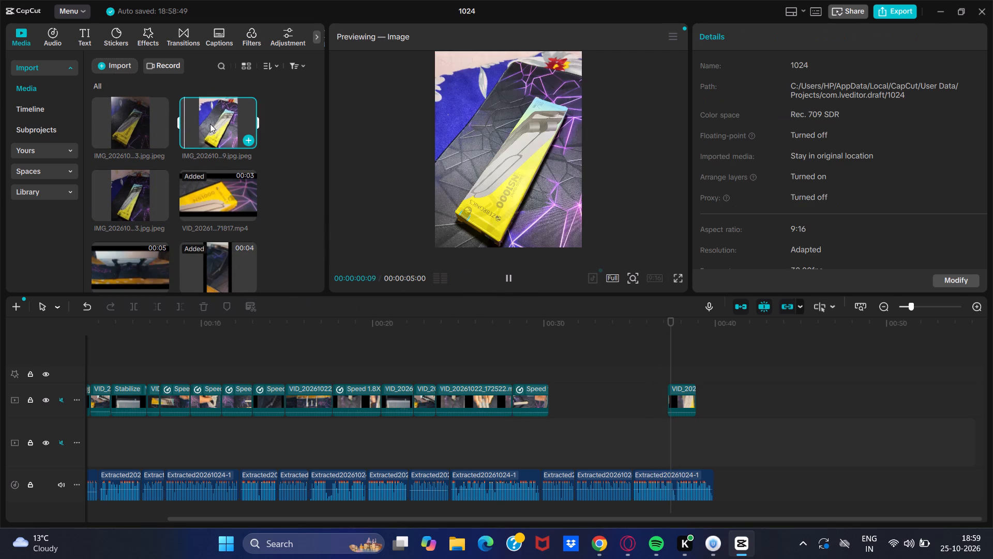
{"action": "left_click", "coordinate": [143, 129]}
{"action": "left_click", "coordinate": [125, 200]}
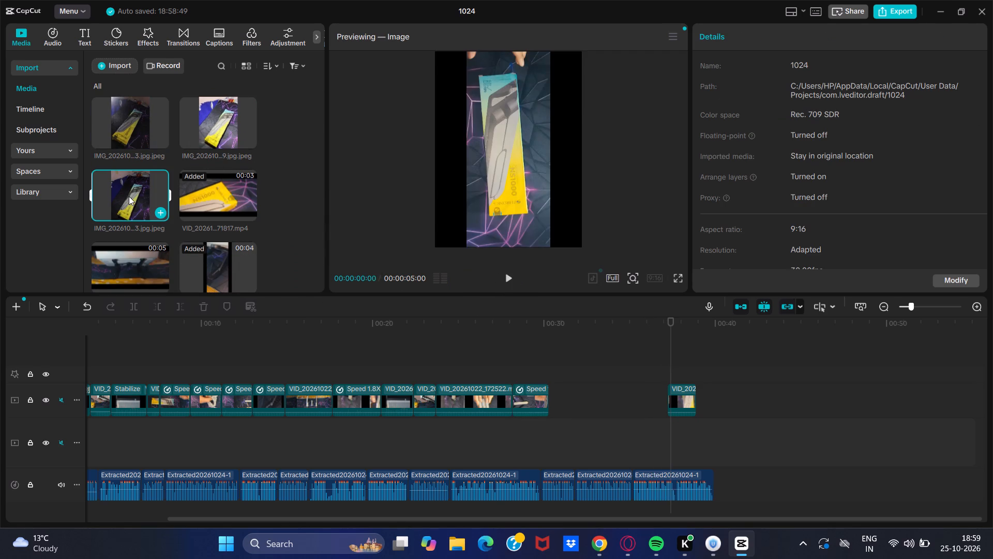
{"action": "left_click", "coordinate": [211, 127]}
{"action": "left_click_drag", "start_coordinate": [211, 127], "coordinate": [211, 128]}
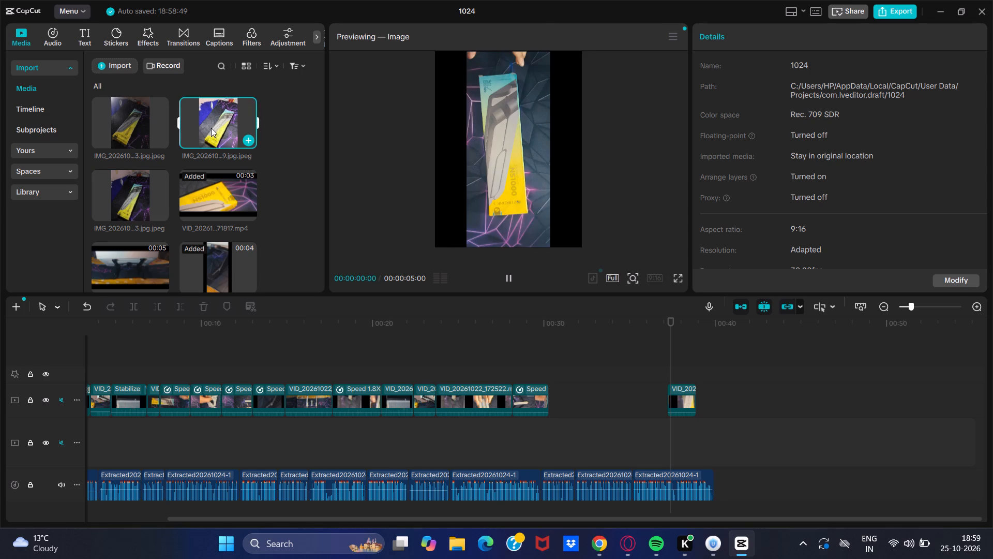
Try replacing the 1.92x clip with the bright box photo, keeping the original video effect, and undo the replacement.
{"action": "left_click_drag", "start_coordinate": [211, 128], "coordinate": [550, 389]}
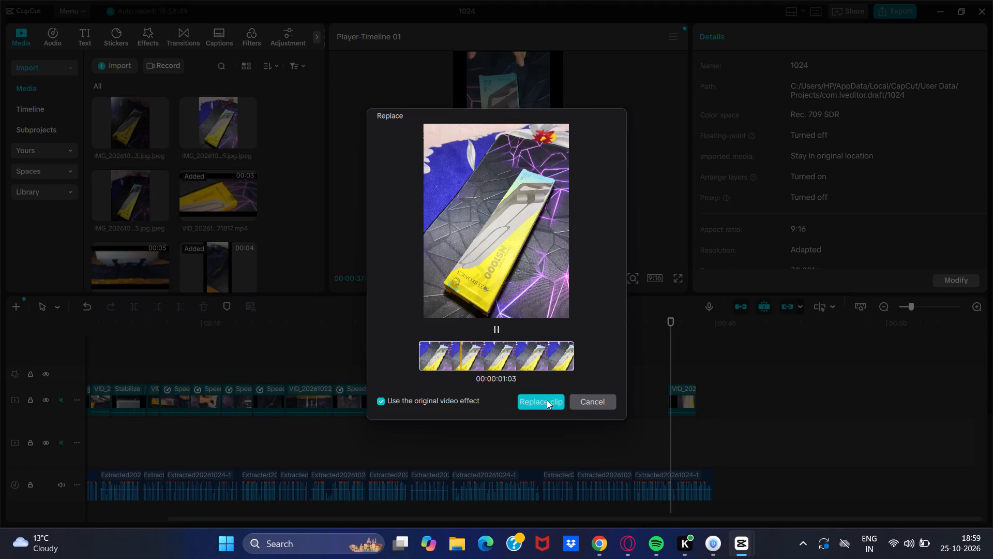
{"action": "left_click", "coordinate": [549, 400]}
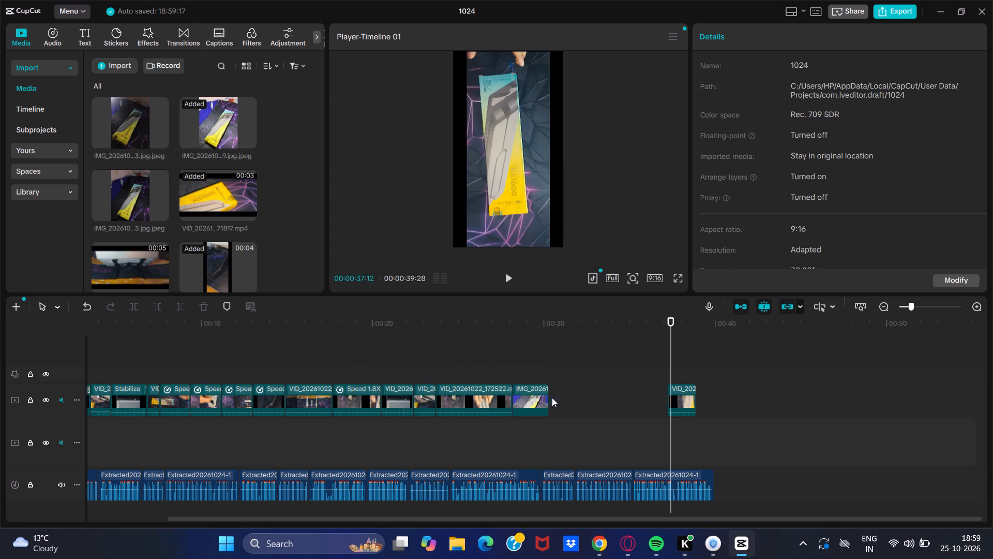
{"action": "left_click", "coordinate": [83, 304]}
Place the box photo IMG_20261022_172543_749.jpg.jpeg on the main clip track, directly after the 1.92x clip.
{"action": "left_click_drag", "start_coordinate": [207, 133], "coordinate": [286, 175]}
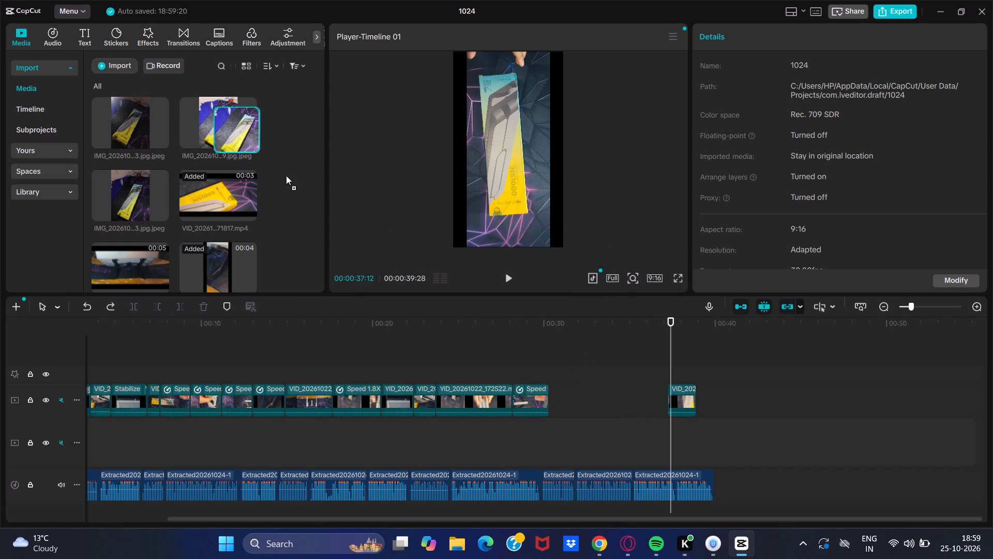
{"action": "left_click_drag", "start_coordinate": [286, 175], "coordinate": [555, 397]}
{"action": "left_click_drag", "start_coordinate": [576, 400], "coordinate": [577, 400]}
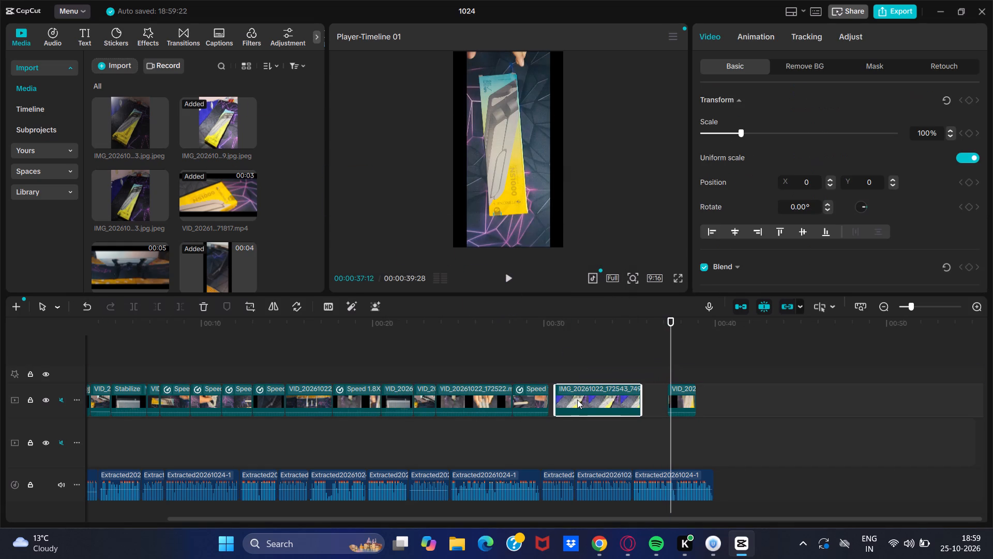
{"action": "left_click_drag", "start_coordinate": [577, 400], "coordinate": [569, 399]}
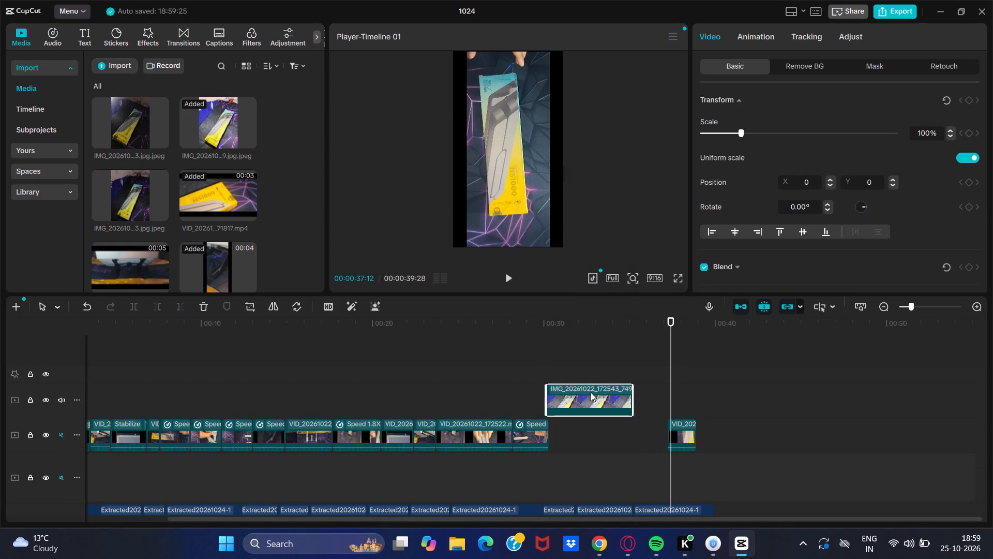
{"action": "left_click_drag", "start_coordinate": [583, 400], "coordinate": [588, 432]}
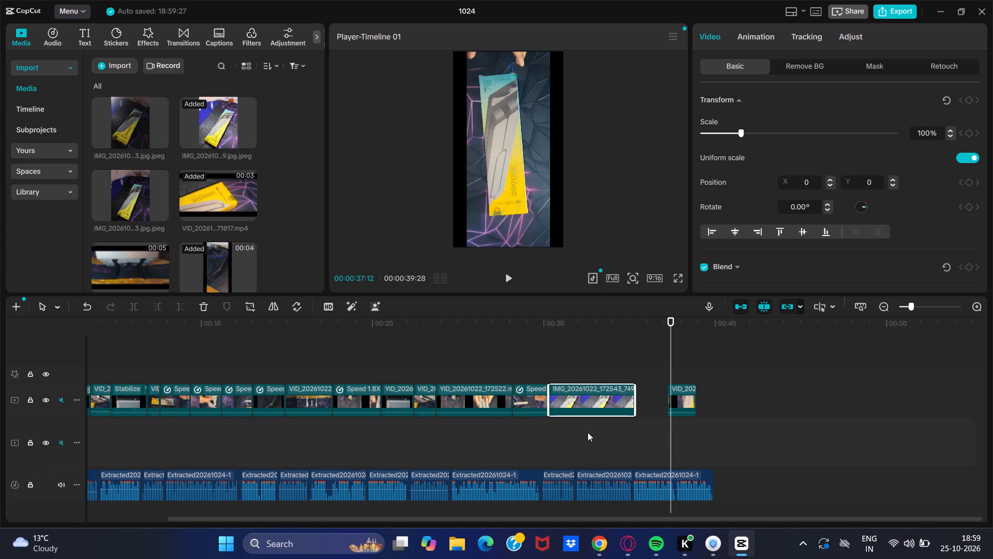
Play from the sped-up clip into the box photo after it, and remove the photo's background automatically.
{"action": "left_click_drag", "start_coordinate": [913, 306], "coordinate": [917, 305]}
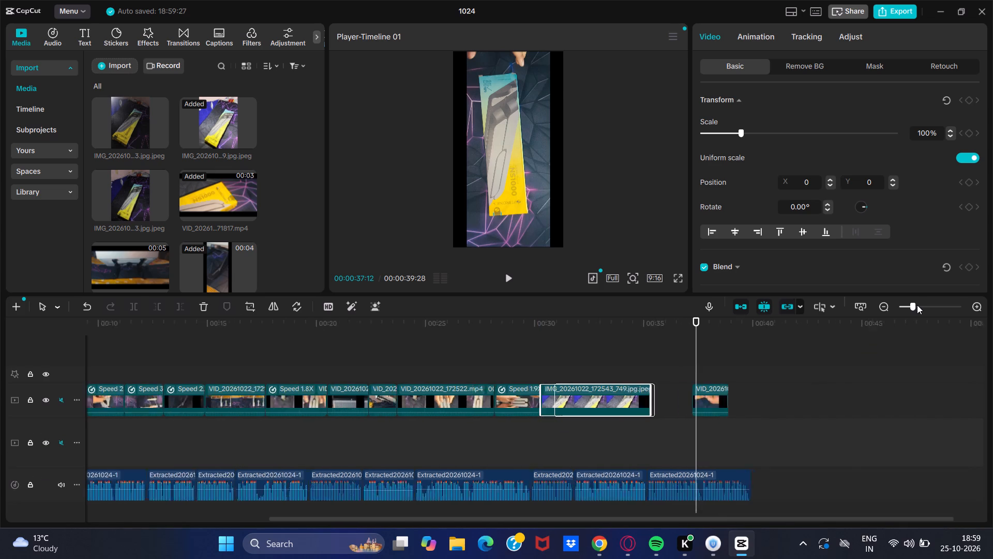
{"action": "left_click_drag", "start_coordinate": [917, 305], "coordinate": [924, 305]}
{"action": "left_click", "coordinate": [625, 418]}
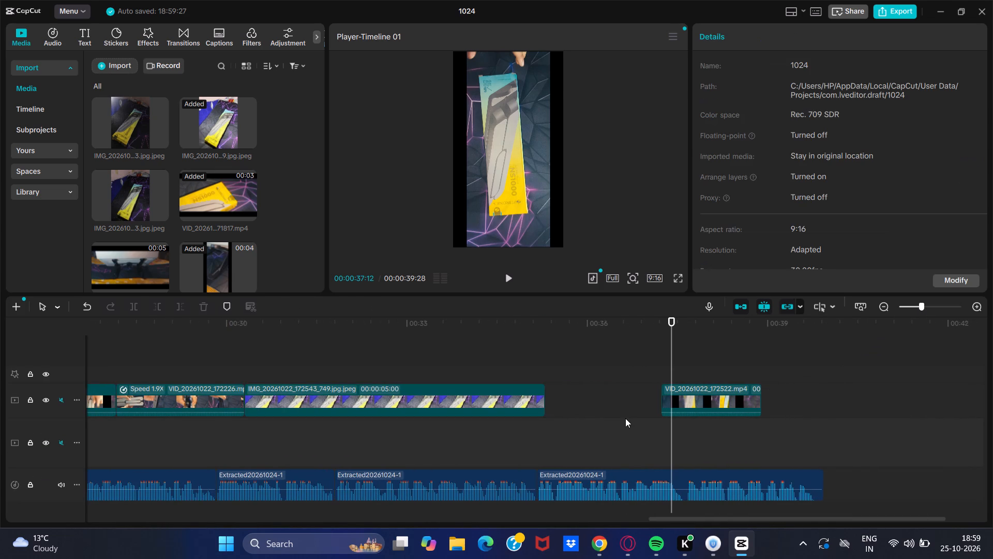
{"action": "left_click", "coordinate": [388, 397]}
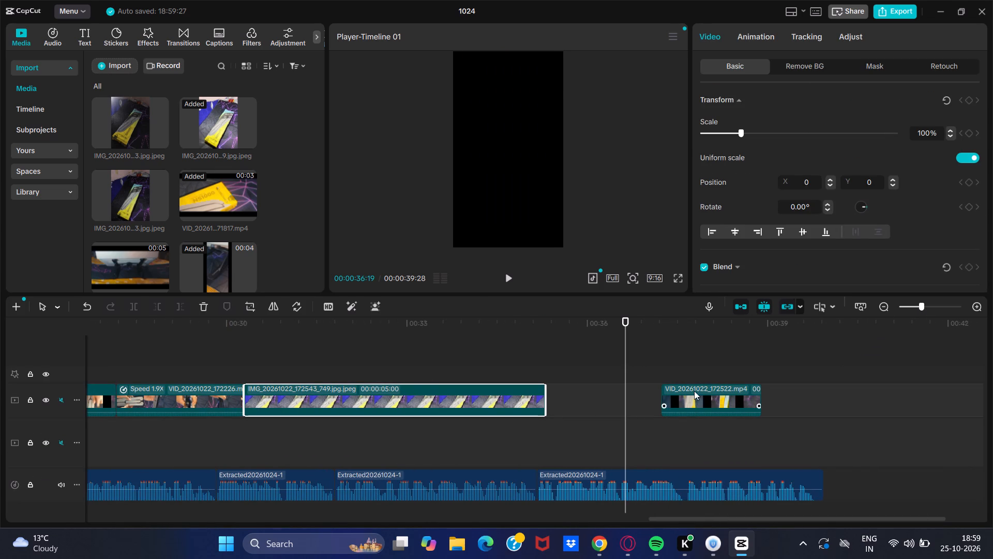
{"action": "left_click_drag", "start_coordinate": [625, 372], "coordinate": [197, 380]}
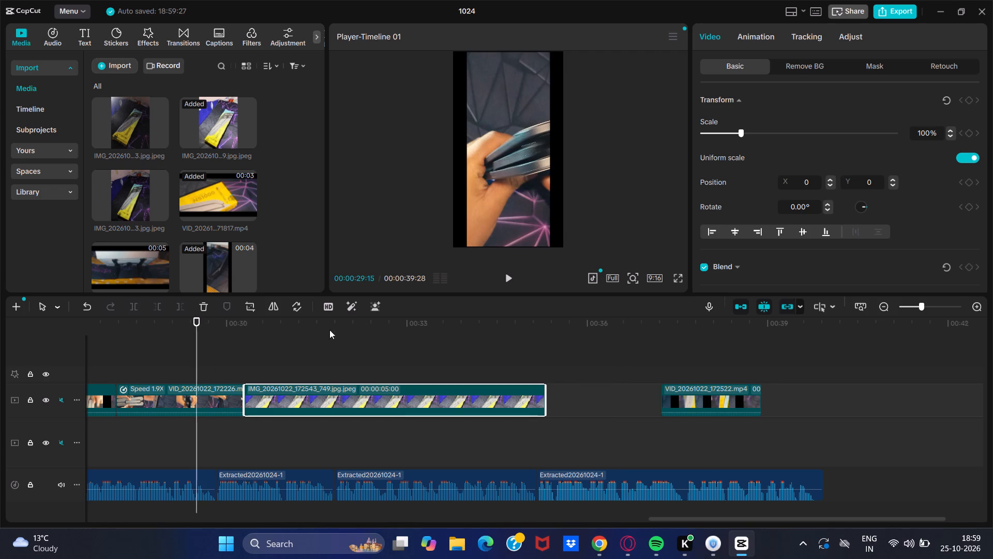
{"action": "left_click", "coordinate": [504, 271]}
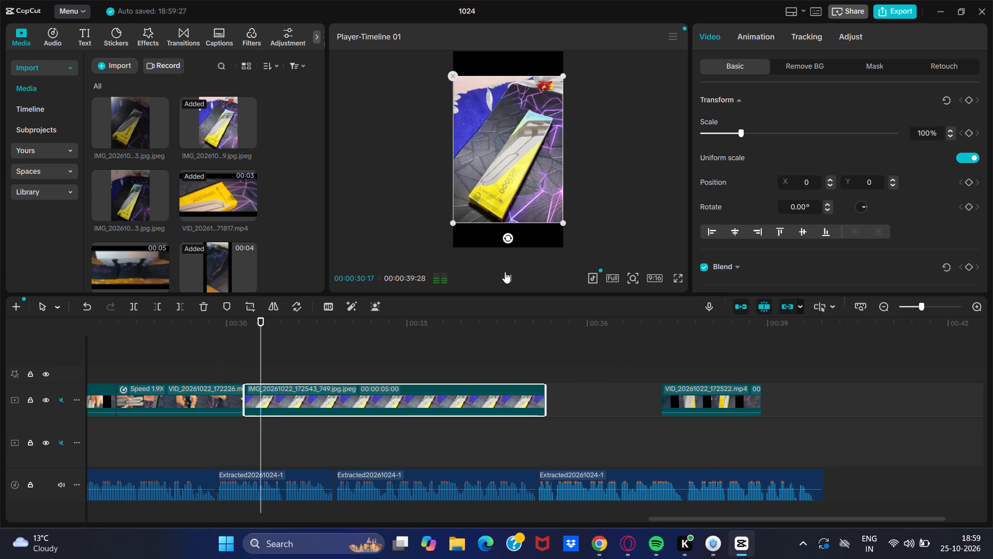
{"action": "left_click", "coordinate": [505, 272]}
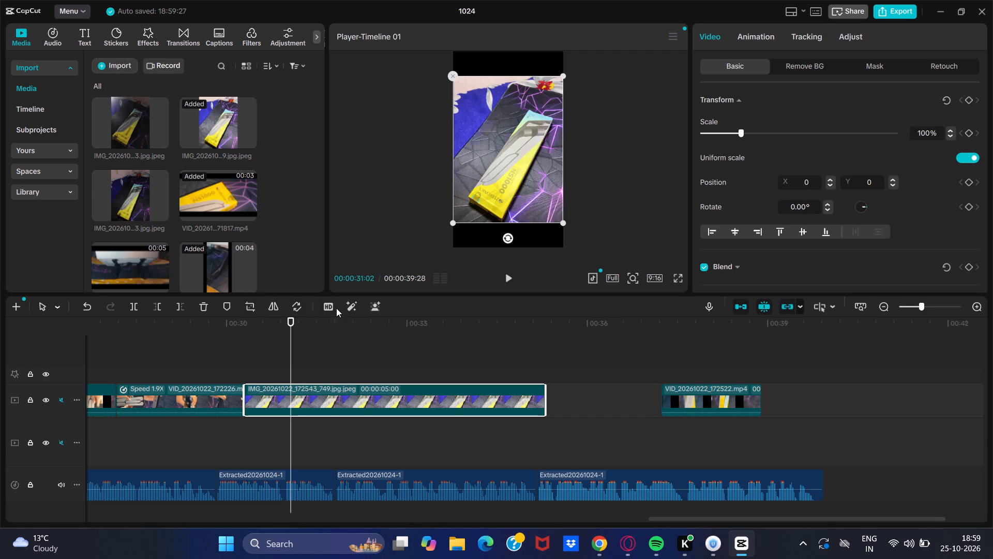
{"action": "left_click", "coordinate": [373, 307]}
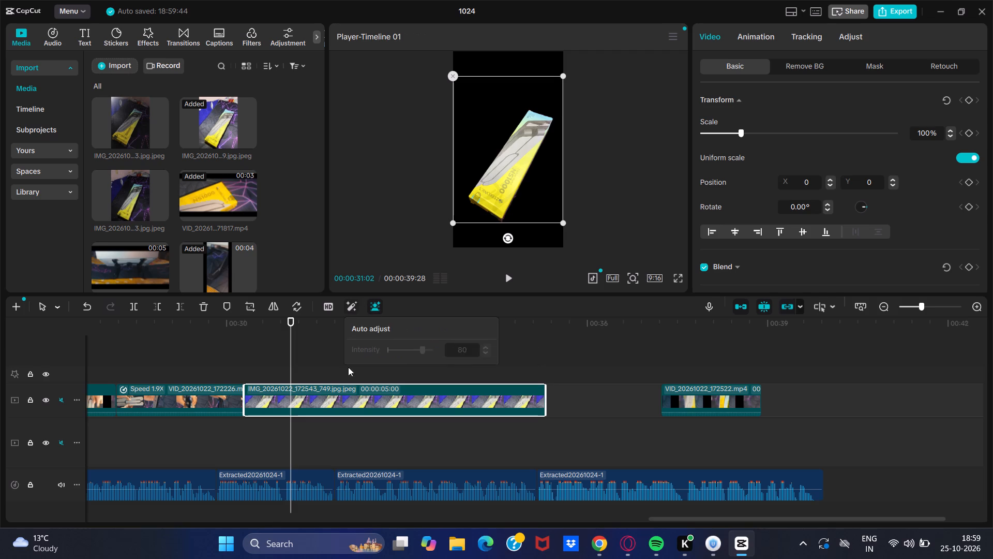
Play the join between the sped-up clip and the cut-out box photo, and scrub through the photo to 00:00:31:12.
{"action": "left_click_drag", "start_coordinate": [291, 363], "coordinate": [207, 378]}
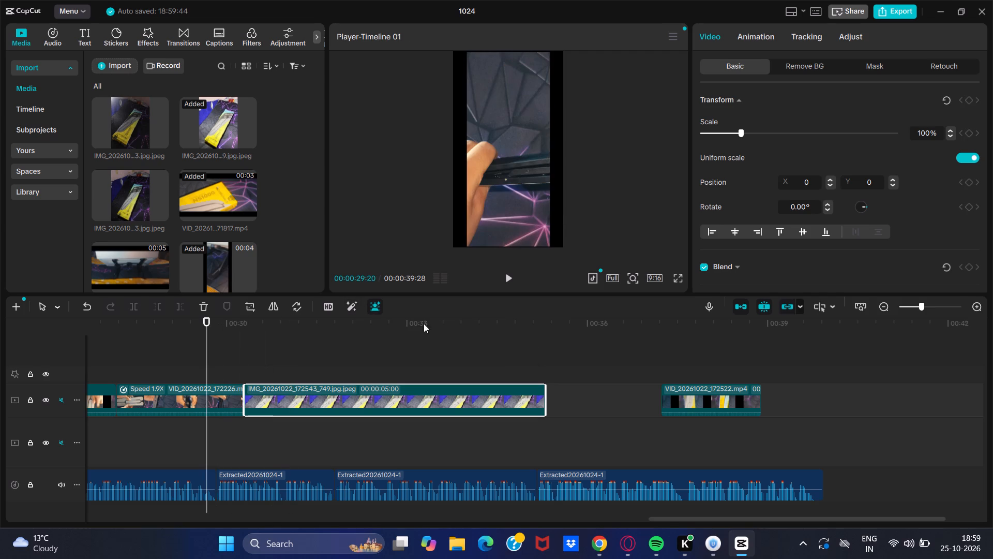
{"action": "left_click", "coordinate": [510, 272]}
{"action": "left_click", "coordinate": [510, 270]}
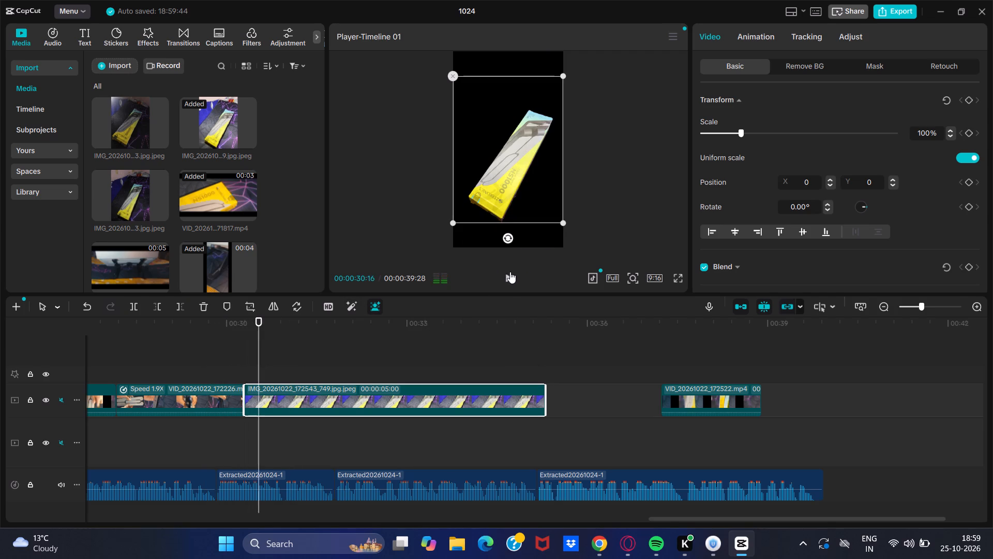
{"action": "left_click", "coordinate": [259, 406]}
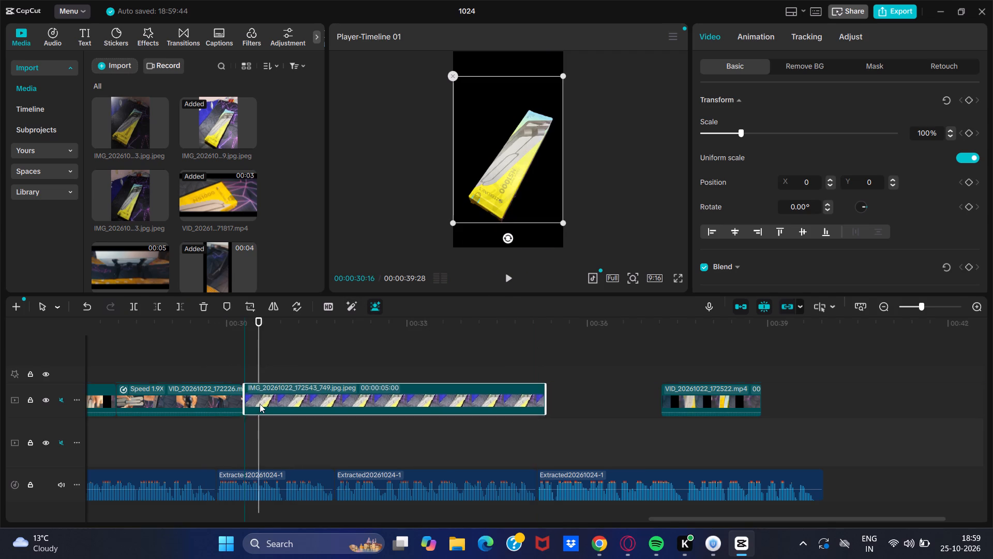
{"action": "left_click_drag", "start_coordinate": [261, 429], "coordinate": [260, 429]}
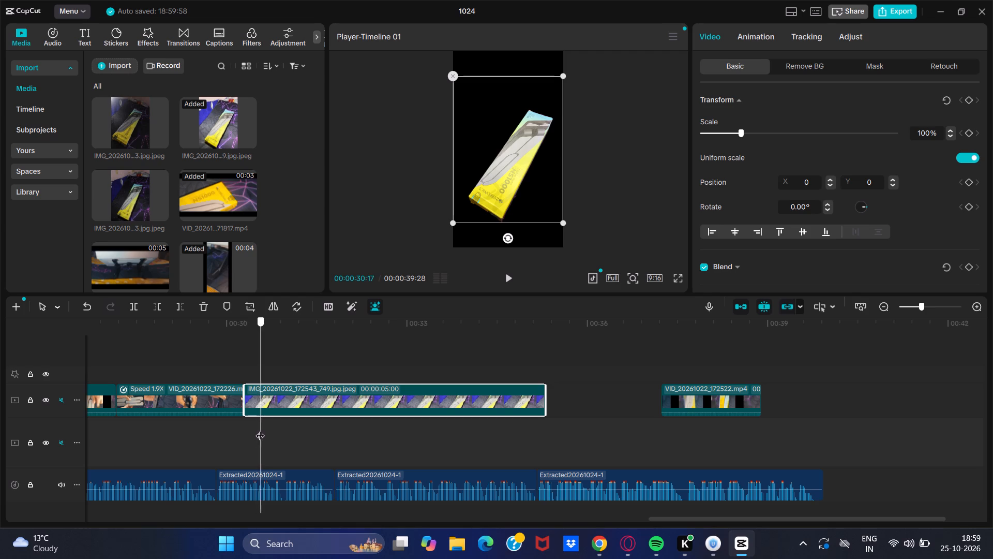
{"action": "left_click_drag", "start_coordinate": [260, 429], "coordinate": [367, 461]}
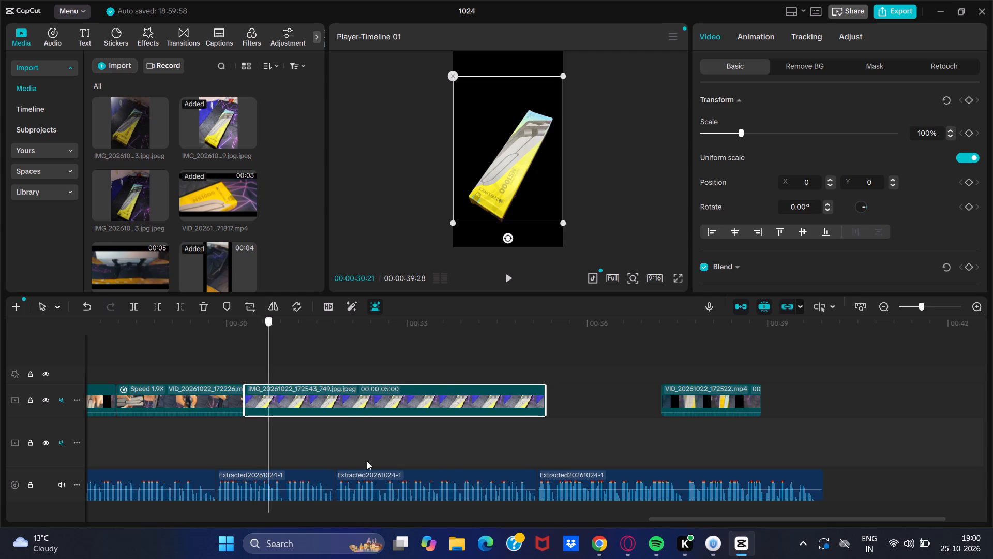
{"action": "left_click_drag", "start_coordinate": [367, 461], "coordinate": [323, 453]}
{"action": "left_click", "coordinate": [310, 439]}
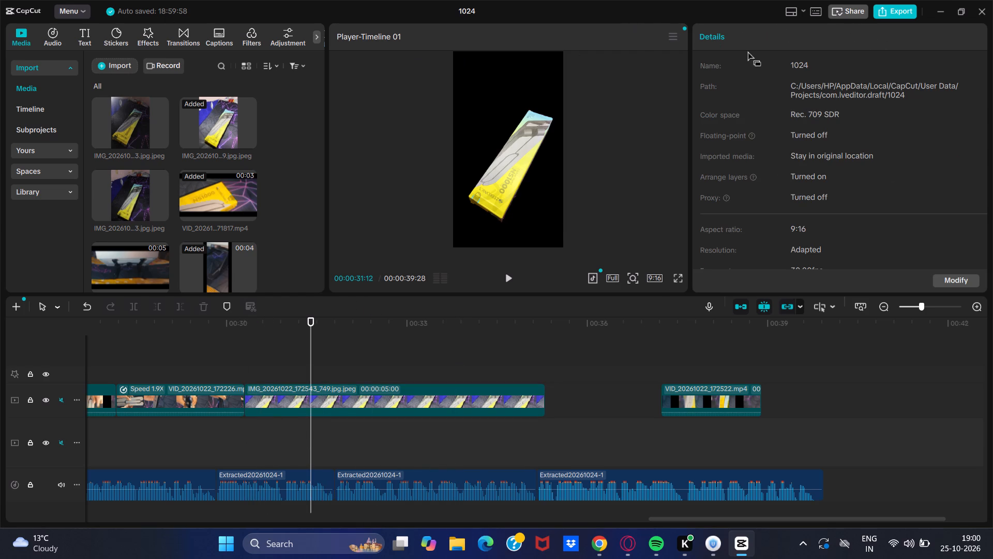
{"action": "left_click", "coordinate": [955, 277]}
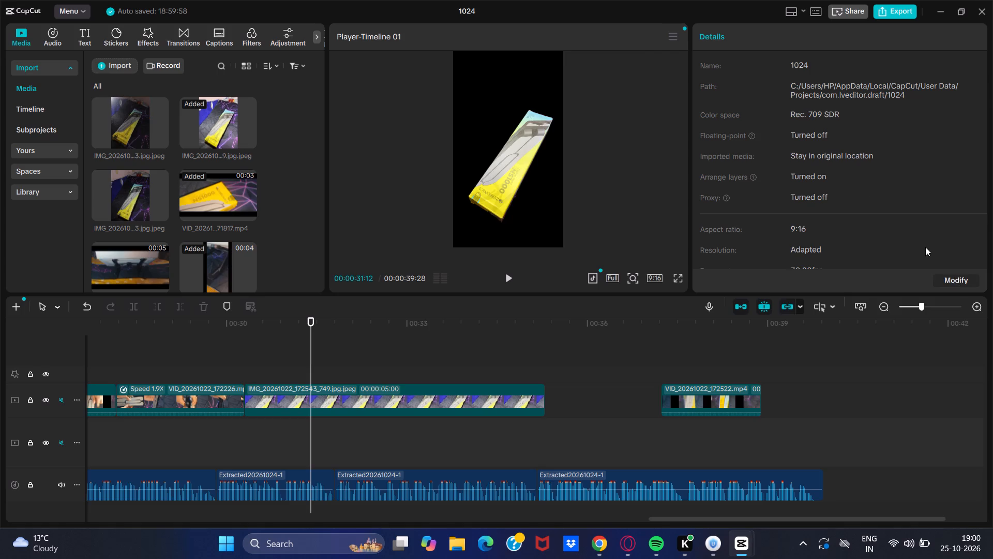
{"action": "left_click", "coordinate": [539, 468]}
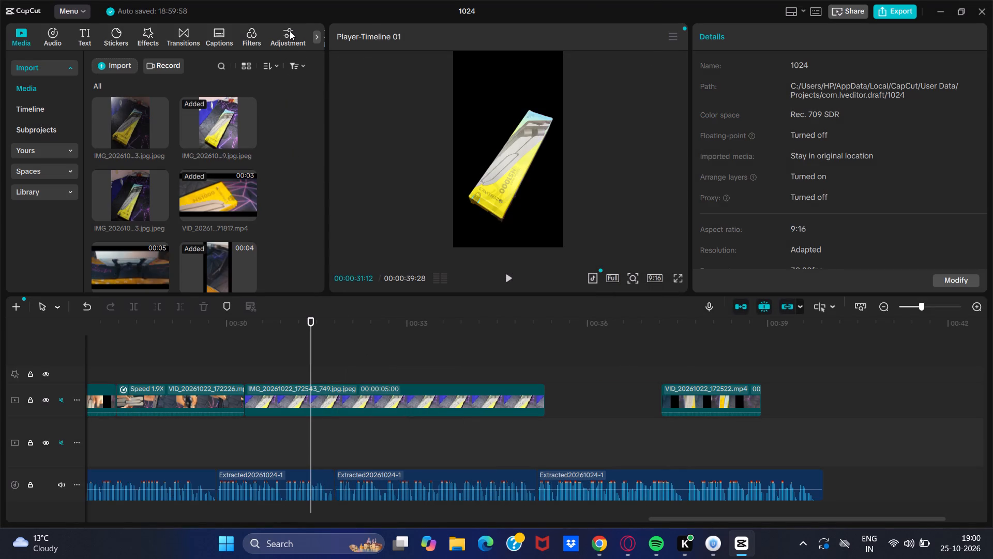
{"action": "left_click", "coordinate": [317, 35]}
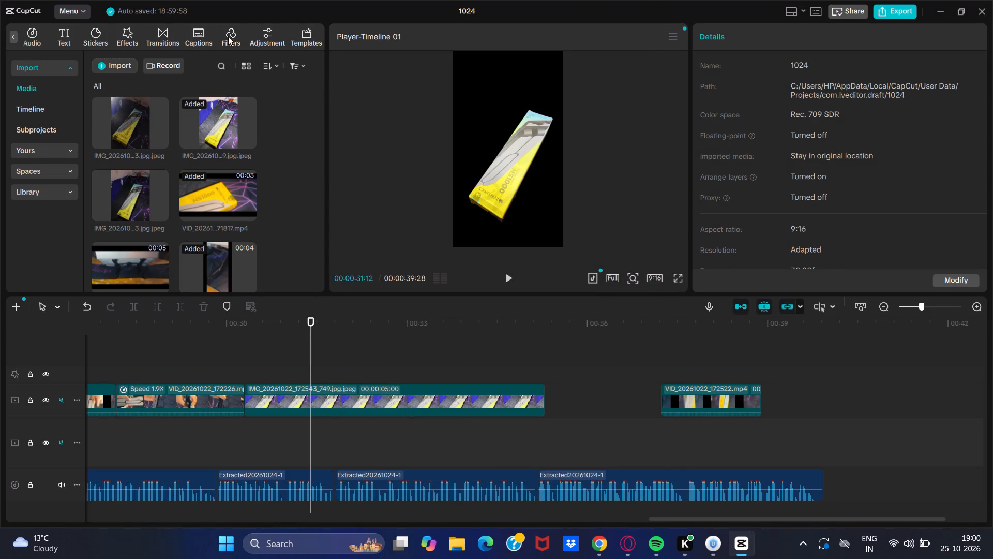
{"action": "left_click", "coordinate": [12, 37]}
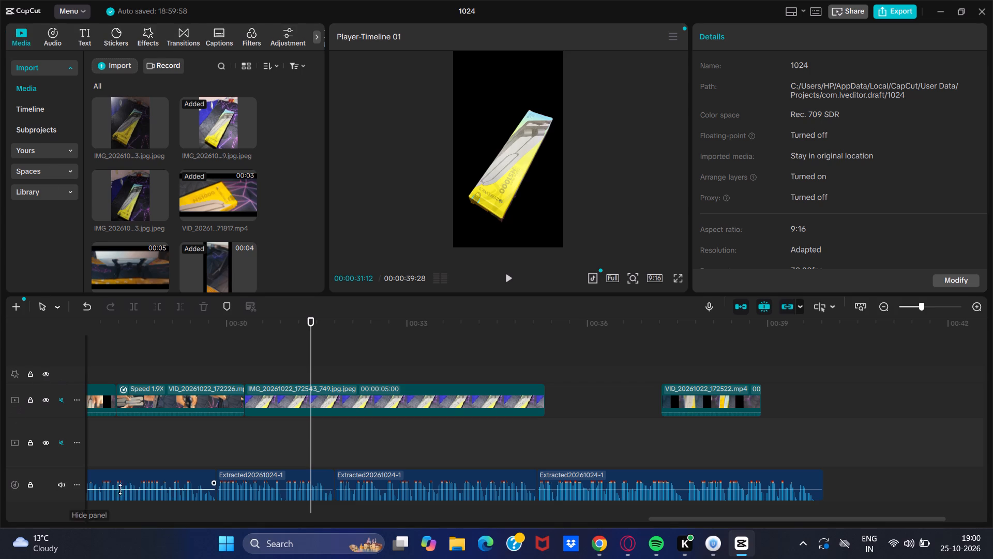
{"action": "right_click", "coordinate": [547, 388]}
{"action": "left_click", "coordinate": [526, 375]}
Examine the clip options and the basic, mask and retouch settings available for the cut-out box photo.
{"action": "right_click", "coordinate": [489, 399]}
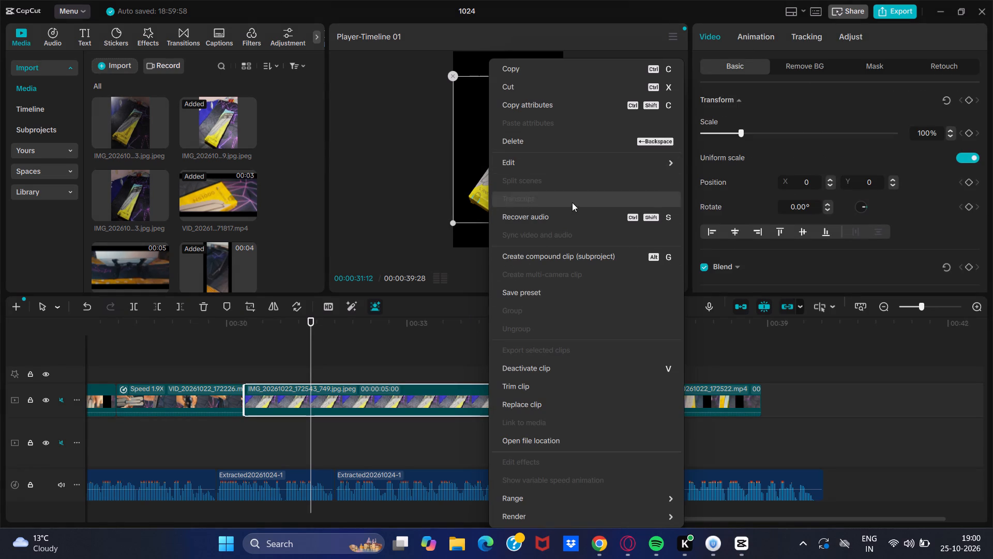
{"action": "scroll", "coordinate": [561, 141], "scroll_direction": "down", "scroll_amount": 2}
{"action": "scroll", "coordinate": [567, 332], "scroll_direction": "down", "scroll_amount": 3}
{"action": "scroll", "coordinate": [582, 385], "scroll_direction": "down", "scroll_amount": 8}
{"action": "scroll", "coordinate": [607, 375], "scroll_direction": "up", "scroll_amount": 5}
{"action": "scroll", "coordinate": [610, 364], "scroll_direction": "down", "scroll_amount": 4}
{"action": "scroll", "coordinate": [610, 364], "scroll_direction": "up", "scroll_amount": 4}
{"action": "left_click", "coordinate": [754, 64]}
{"action": "left_click", "coordinate": [866, 58]}
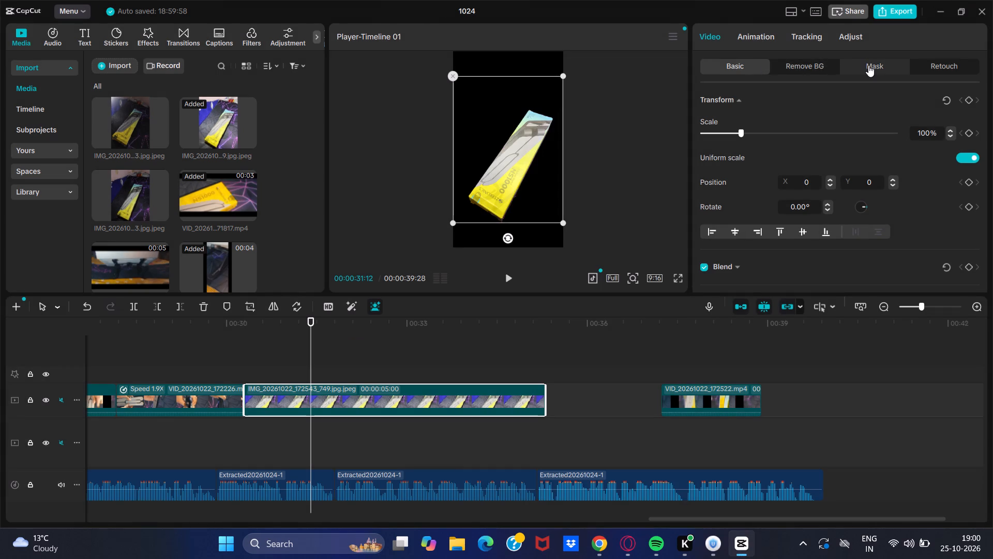
{"action": "left_click", "coordinate": [868, 65]}
{"action": "left_click", "coordinate": [934, 61]}
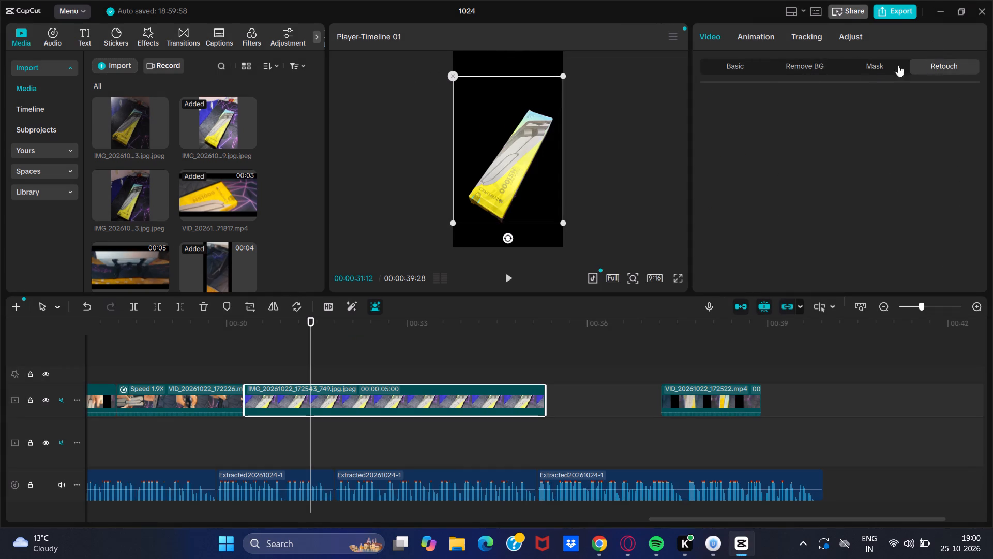
{"action": "left_click", "coordinate": [733, 63]}
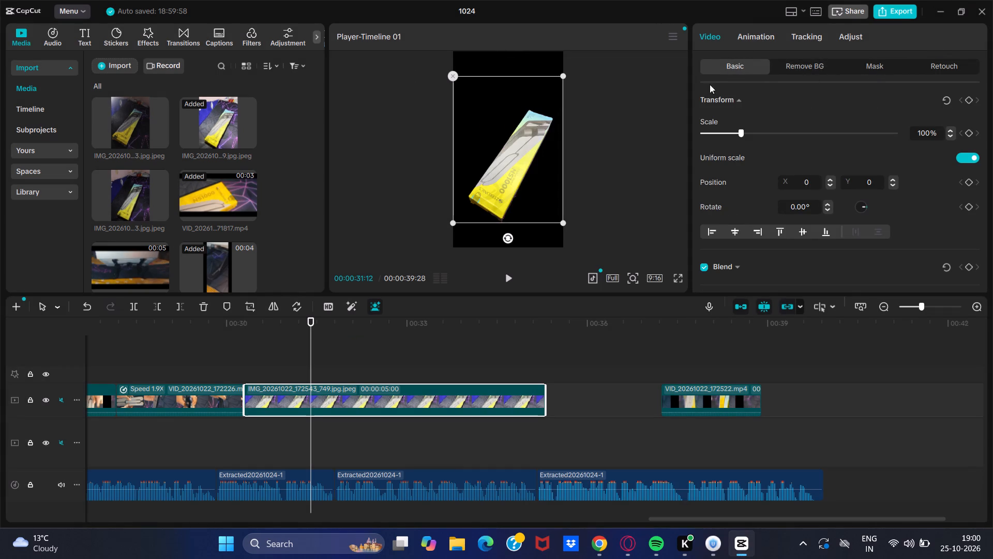
{"action": "left_click", "coordinate": [640, 119]}
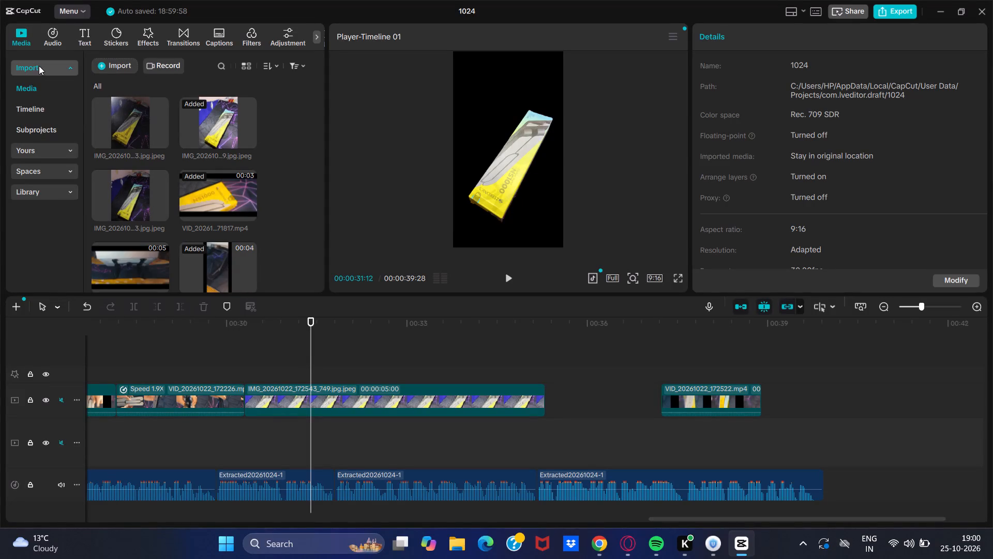
Search the stock media library for "lights".
{"action": "left_click", "coordinate": [39, 66]}
{"action": "left_click", "coordinate": [44, 126]}
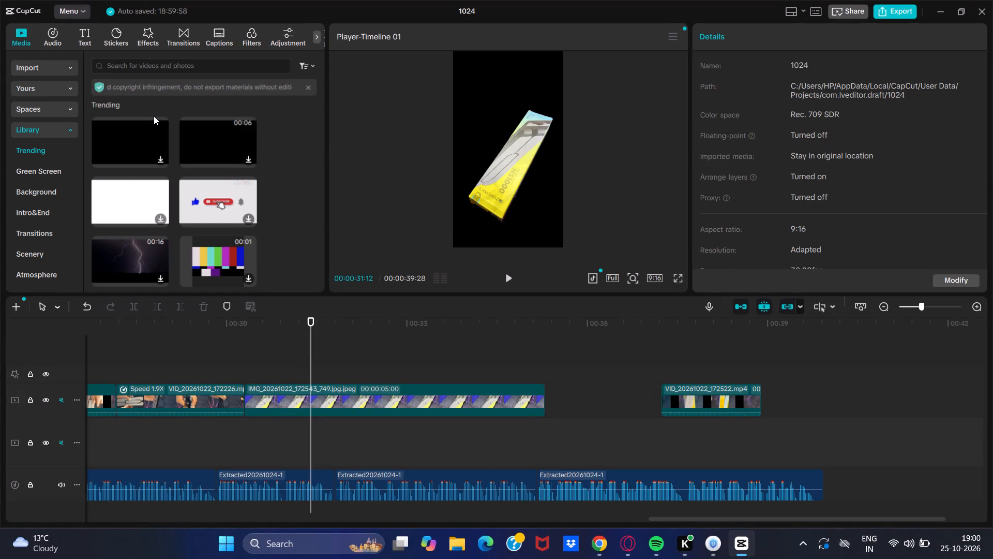
{"action": "left_click", "coordinate": [160, 67]}
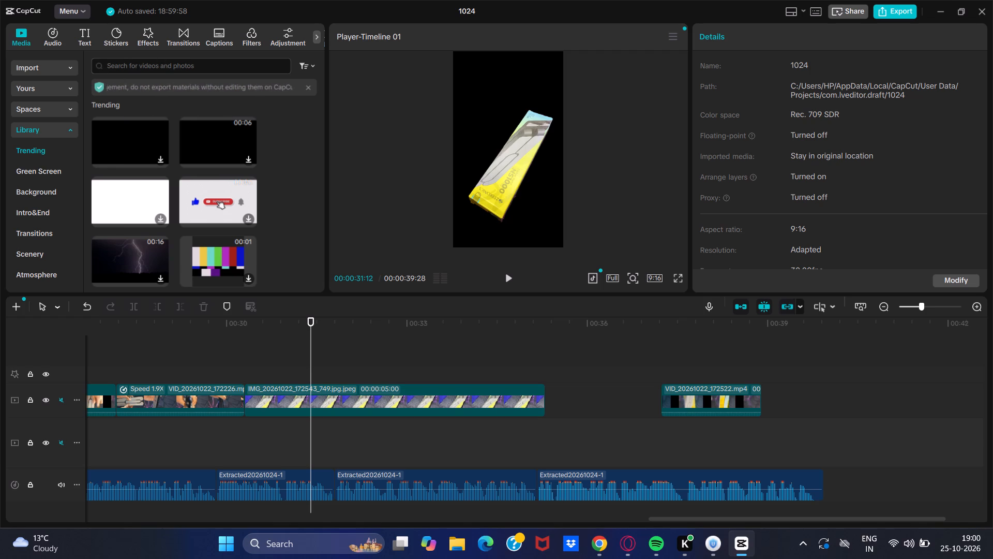
{"action": "type", "text": "lights"}
{"action": "key", "text": "Return"}
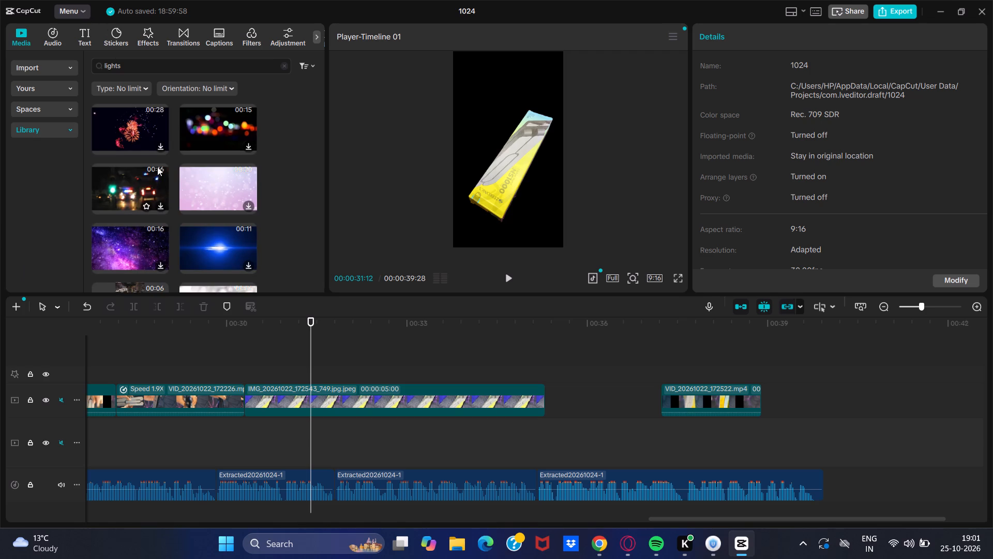
Download the 15-second coloured bokeh clip and the 11-second blue light-flare clip, and preview the blue one.
{"action": "left_click", "coordinate": [248, 144]}
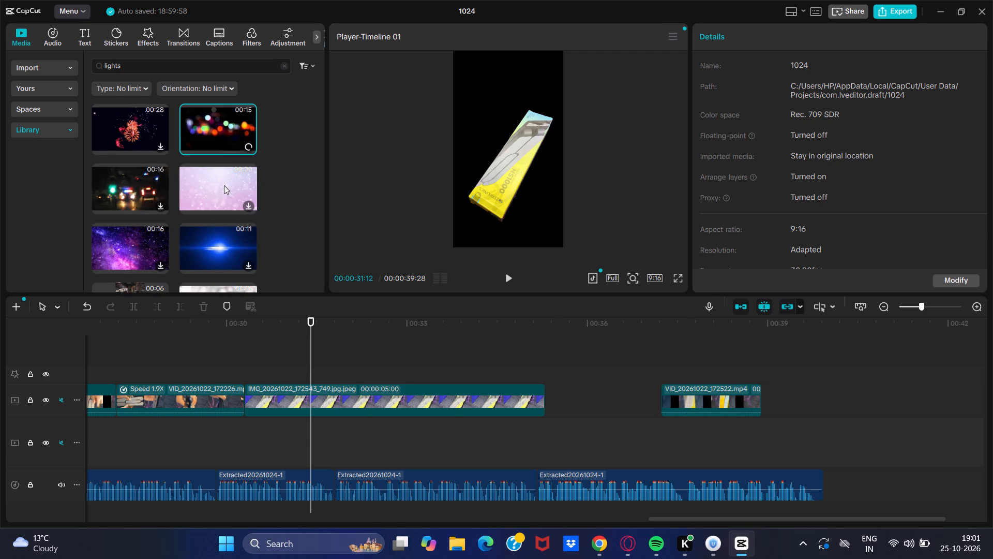
{"action": "scroll", "coordinate": [219, 192], "scroll_direction": "down", "scroll_amount": 2}
{"action": "scroll", "coordinate": [218, 190], "scroll_direction": "up", "scroll_amount": 3}
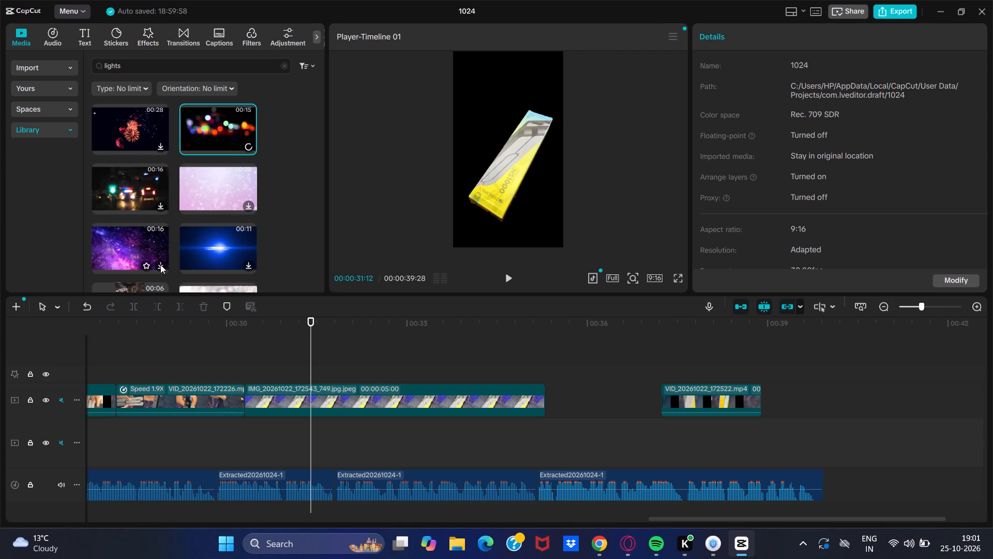
{"action": "left_click", "coordinate": [245, 259]}
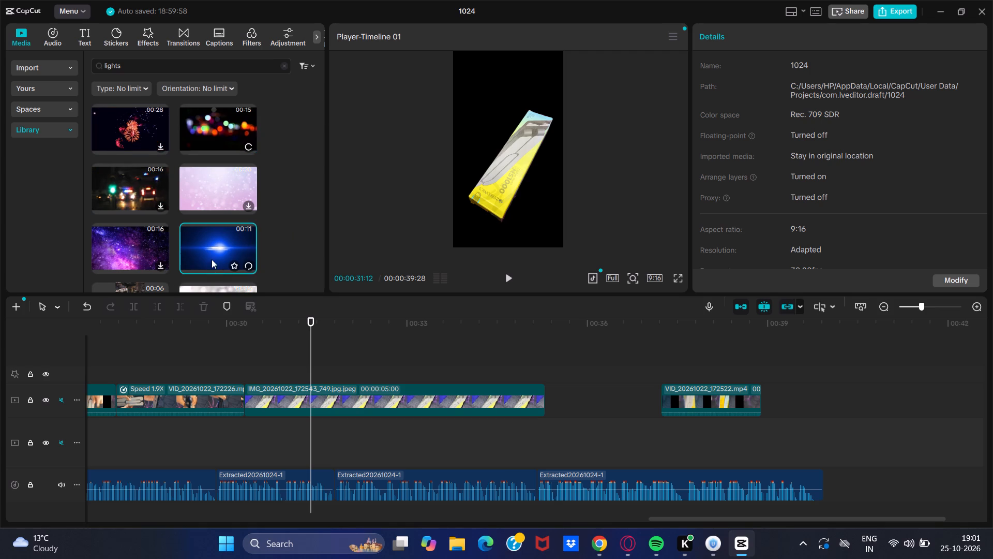
{"action": "scroll", "coordinate": [212, 259], "scroll_direction": "down", "scroll_amount": 3}
{"action": "scroll", "coordinate": [205, 251], "scroll_direction": "up", "scroll_amount": 5}
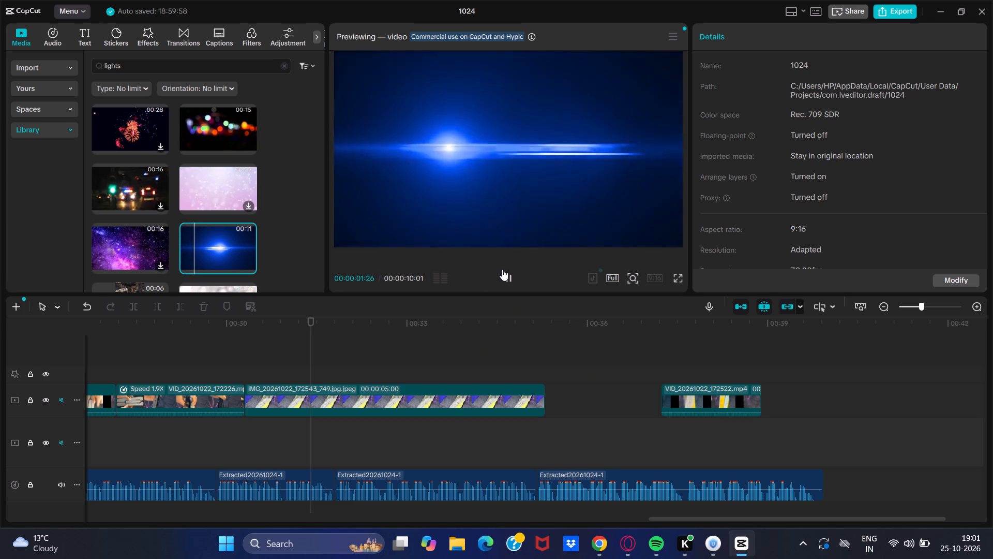
{"action": "left_click", "coordinate": [509, 273]}
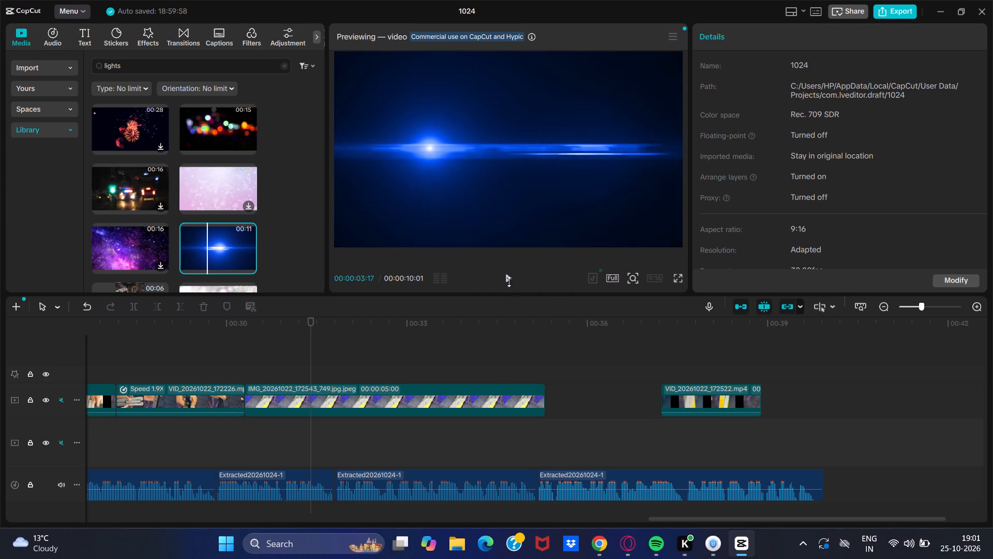
Overlay the blue light-flare clip above the cut-out box photo from its start, rotated 90° and scaled to 177% to fill the frame.
{"action": "left_click_drag", "start_coordinate": [210, 248], "coordinate": [245, 364]}
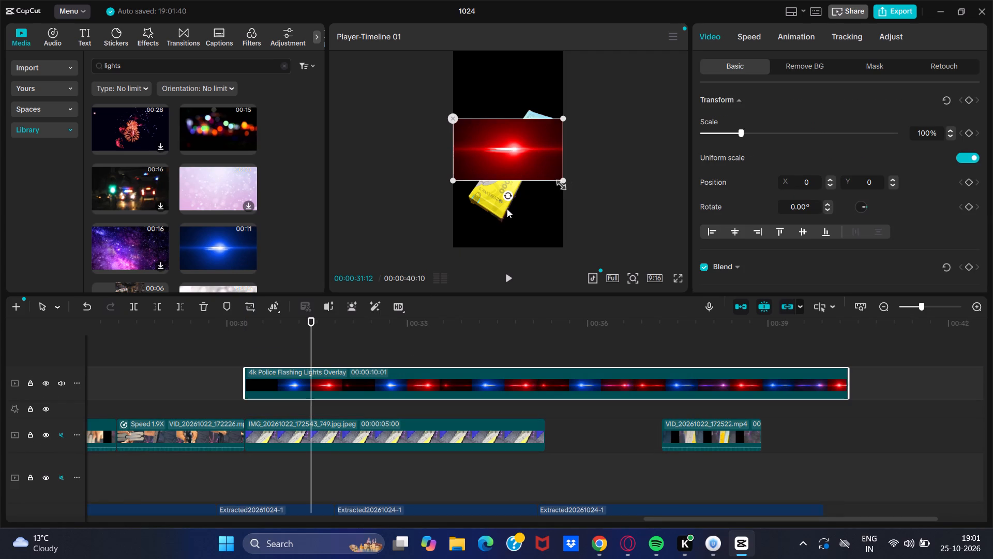
{"action": "left_click_drag", "start_coordinate": [506, 193], "coordinate": [394, 155]}
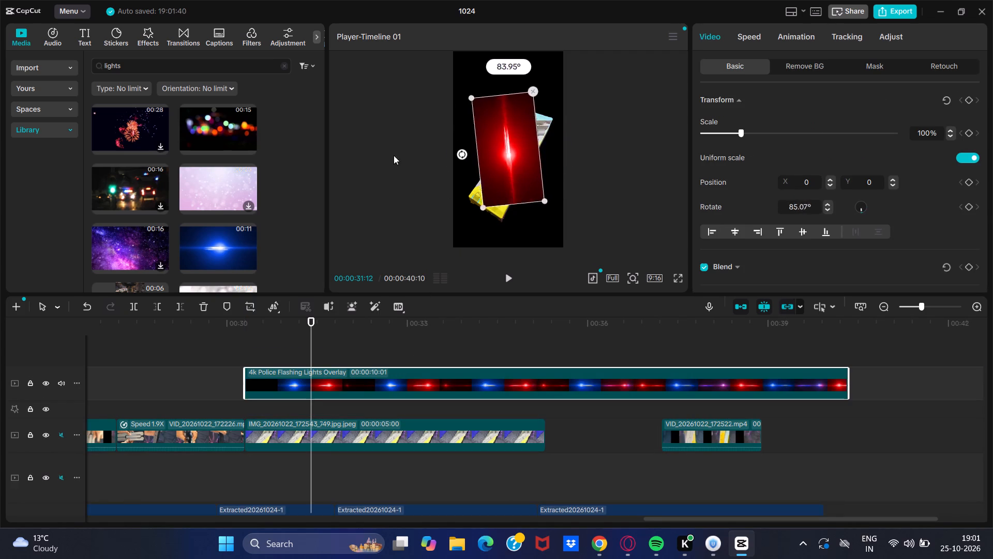
{"action": "left_click_drag", "start_coordinate": [394, 155], "coordinate": [382, 151]}
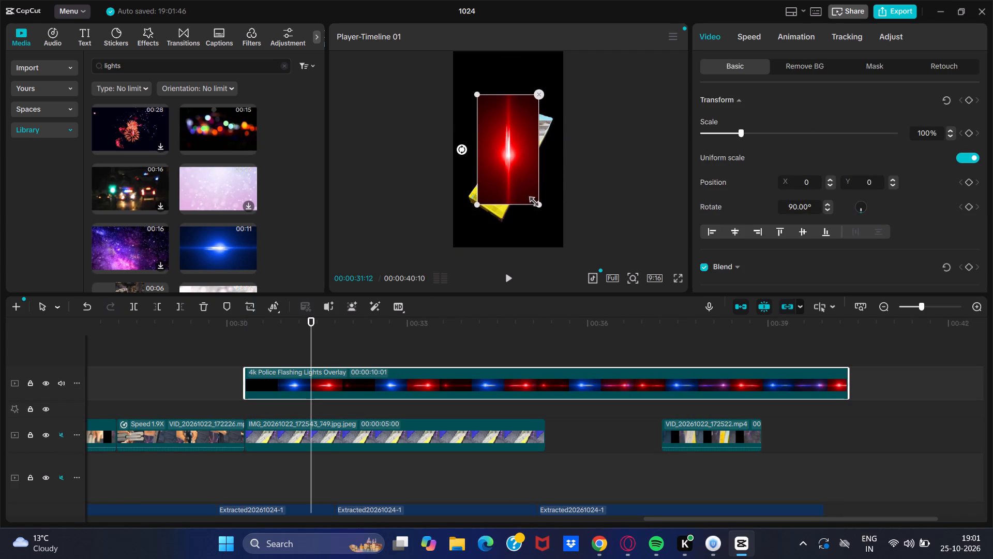
{"action": "left_click_drag", "start_coordinate": [539, 201], "coordinate": [576, 256]}
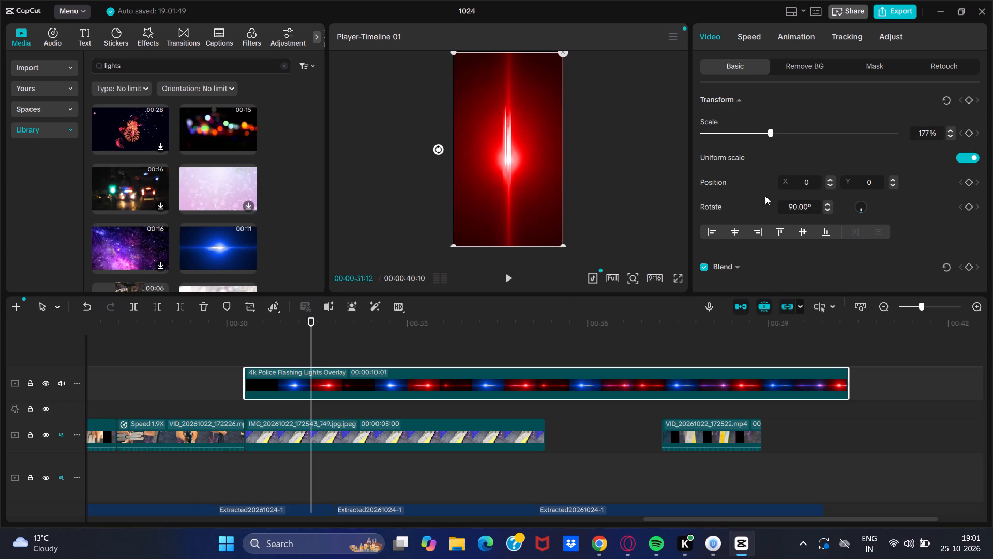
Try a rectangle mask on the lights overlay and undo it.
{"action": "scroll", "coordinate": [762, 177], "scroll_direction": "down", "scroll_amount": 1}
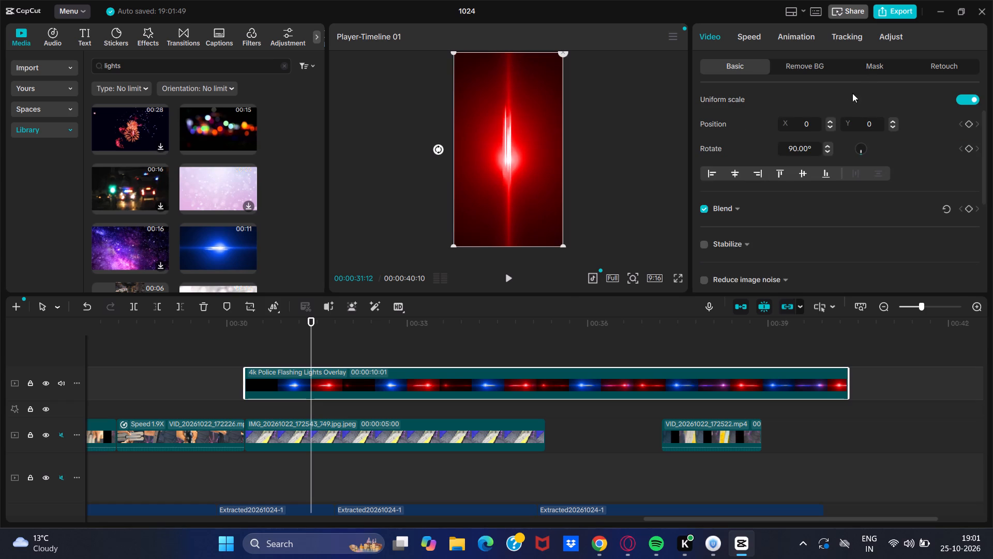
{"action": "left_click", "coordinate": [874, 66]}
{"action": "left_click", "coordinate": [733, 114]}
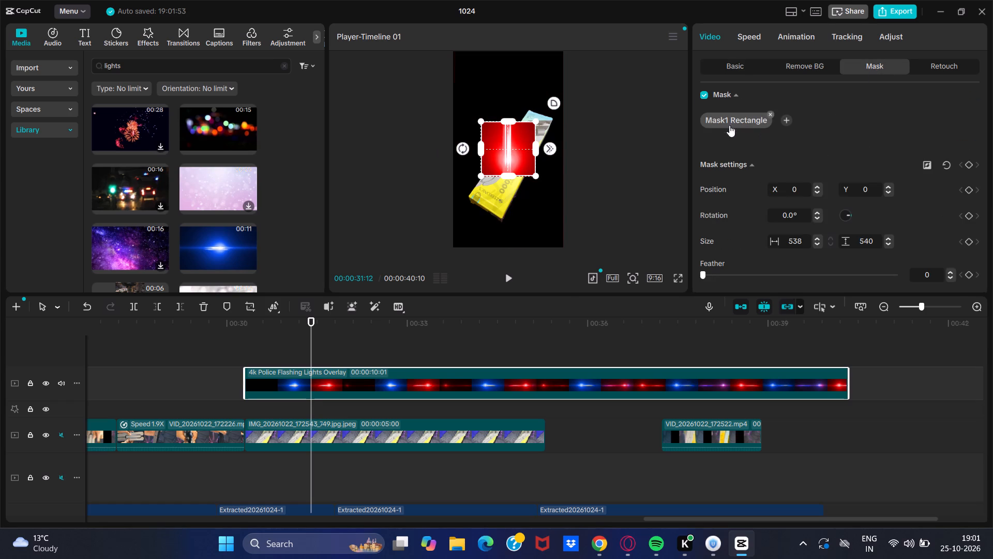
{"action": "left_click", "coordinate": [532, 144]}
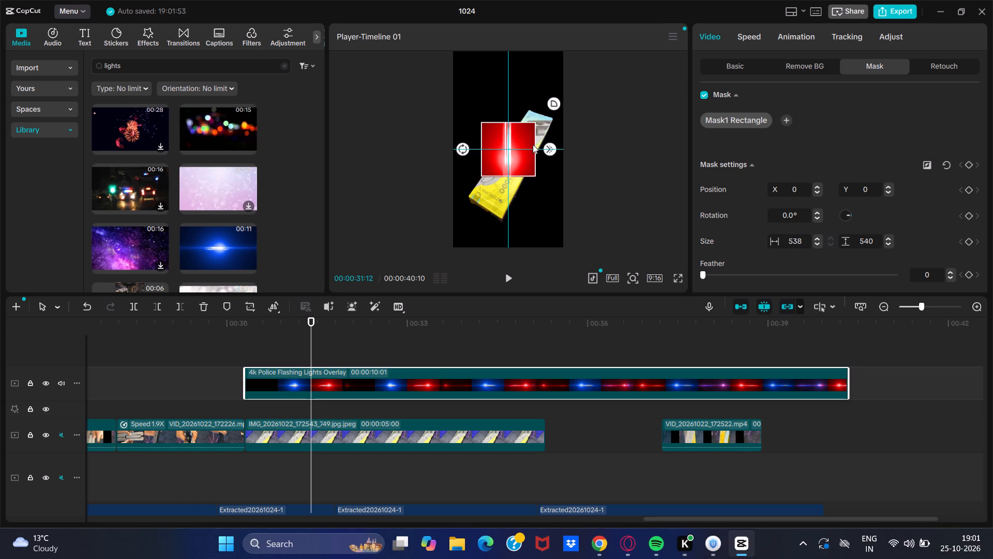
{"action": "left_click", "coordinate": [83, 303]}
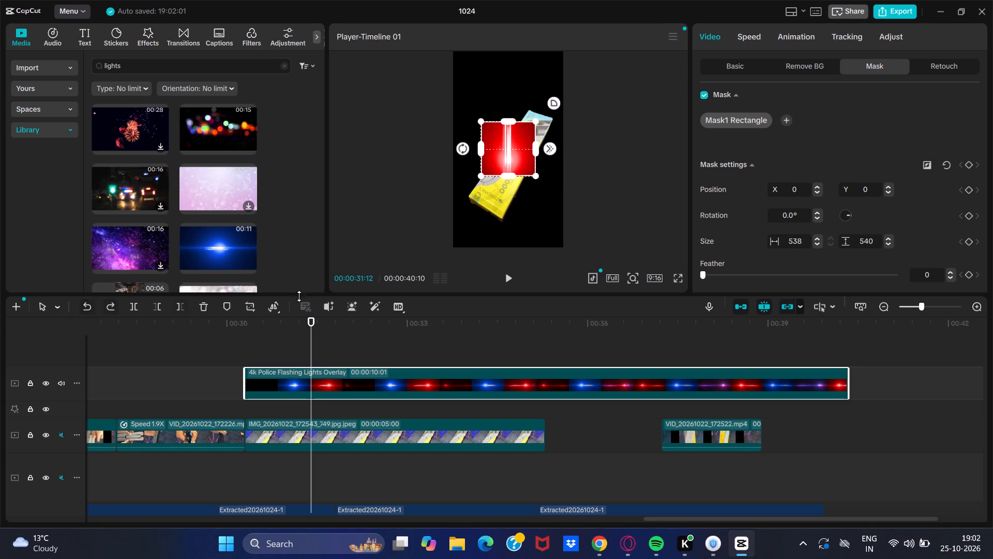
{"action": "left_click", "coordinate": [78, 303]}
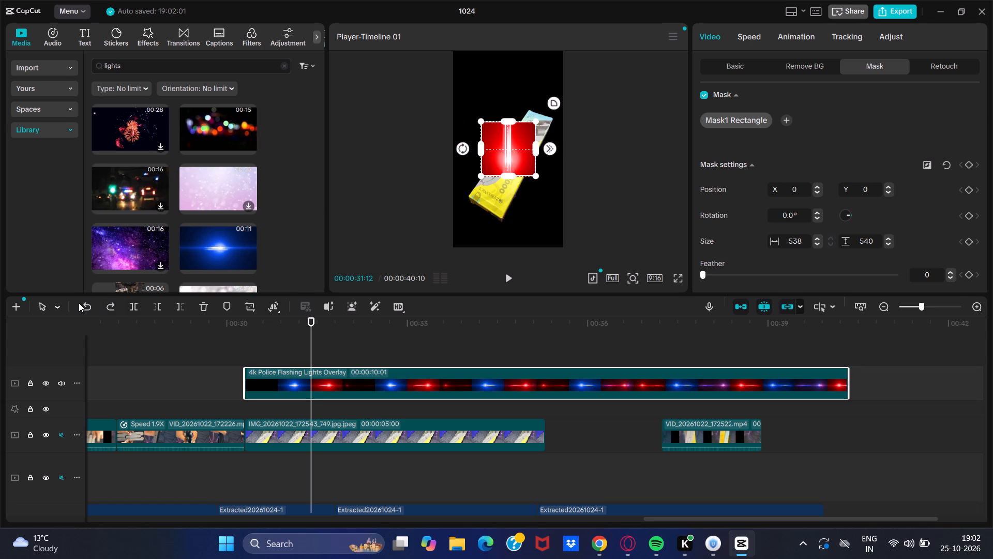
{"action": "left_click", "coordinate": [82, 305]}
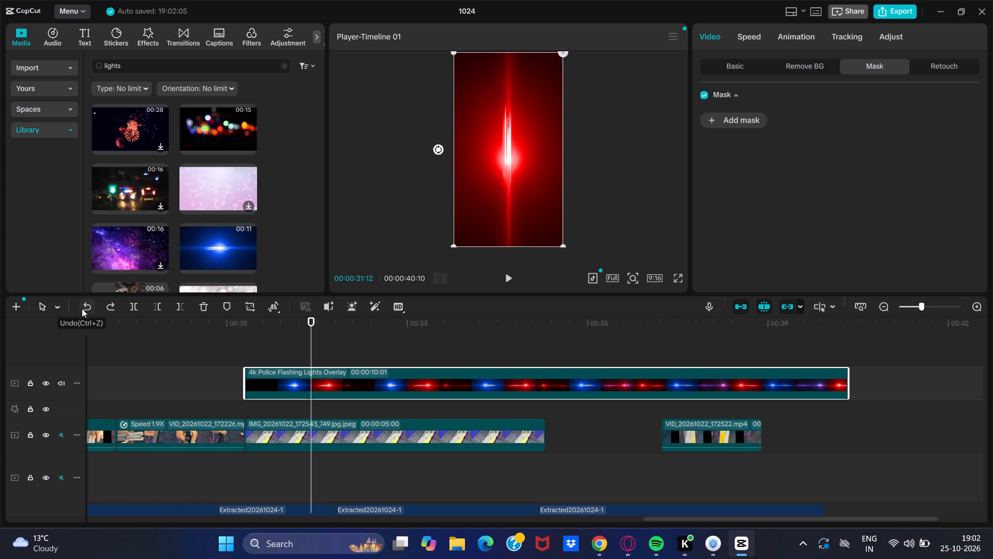
Examine the retouch, basic, animation and adjustment mask settings available for the lights overlay.
{"action": "left_click", "coordinate": [926, 61]}
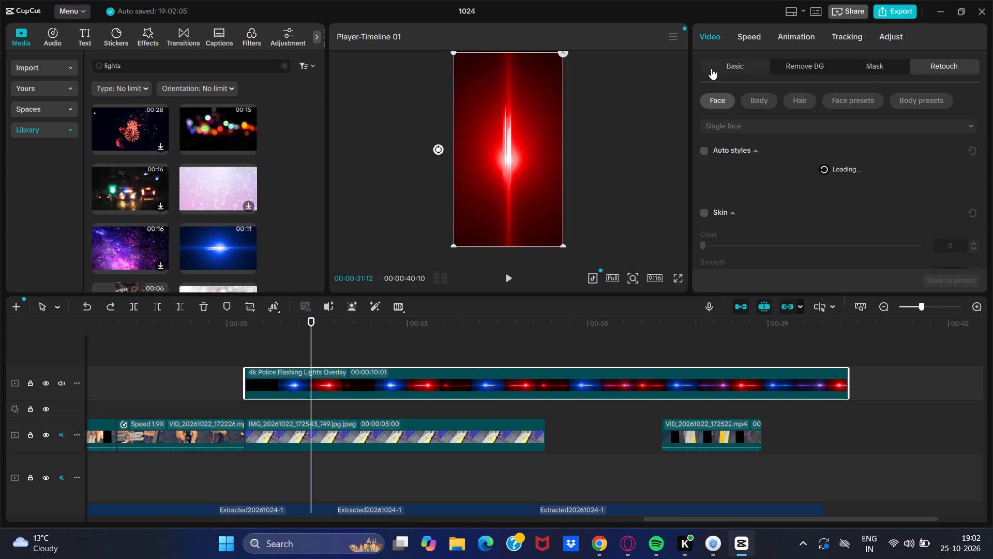
{"action": "left_click", "coordinate": [717, 65]}
{"action": "left_click", "coordinate": [749, 31]}
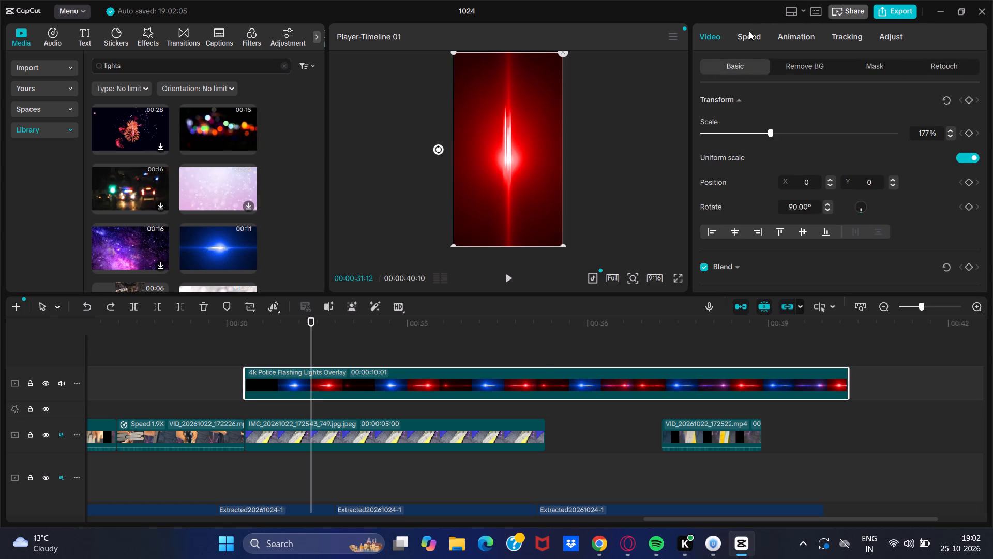
{"action": "left_click", "coordinate": [784, 33]}
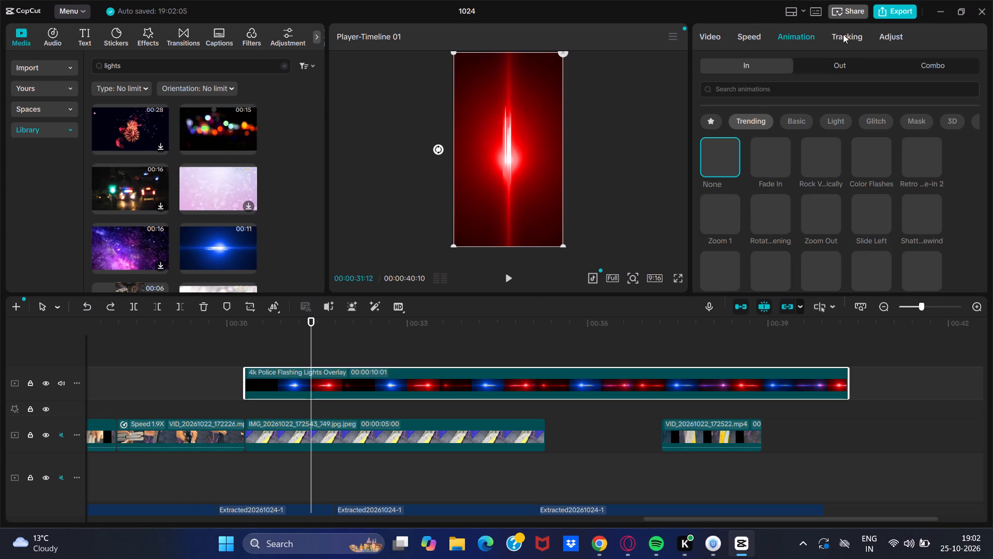
{"action": "scroll", "coordinate": [853, 160], "scroll_direction": "up", "scroll_amount": 1}
{"action": "left_click", "coordinate": [832, 34]}
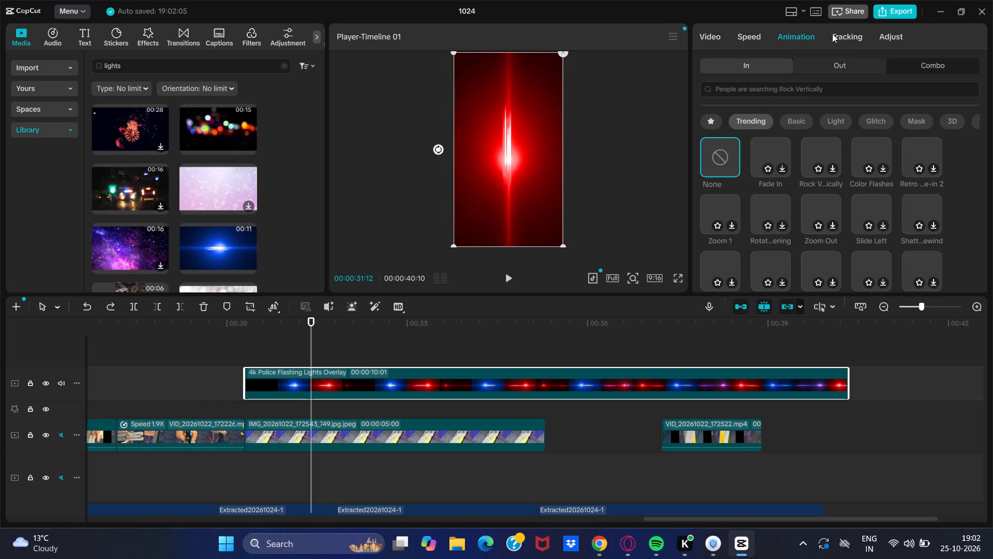
{"action": "left_click", "coordinate": [876, 31]}
{"action": "left_click", "coordinate": [884, 37]}
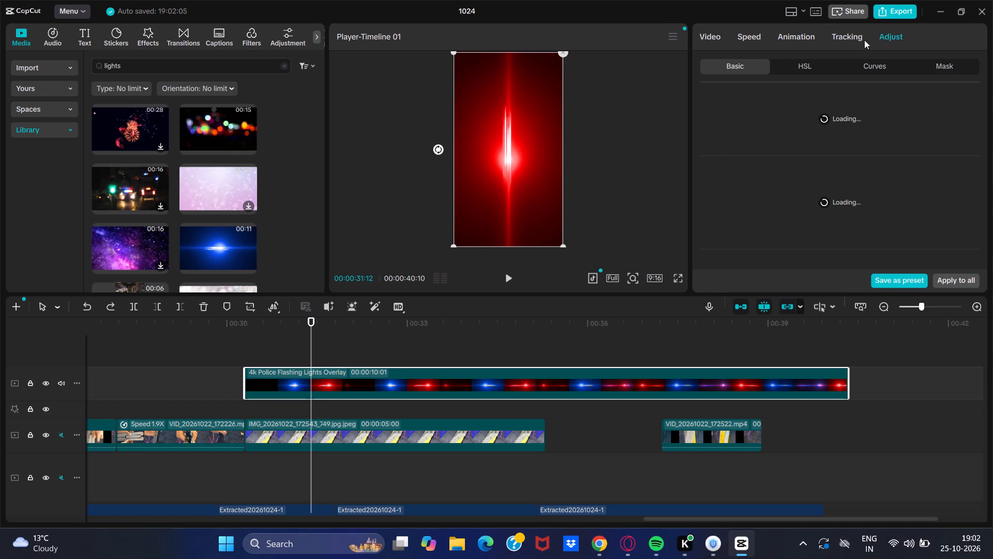
{"action": "left_click", "coordinate": [958, 62]}
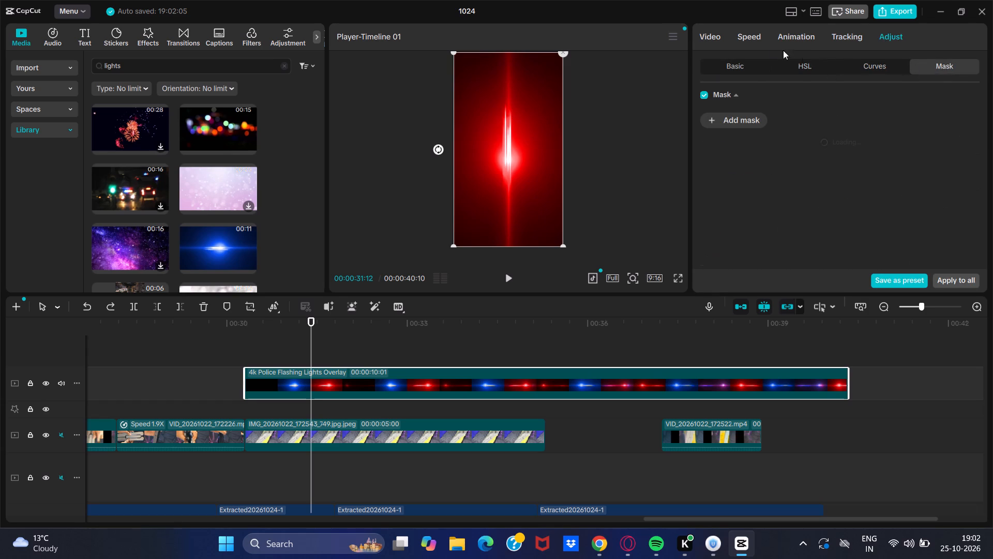
{"action": "left_click", "coordinate": [710, 37]}
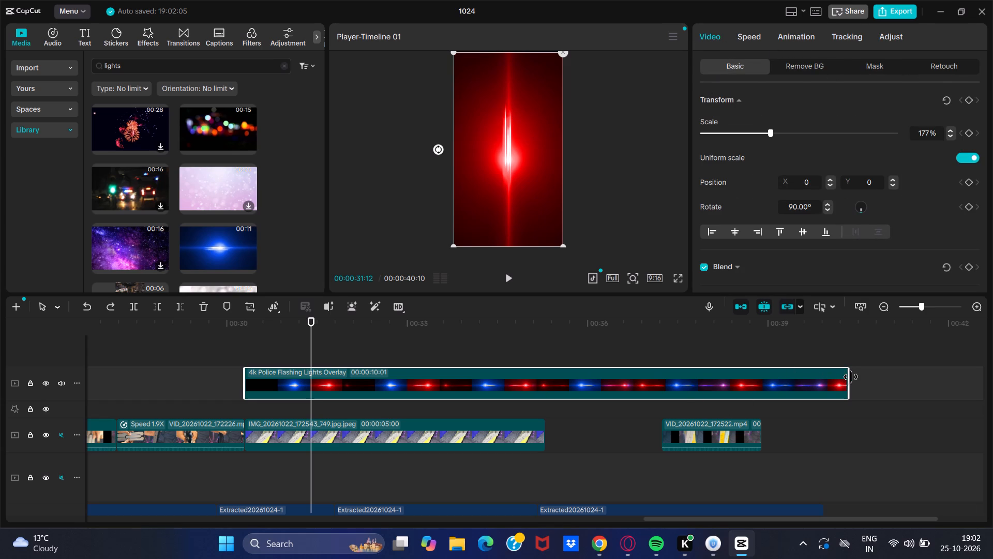
Trim the end of the lights overlay to a 00:00:05:00 duration, matching the cut-out box photo.
{"action": "left_click_drag", "start_coordinate": [851, 377], "coordinate": [548, 405]}
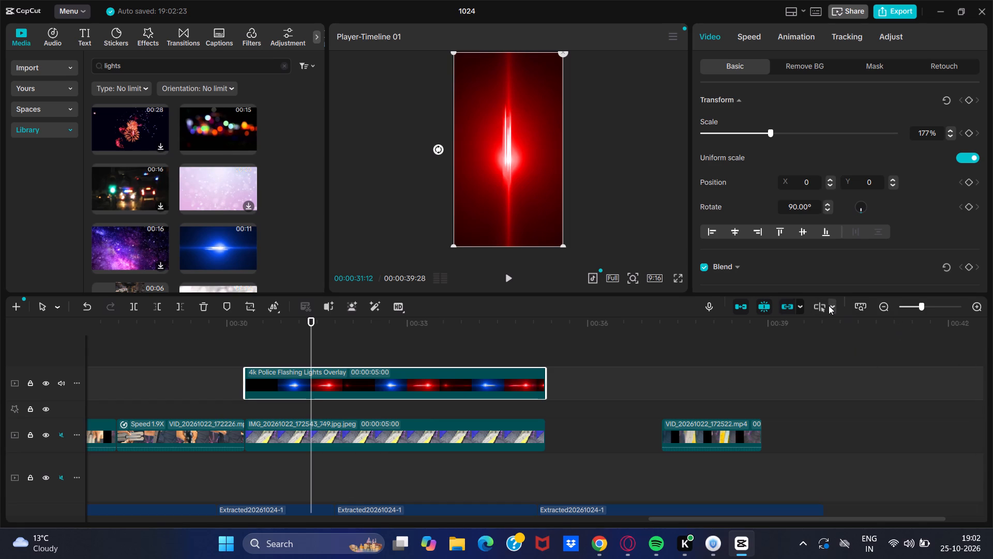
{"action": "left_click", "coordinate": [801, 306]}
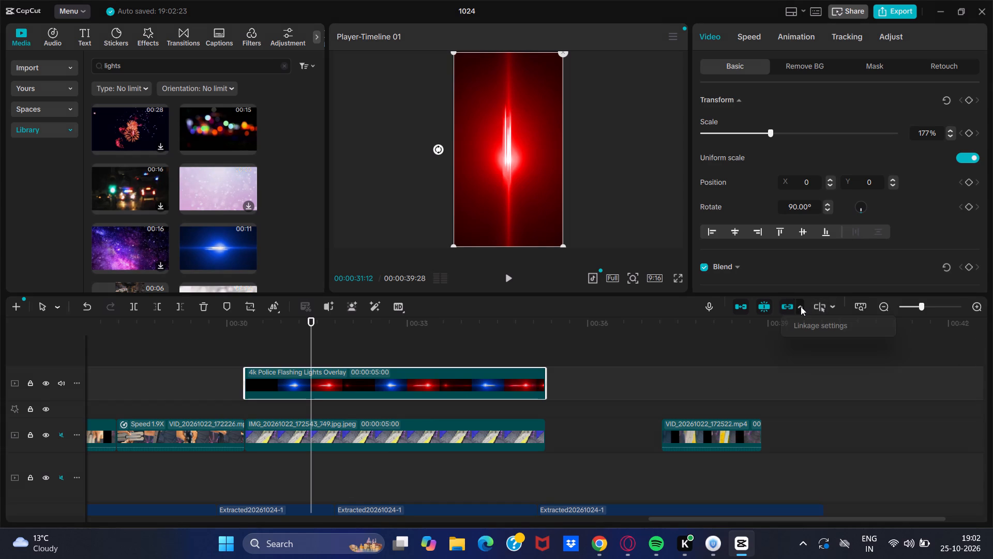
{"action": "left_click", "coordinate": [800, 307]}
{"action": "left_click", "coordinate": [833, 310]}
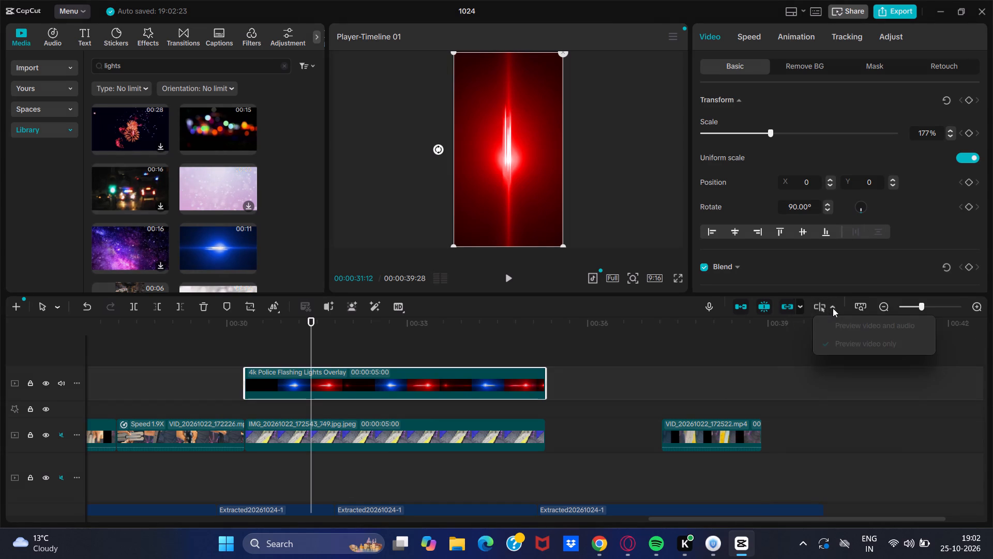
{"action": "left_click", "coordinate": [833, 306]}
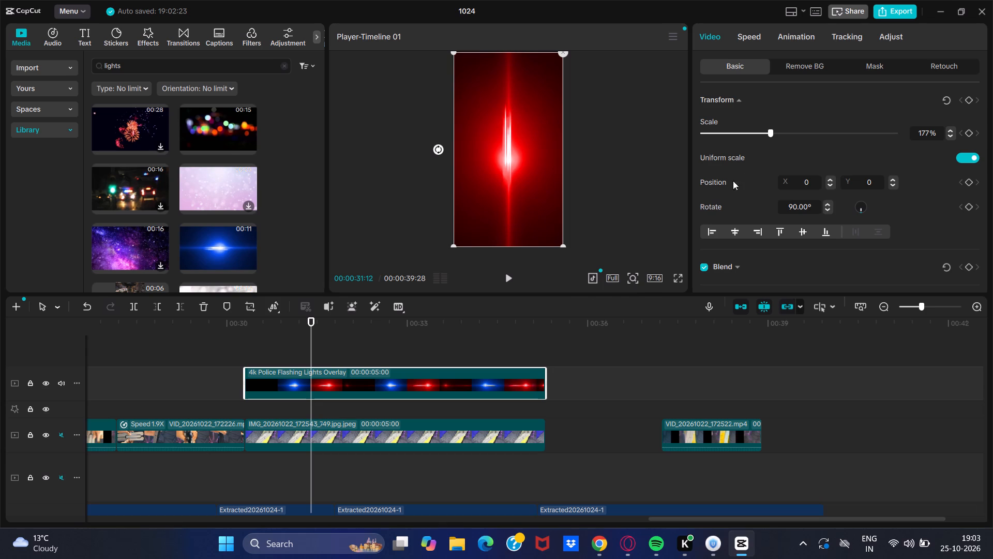
Blend the lights overlay with the box photo at 30% opacity in Screen mode.
{"action": "left_click", "coordinate": [737, 98]}
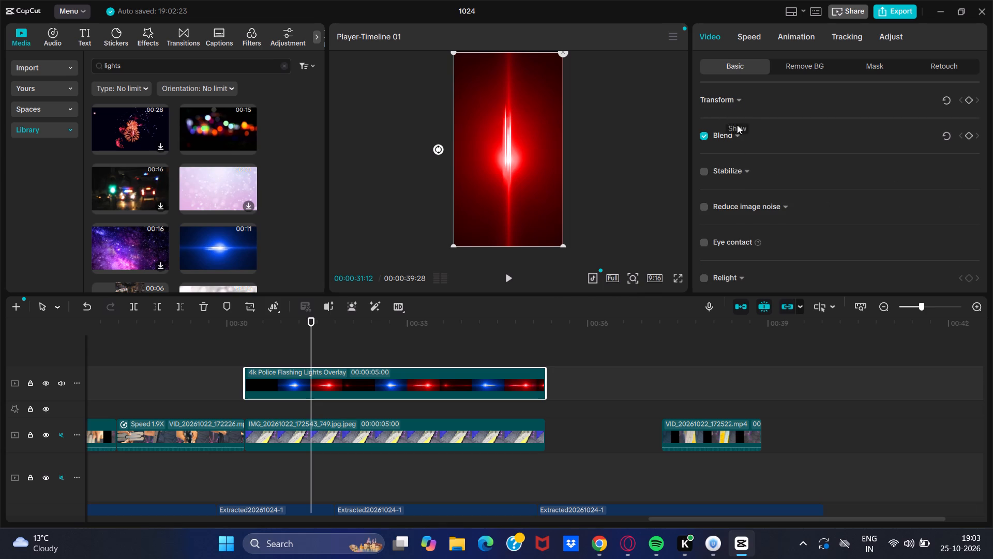
{"action": "scroll", "coordinate": [741, 170], "scroll_direction": "down", "scroll_amount": 4}
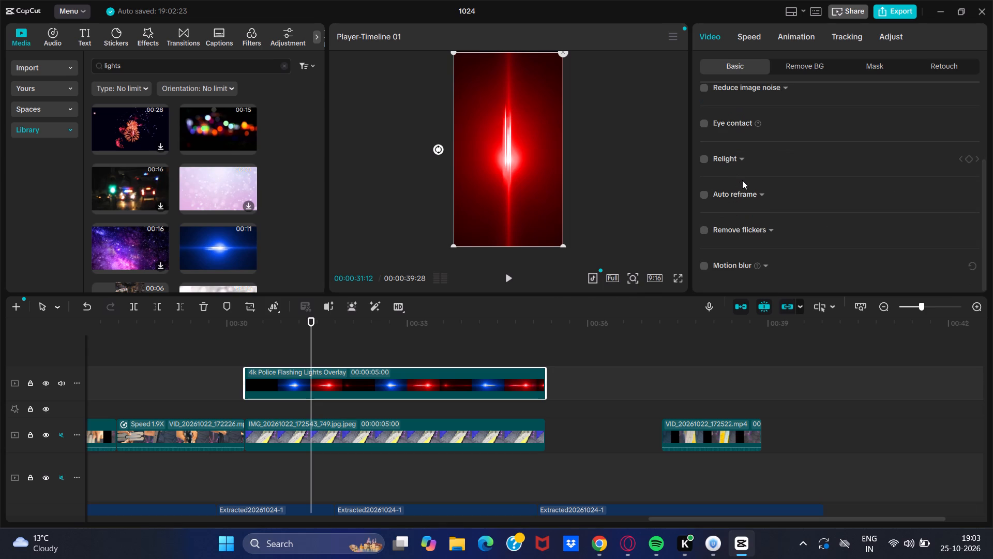
{"action": "left_click", "coordinate": [770, 228]}
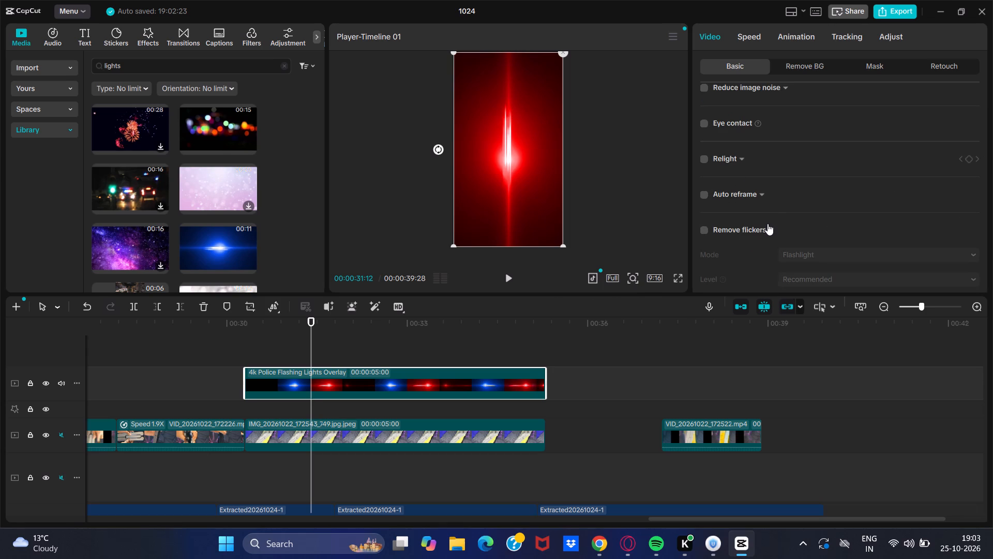
{"action": "scroll", "coordinate": [768, 224], "scroll_direction": "down", "scroll_amount": 4}
{"action": "scroll", "coordinate": [769, 212], "scroll_direction": "up", "scroll_amount": 2}
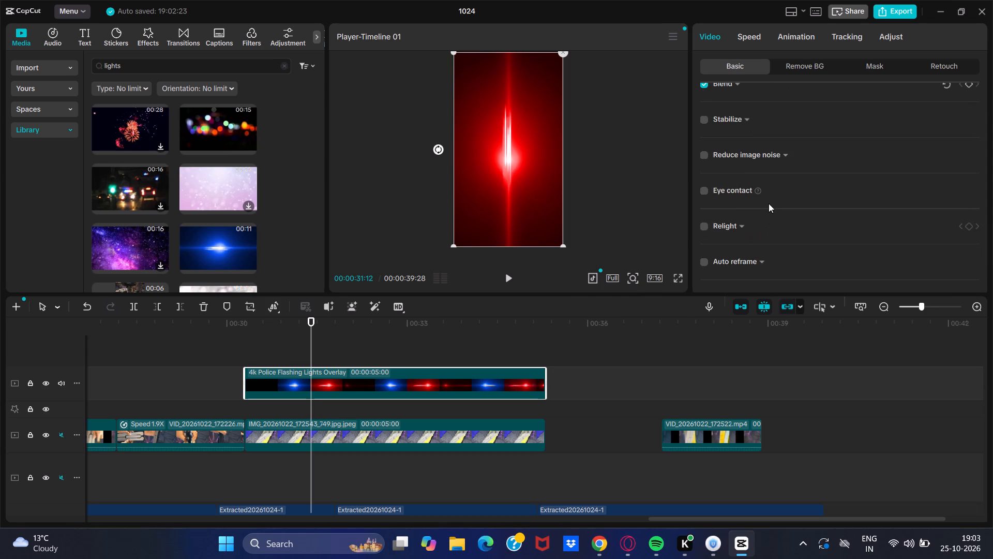
{"action": "left_click", "coordinate": [784, 152]}
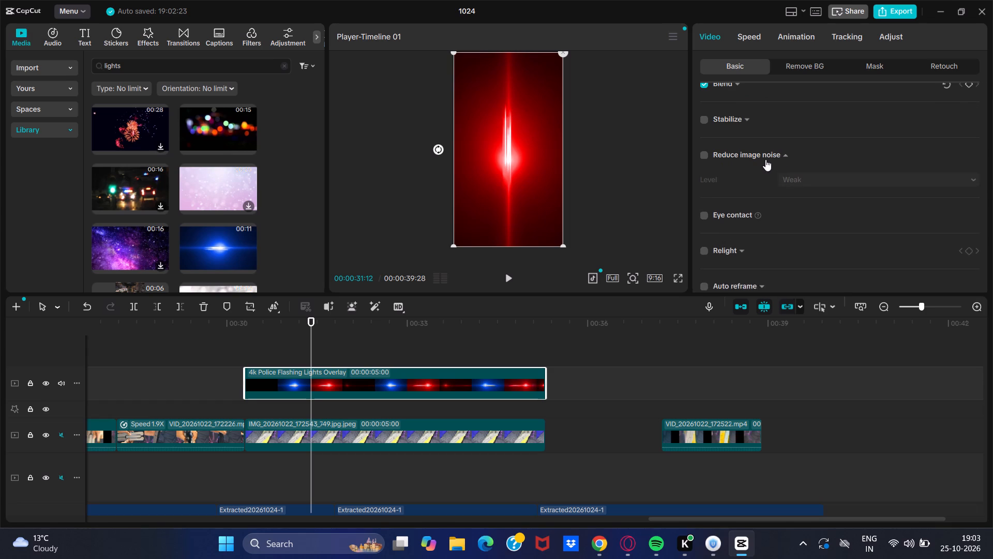
{"action": "scroll", "coordinate": [764, 160], "scroll_direction": "up", "scroll_amount": 3}
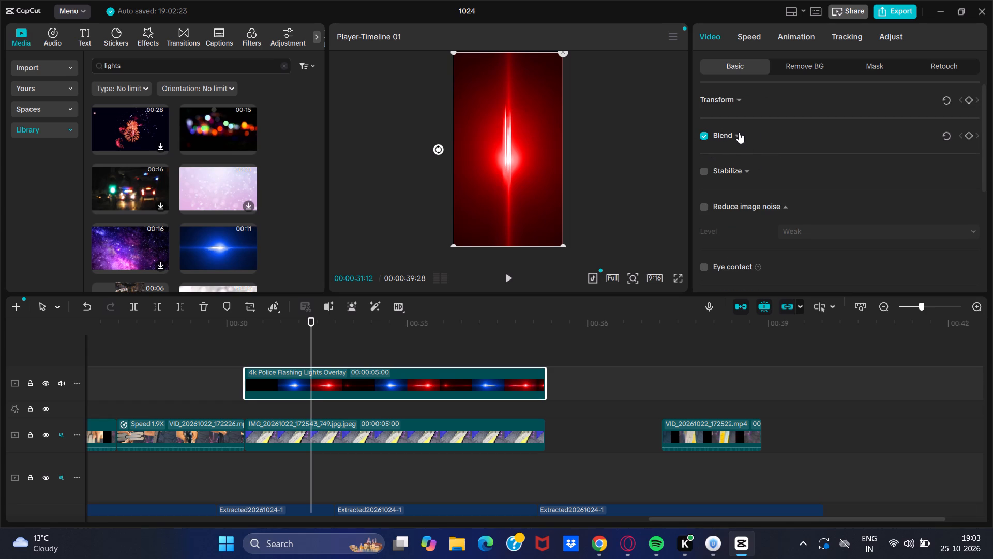
{"action": "left_click", "coordinate": [739, 131]}
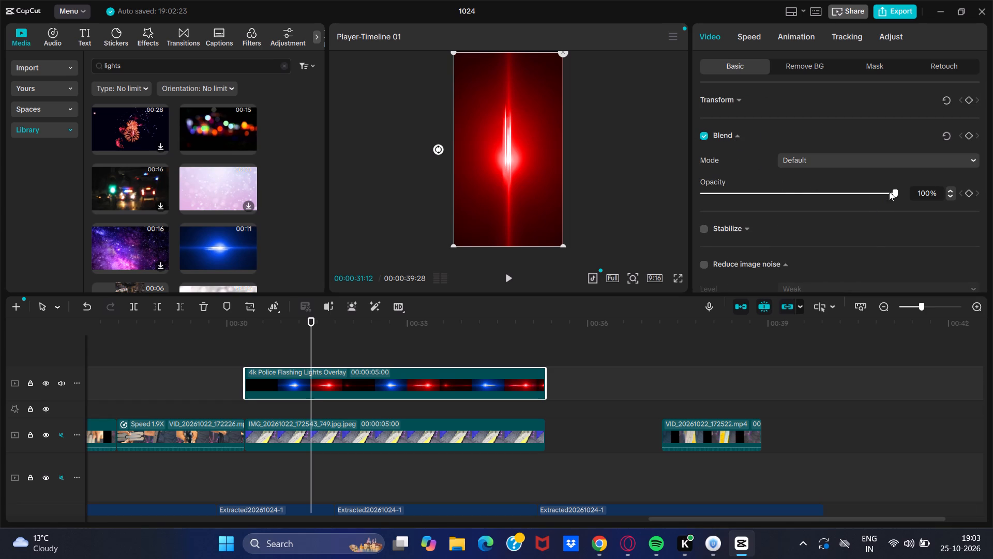
{"action": "left_click_drag", "start_coordinate": [891, 190], "coordinate": [780, 202]}
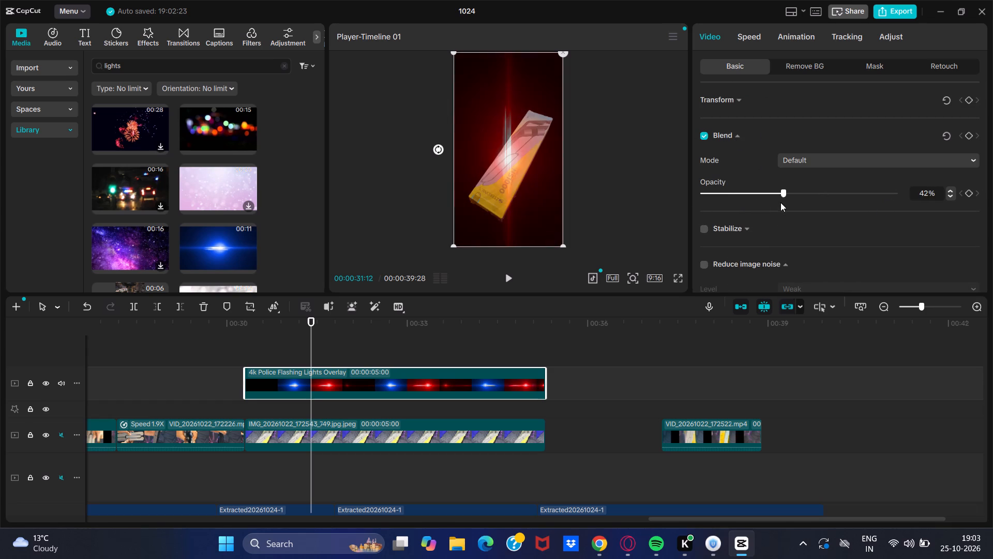
{"action": "left_click_drag", "start_coordinate": [780, 202], "coordinate": [766, 208]}
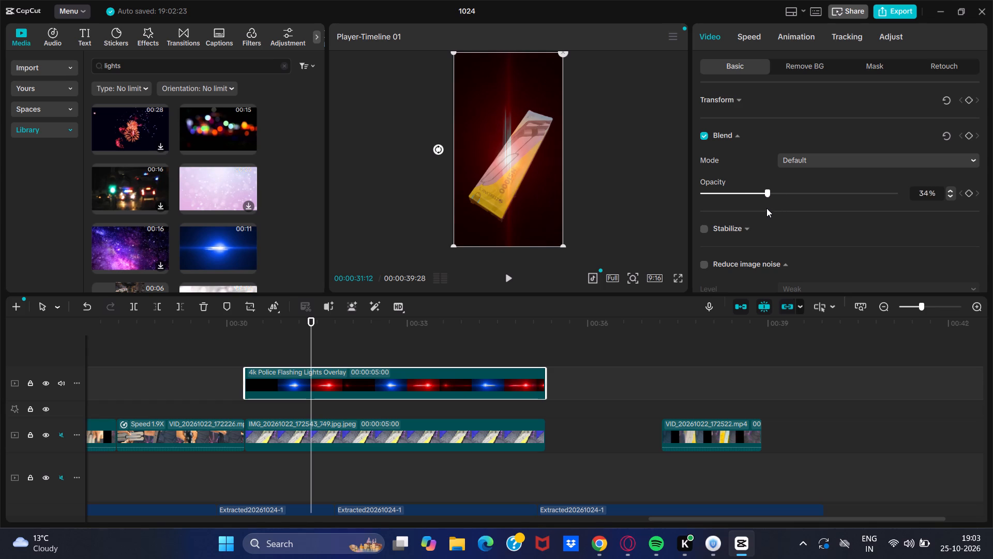
{"action": "left_click_drag", "start_coordinate": [766, 208], "coordinate": [759, 209]}
{"action": "left_click_drag", "start_coordinate": [759, 209], "coordinate": [760, 208]}
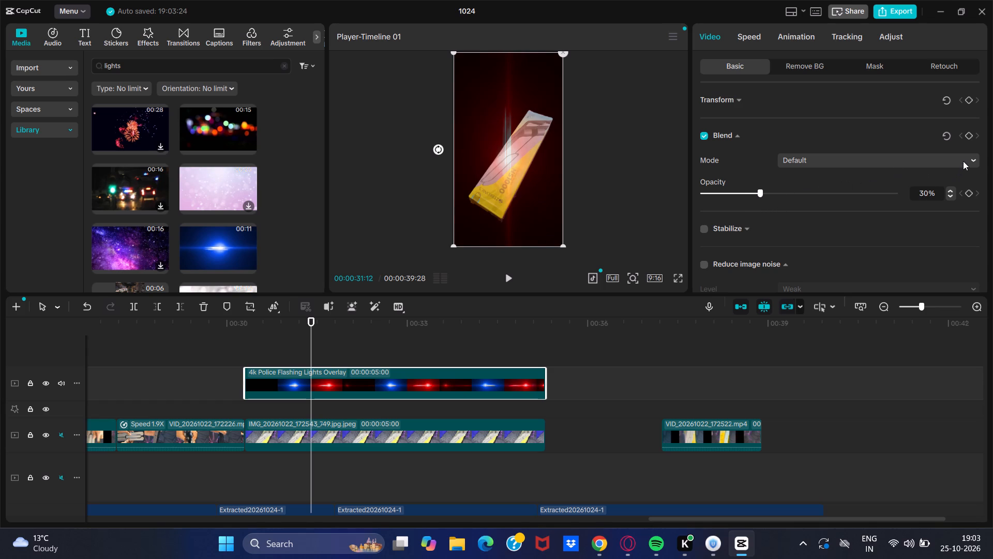
{"action": "left_click", "coordinate": [963, 161]}
{"action": "left_click", "coordinate": [871, 224]}
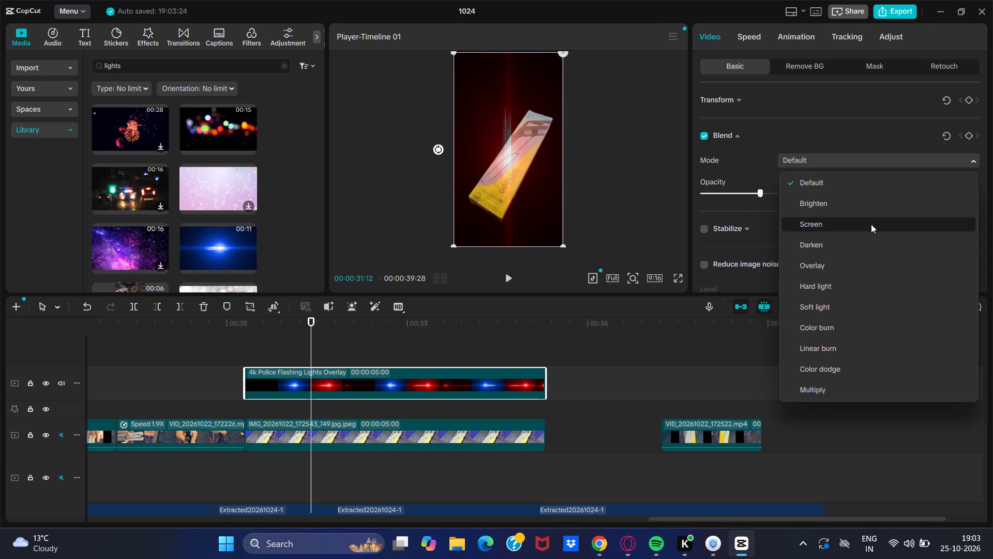
Play the box photo with the blended lights overlay past the end of the photo.
{"action": "left_click", "coordinate": [506, 276]}
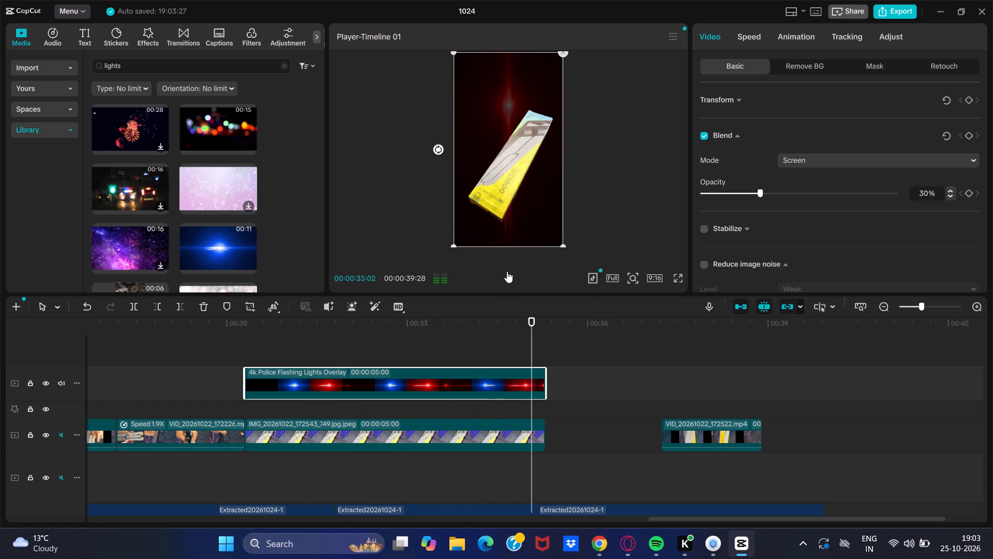
{"action": "left_click", "coordinate": [507, 271]}
{"action": "left_click_drag", "start_coordinate": [566, 373], "coordinate": [564, 374]}
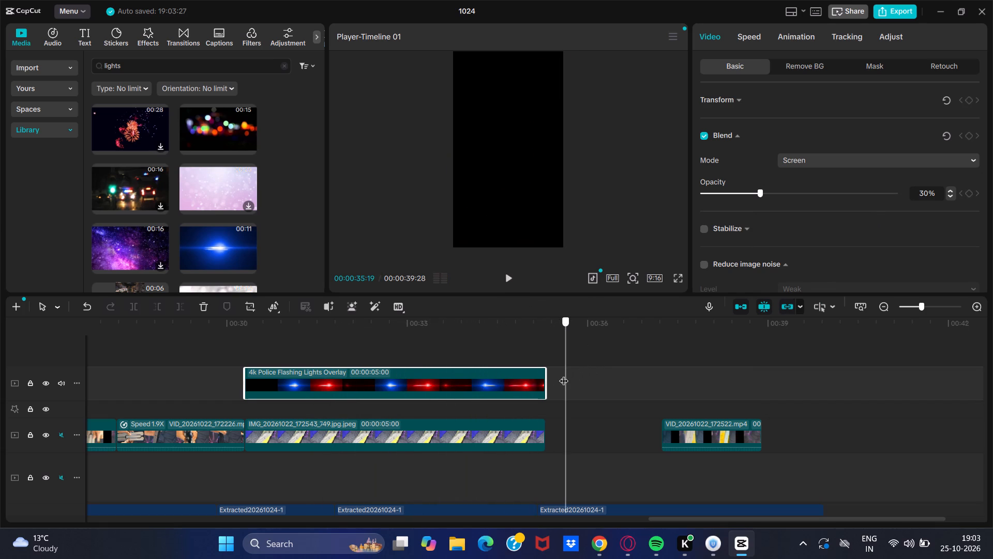
Replay the end of the clip before the box photo through the start of the photo with the lights overlay.
{"action": "left_click_drag", "start_coordinate": [564, 374], "coordinate": [171, 407]}
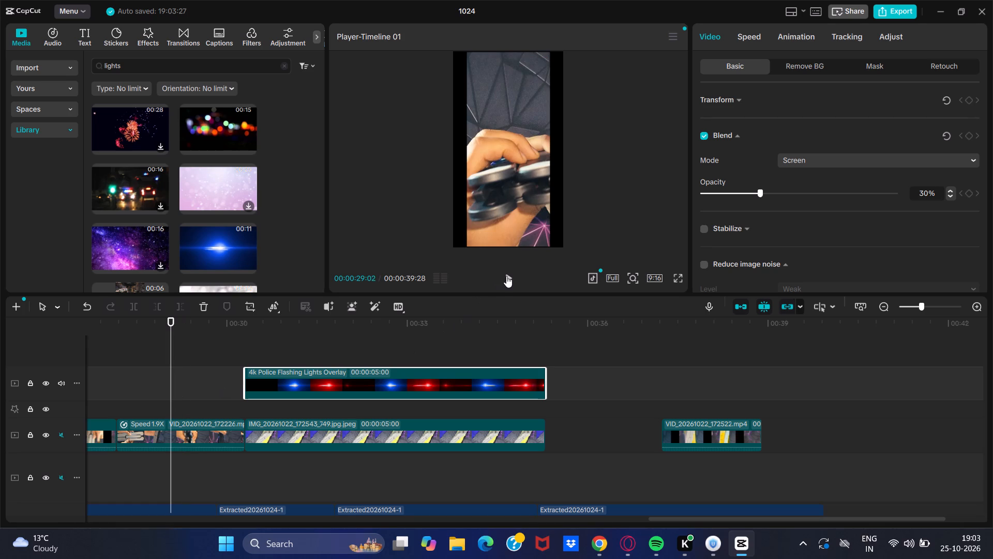
{"action": "left_click", "coordinate": [507, 275]}
{"action": "left_click", "coordinate": [507, 275]}
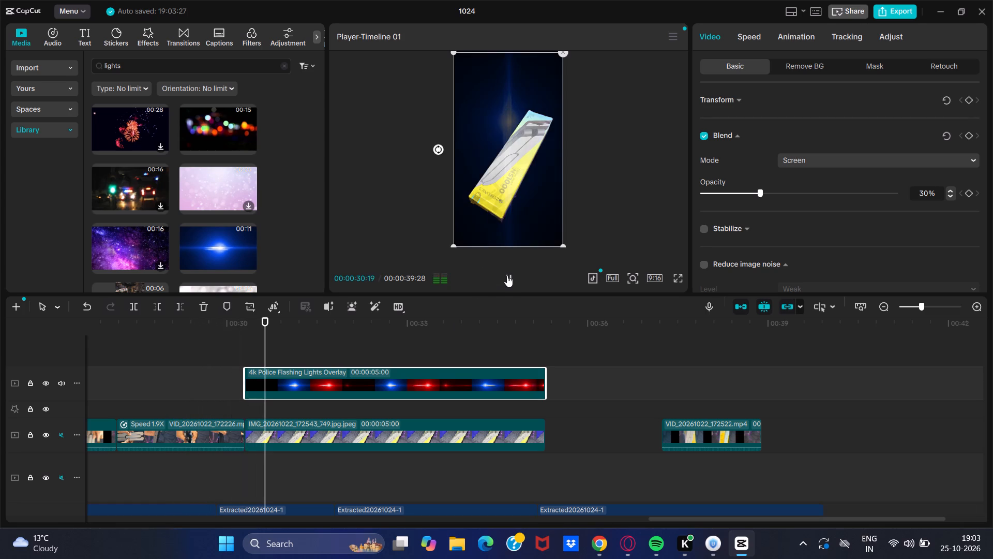
Add a default text at 00:00:30:19, over the box photo and lights overlay.
{"action": "left_click", "coordinate": [26, 197]}
{"action": "left_click", "coordinate": [317, 33]}
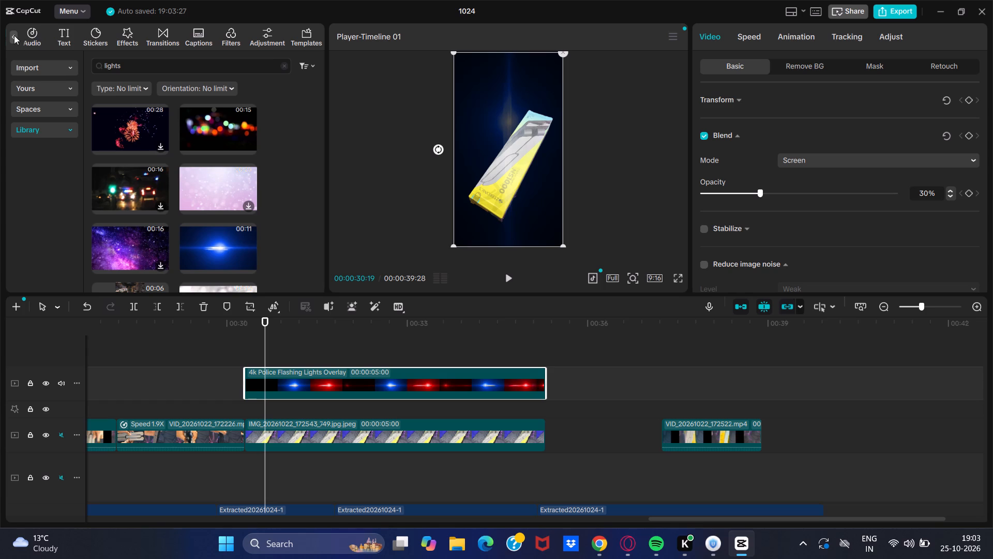
{"action": "left_click", "coordinate": [12, 35]}
{"action": "left_click", "coordinate": [87, 34]}
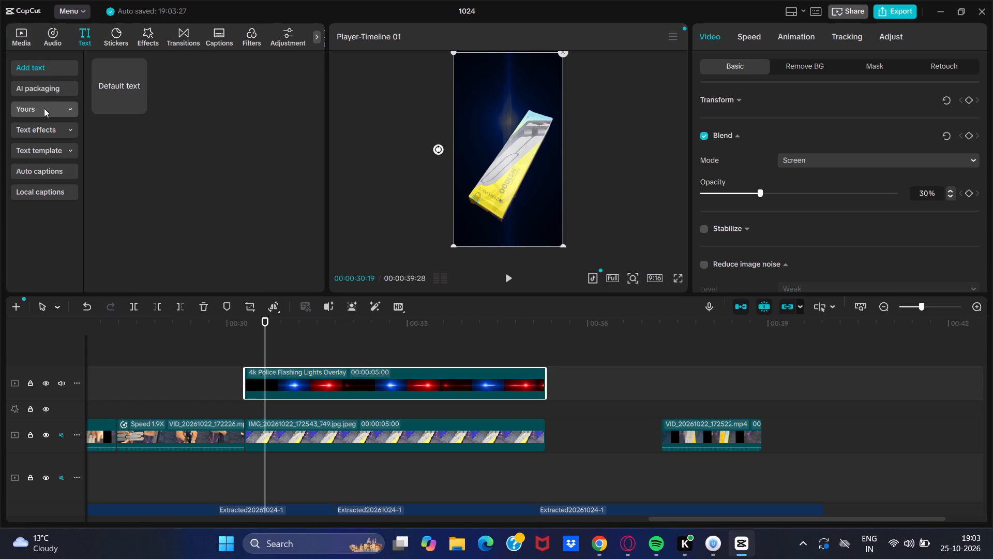
{"action": "left_click", "coordinate": [58, 67]}
{"action": "left_click", "coordinate": [139, 105]}
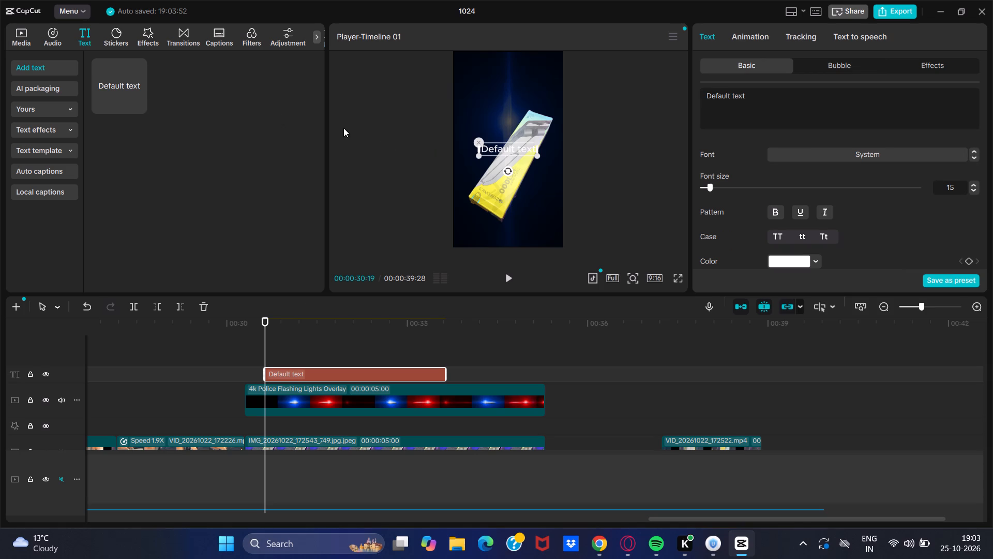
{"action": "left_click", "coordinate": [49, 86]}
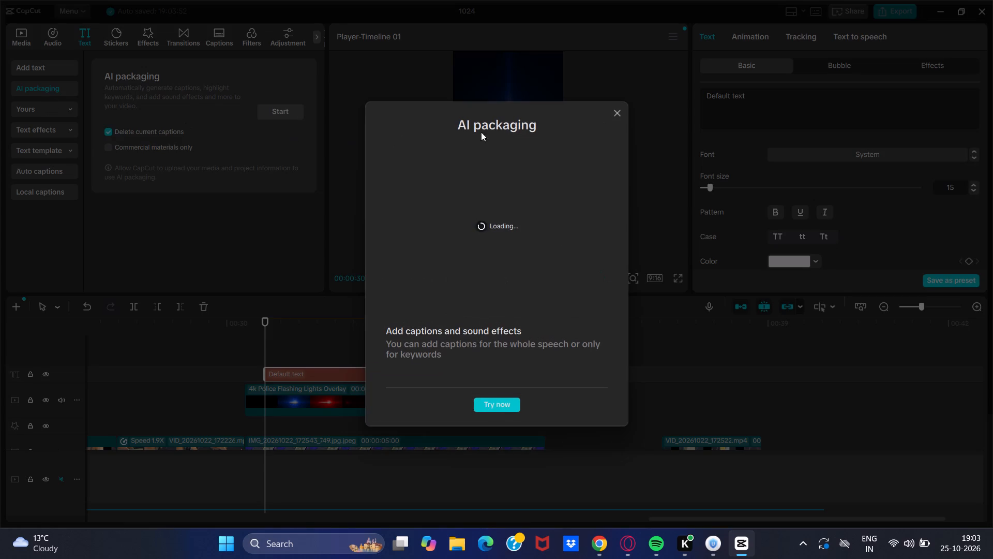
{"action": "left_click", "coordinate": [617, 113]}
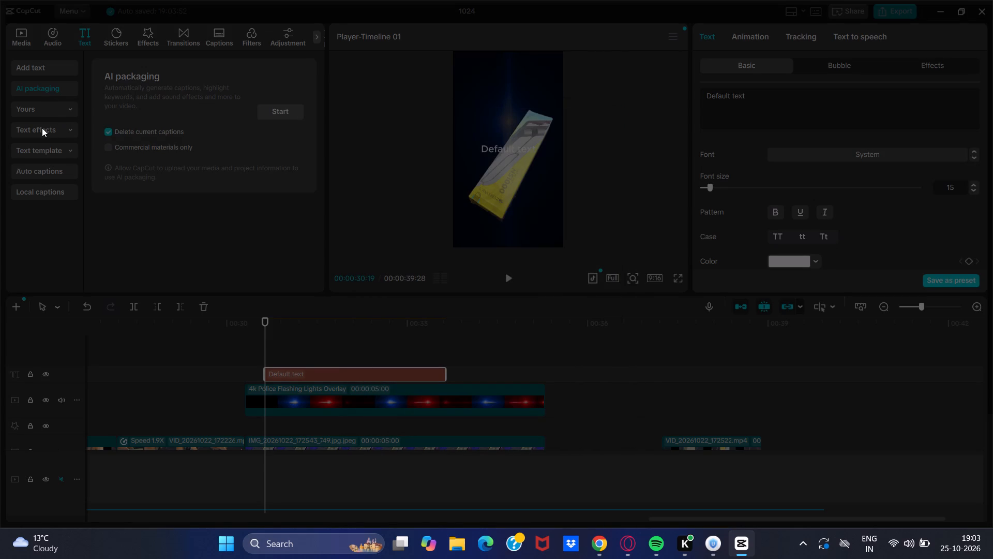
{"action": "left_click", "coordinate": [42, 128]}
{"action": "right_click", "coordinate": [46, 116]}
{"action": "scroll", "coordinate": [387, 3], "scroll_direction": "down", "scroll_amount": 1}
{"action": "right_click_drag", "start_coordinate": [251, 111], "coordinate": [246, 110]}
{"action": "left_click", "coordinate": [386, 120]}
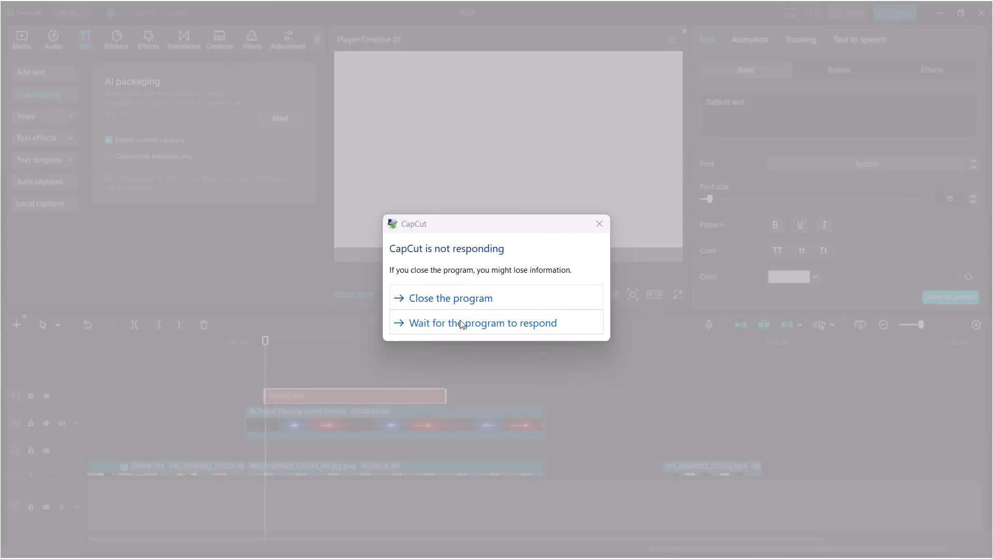
Give the frozen CapCut more time to respond, and force it to close.
{"action": "left_click", "coordinate": [460, 320]}
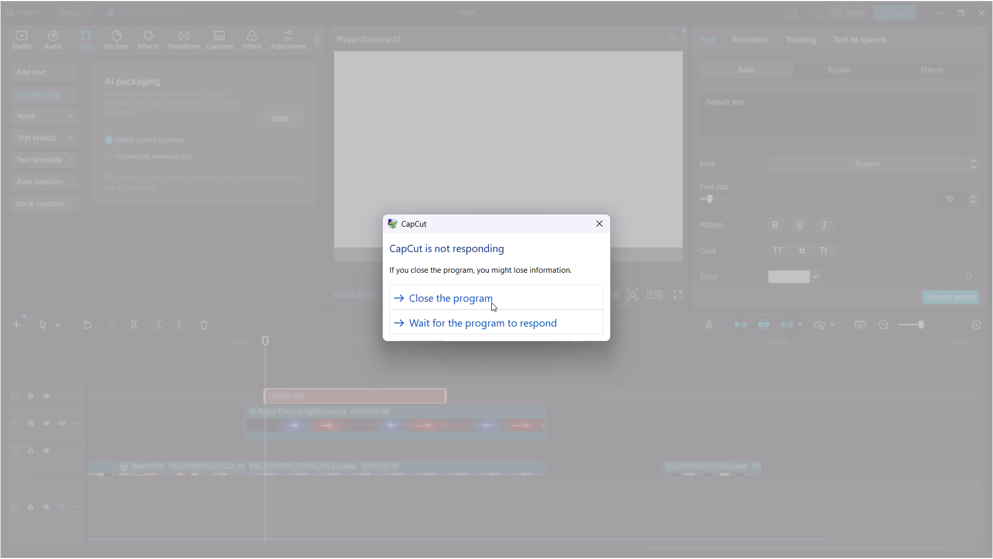
{"action": "left_click", "coordinate": [493, 299]}
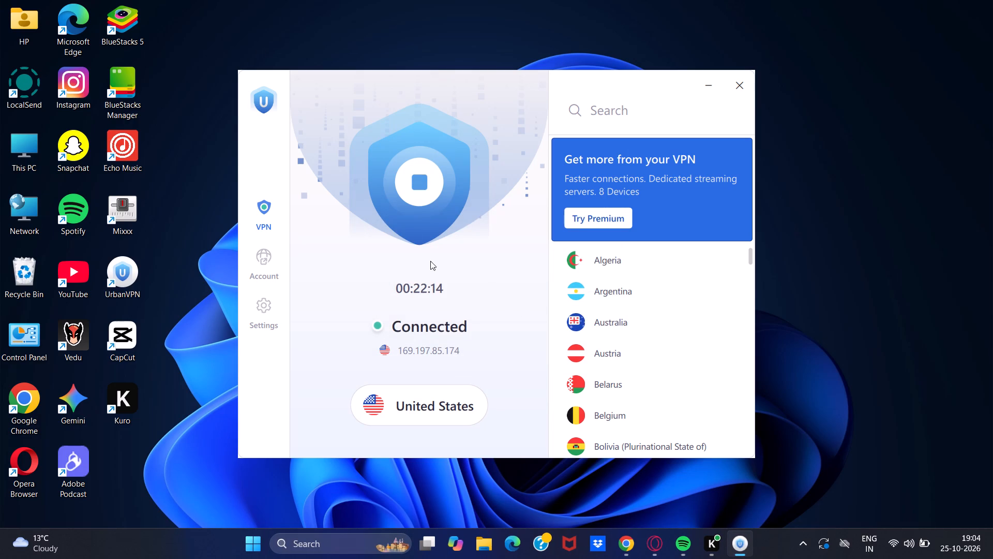
Disconnect the United States VPN connection in UrbanVPN.
{"action": "left_click_drag", "start_coordinate": [420, 184], "coordinate": [425, 189]}
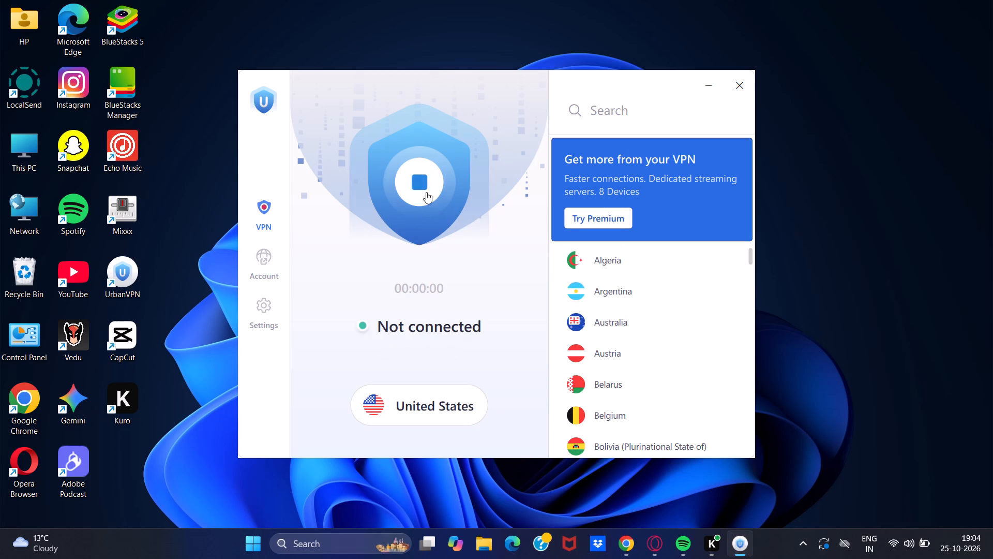
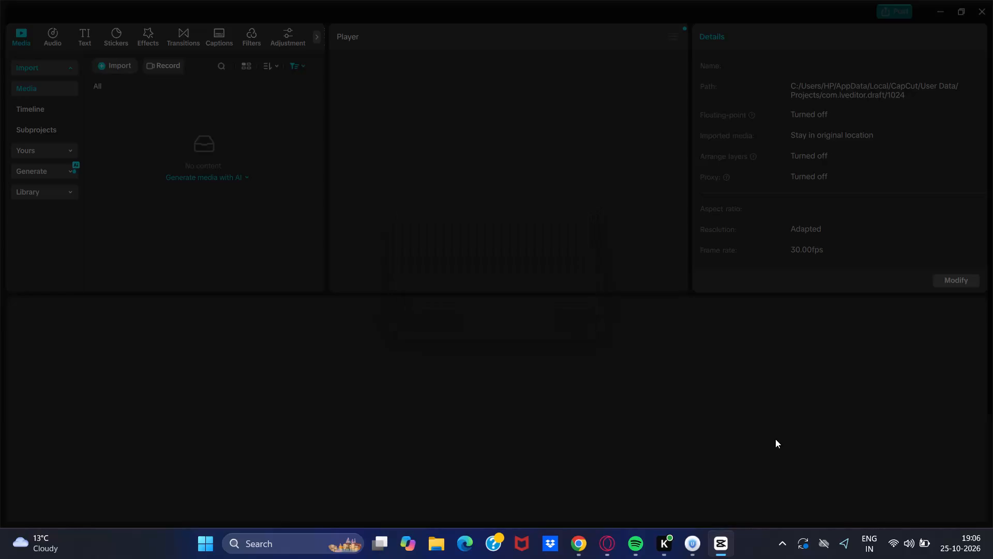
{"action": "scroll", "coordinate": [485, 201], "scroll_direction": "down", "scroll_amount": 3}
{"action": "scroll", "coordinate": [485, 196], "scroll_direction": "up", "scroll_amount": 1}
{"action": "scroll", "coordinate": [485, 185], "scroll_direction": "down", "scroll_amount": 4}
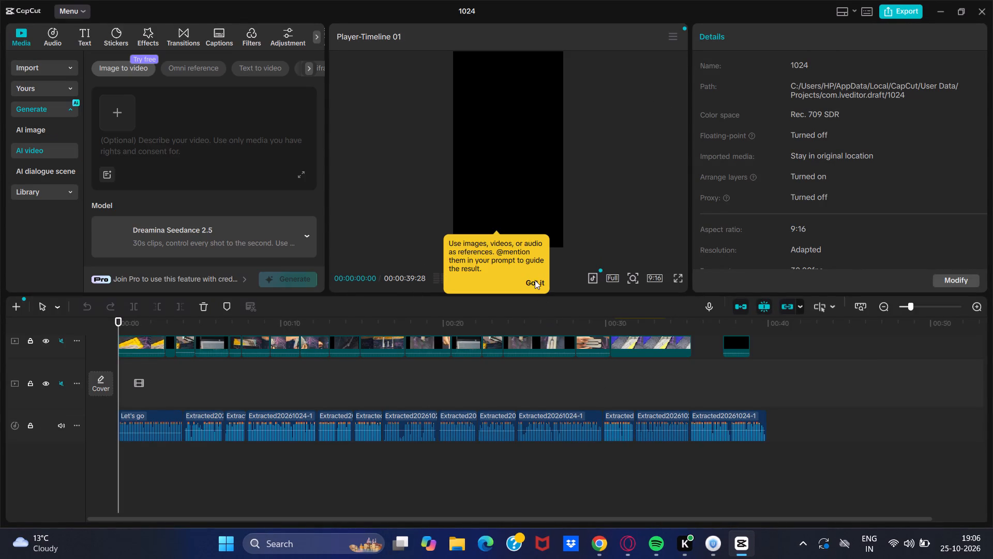
Dismiss the media reference tip and play the timeline from the start through to the box photo with the default text.
{"action": "left_click", "coordinate": [535, 278]}
{"action": "left_click", "coordinate": [531, 283]}
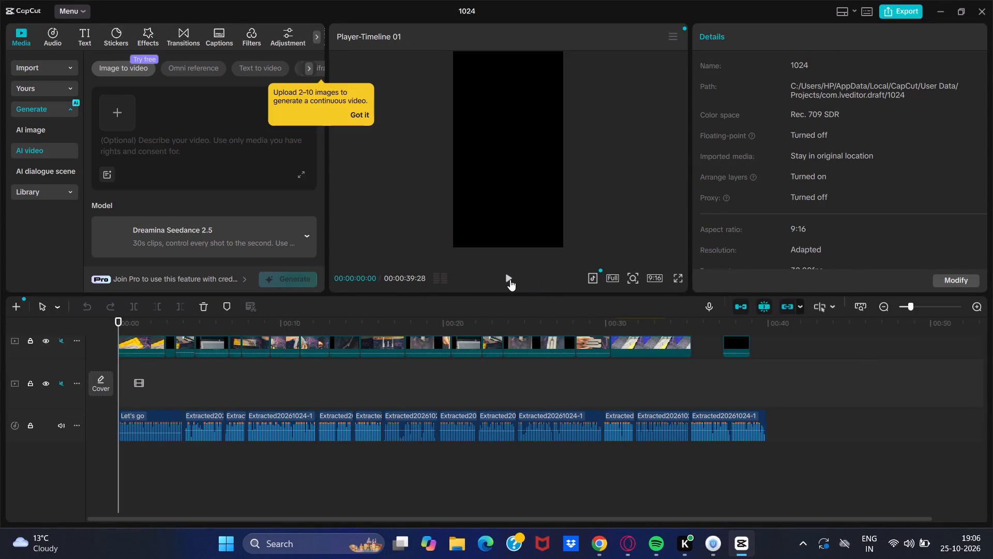
{"action": "left_click", "coordinate": [510, 279]}
{"action": "left_click", "coordinate": [508, 277]}
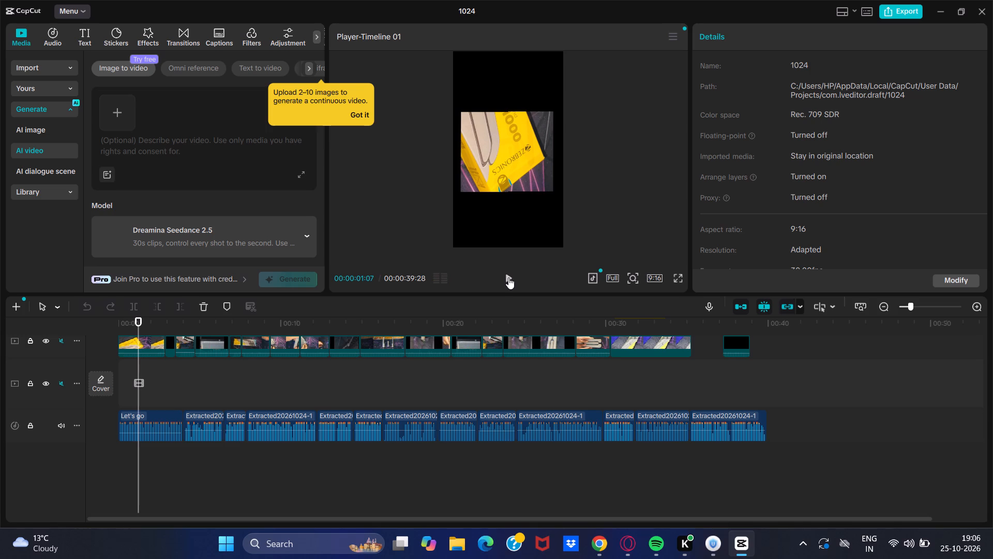
{"action": "left_click", "coordinate": [508, 276]}
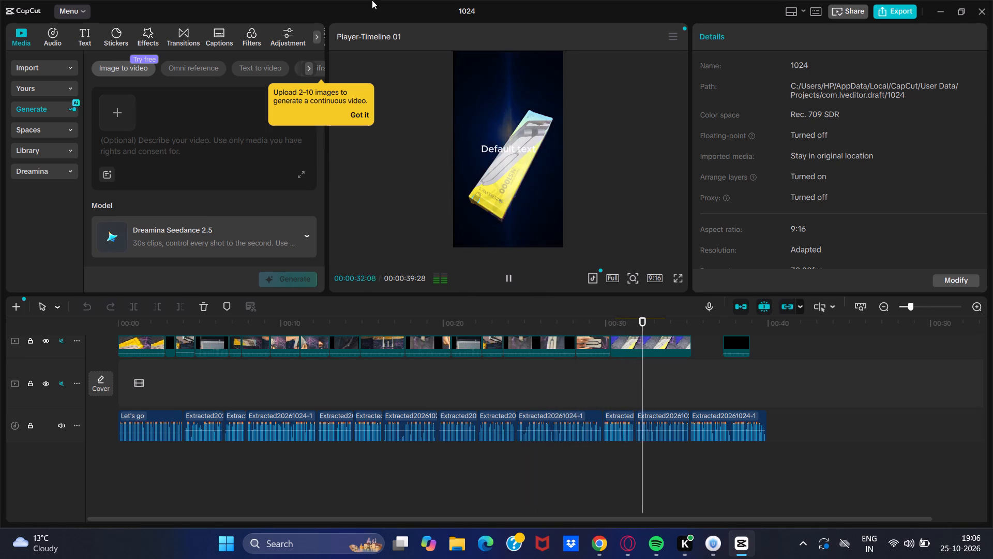
Delete the default text placed over the box photo.
{"action": "left_click", "coordinate": [516, 150]}
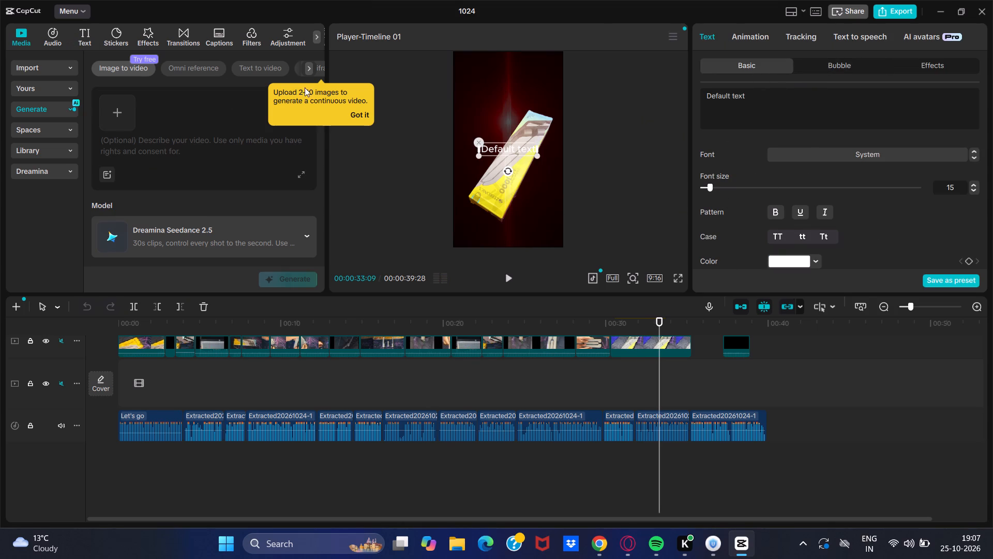
{"action": "left_click", "coordinate": [204, 304]}
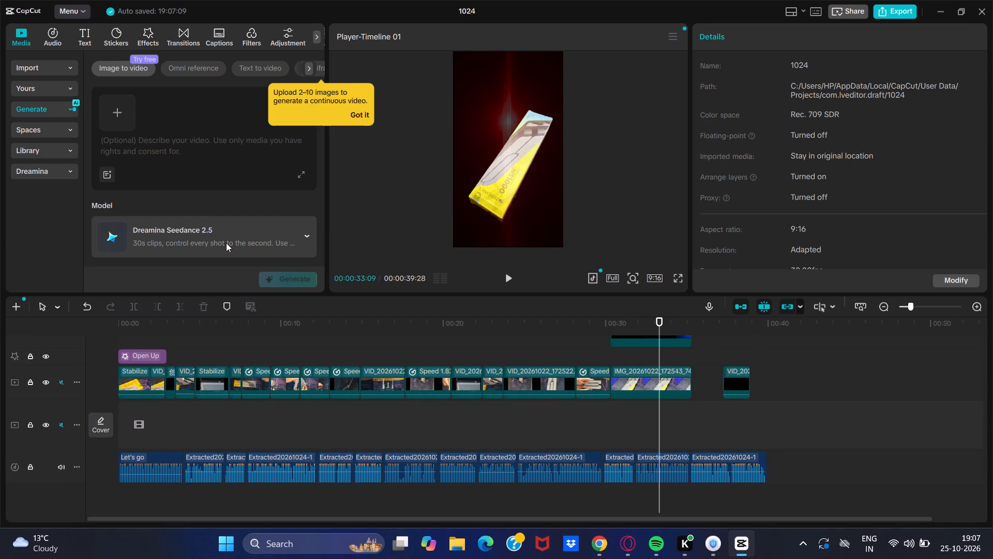
{"action": "scroll", "coordinate": [664, 396], "scroll_direction": "up", "scroll_amount": 3}
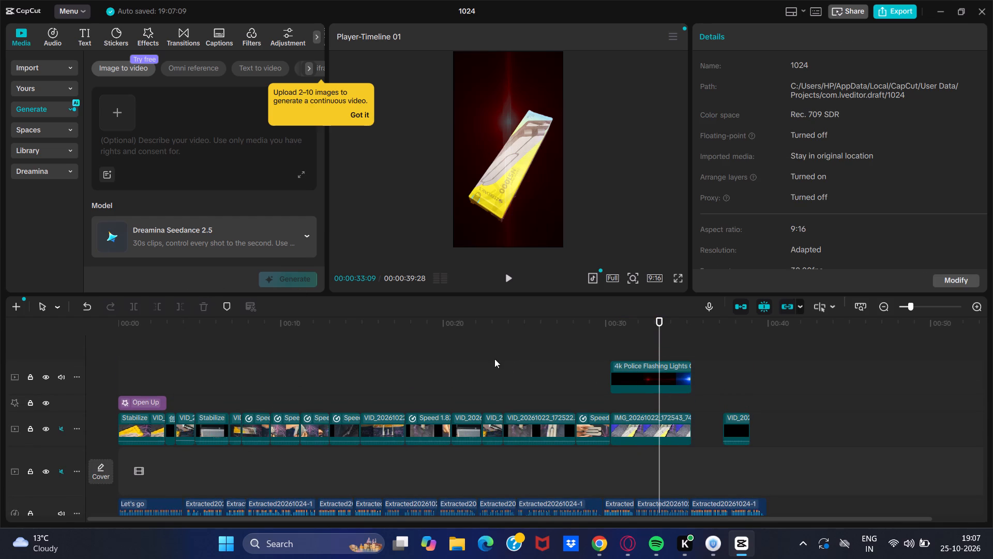
Download the first nine text effects in the Trending category.
{"action": "left_click", "coordinate": [80, 31]}
{"action": "left_click", "coordinate": [223, 170]}
{"action": "left_click_drag", "start_coordinate": [178, 153], "coordinate": [138, 161]}
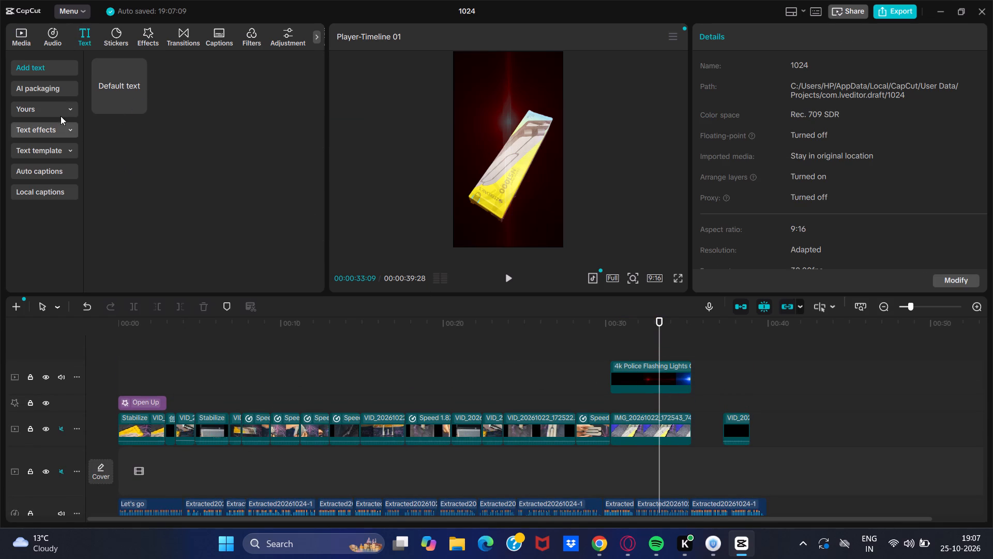
{"action": "left_click", "coordinate": [38, 108]}
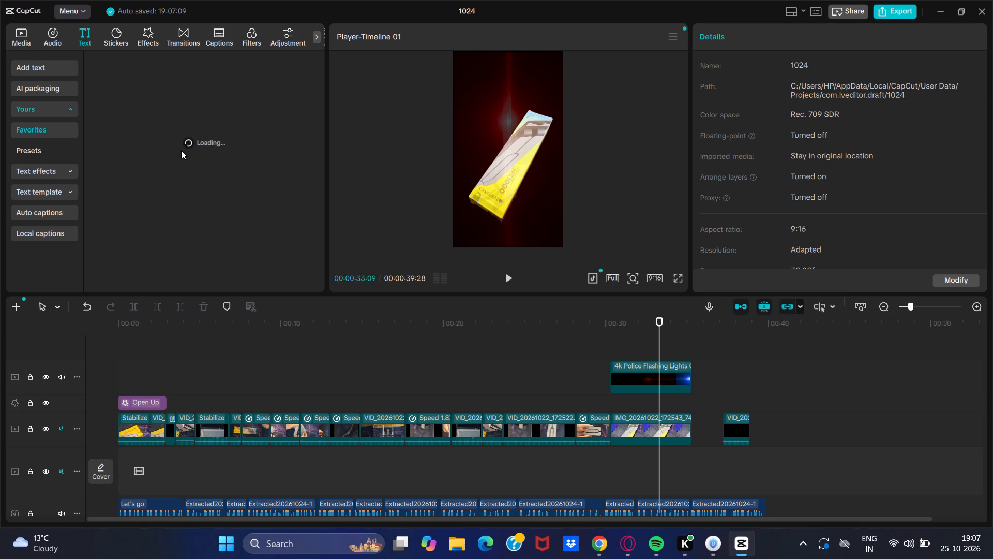
{"action": "left_click", "coordinate": [67, 108]}
{"action": "left_click", "coordinate": [63, 125]}
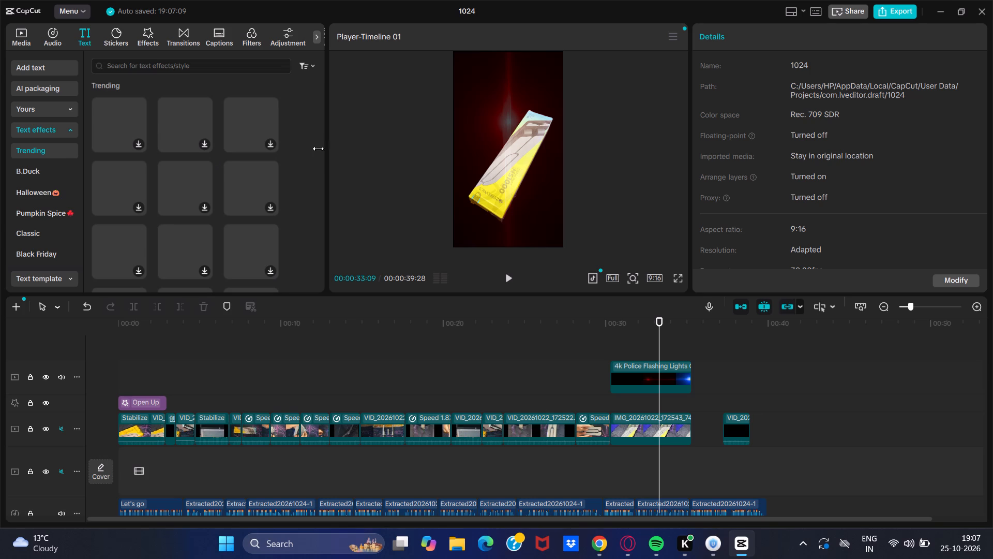
{"action": "left_click", "coordinate": [137, 145]}
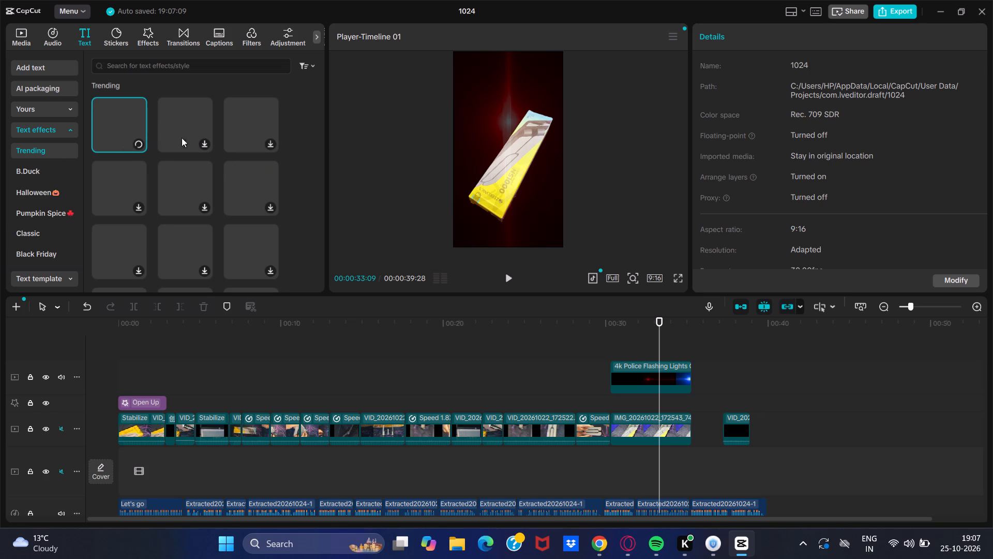
{"action": "left_click", "coordinate": [203, 143]}
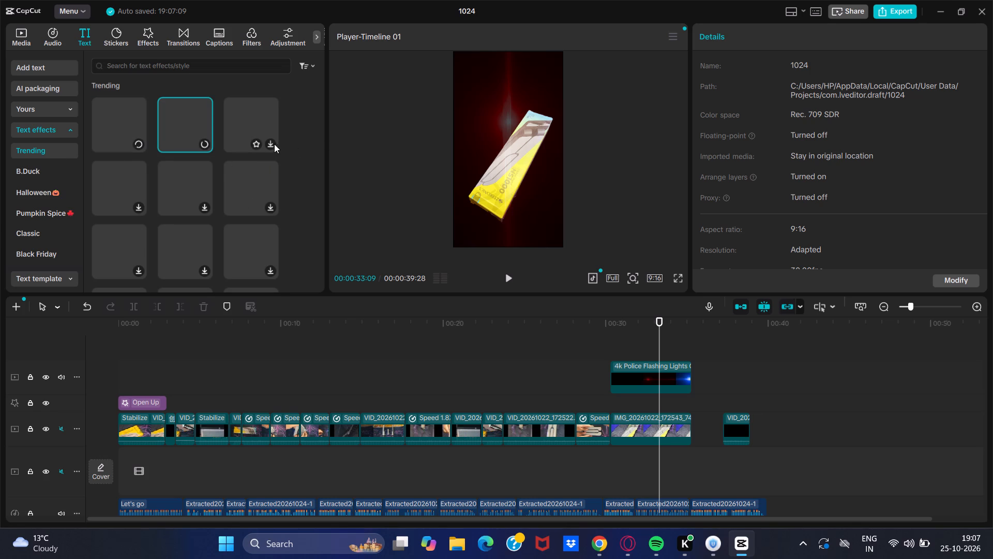
{"action": "left_click", "coordinate": [267, 144]}
{"action": "left_click", "coordinate": [269, 207]}
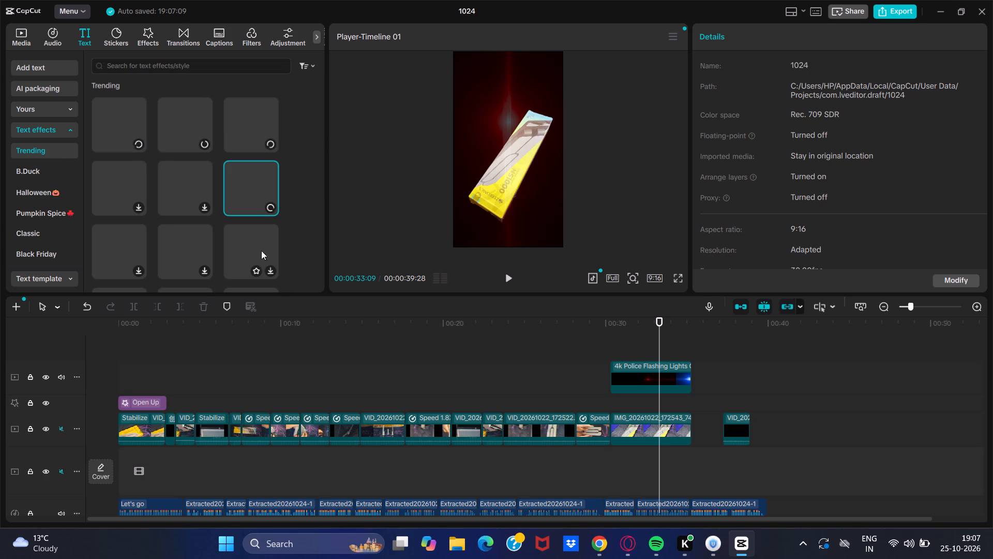
{"action": "left_click", "coordinate": [270, 267]}
{"action": "left_click", "coordinate": [205, 269]}
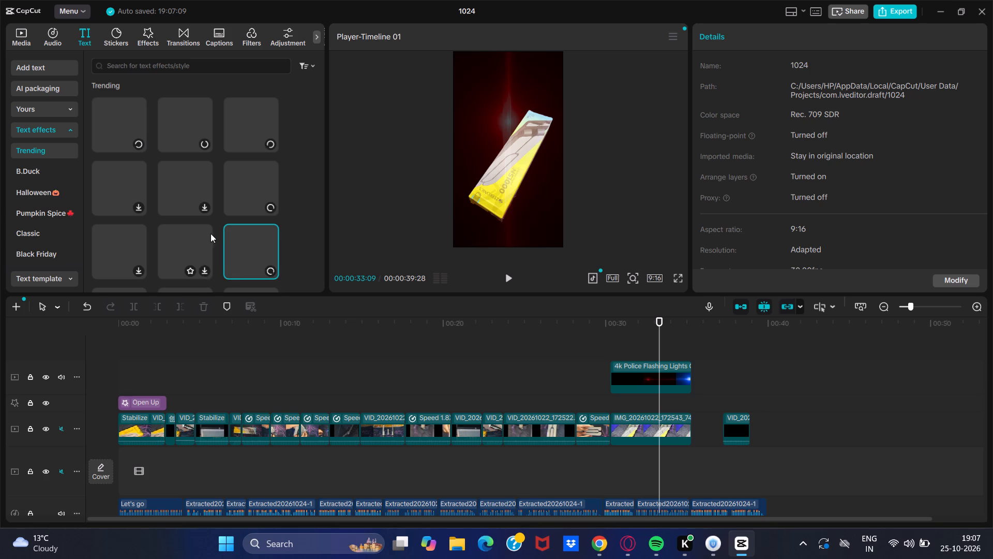
{"action": "left_click", "coordinate": [203, 205]}
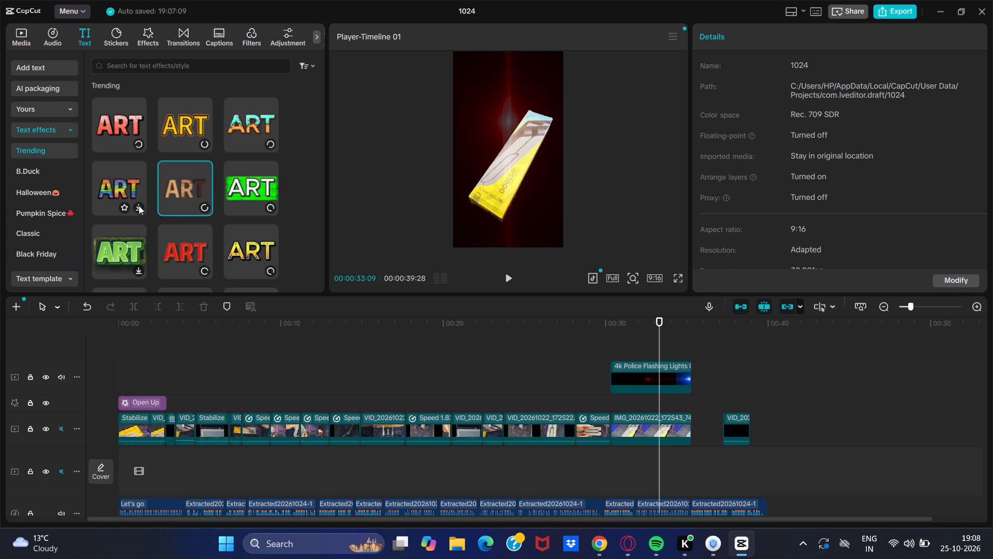
{"action": "left_click", "coordinate": [139, 205]}
{"action": "left_click", "coordinate": [136, 270]}
Look through the Trending and B.Duck text effects and the basic text option for a suitable text style.
{"action": "scroll", "coordinate": [166, 212], "scroll_direction": "down", "scroll_amount": 1}
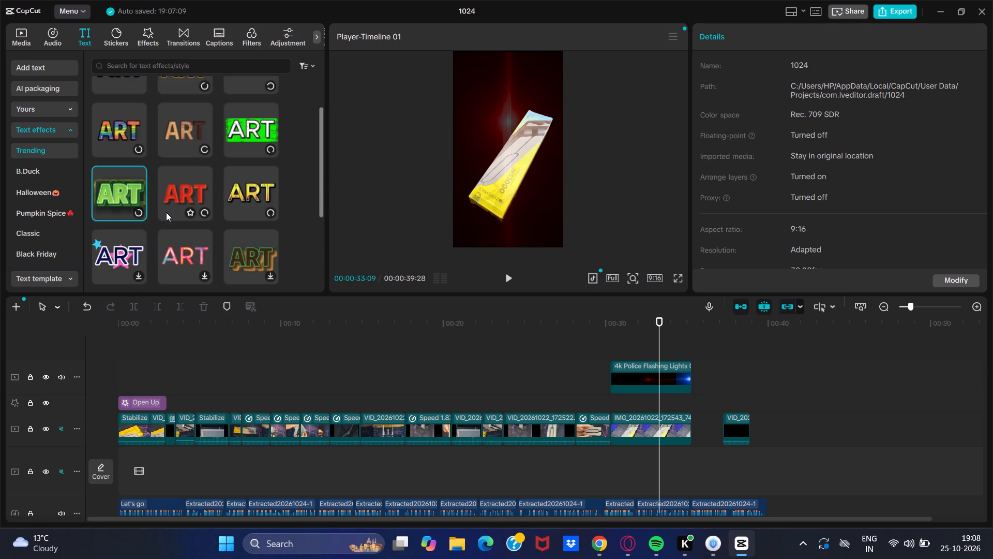
{"action": "scroll", "coordinate": [166, 212], "scroll_direction": "down", "scroll_amount": 2}
{"action": "scroll", "coordinate": [166, 212], "scroll_direction": "up", "scroll_amount": 6}
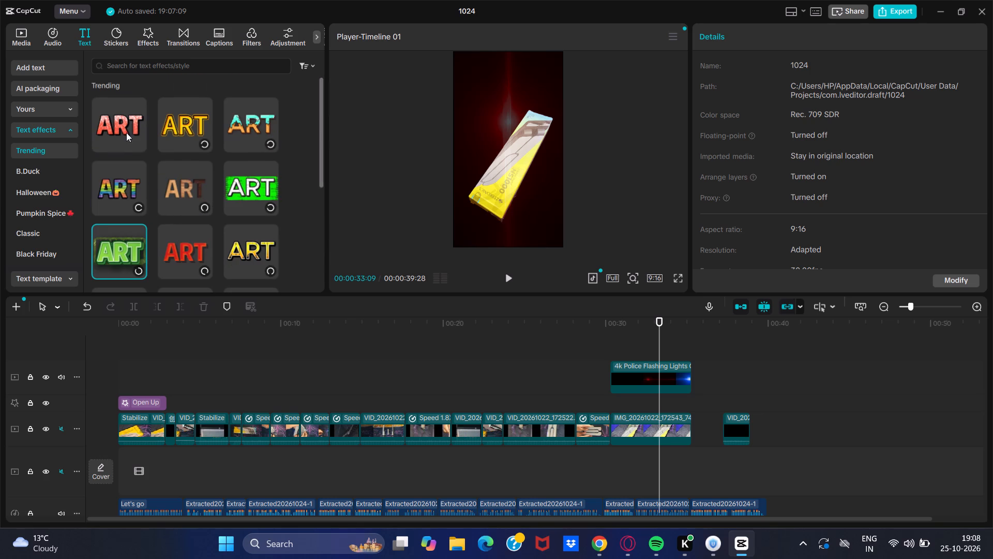
{"action": "left_click", "coordinate": [52, 172]}
{"action": "left_click", "coordinate": [61, 66]}
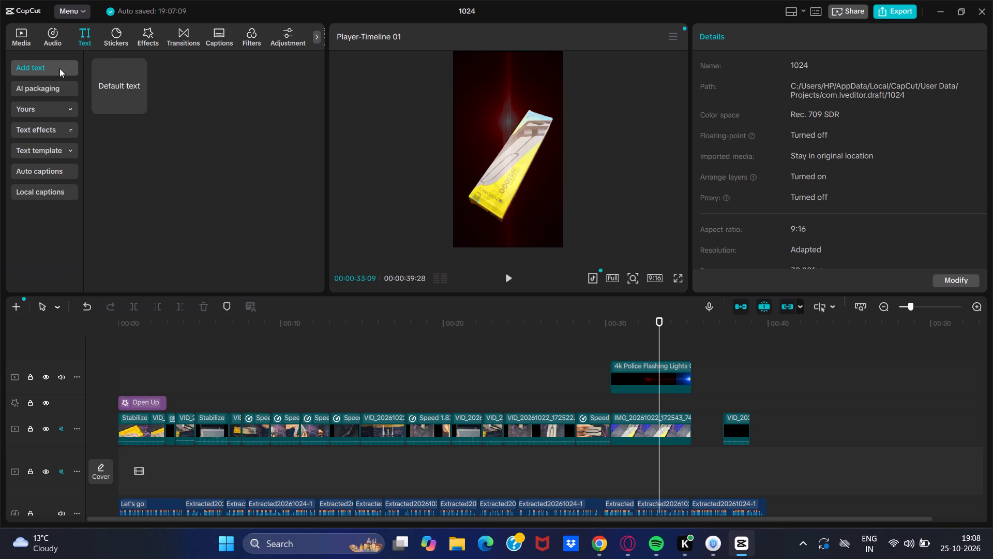
{"action": "left_click", "coordinate": [202, 118]}
{"action": "left_click_drag", "start_coordinate": [201, 123], "coordinate": [183, 132]}
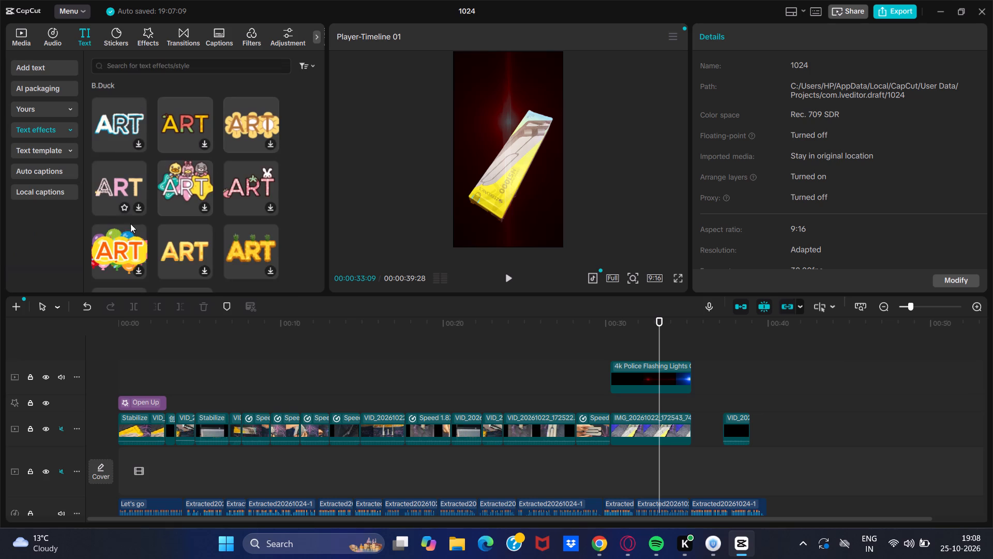
{"action": "left_click", "coordinate": [64, 63]}
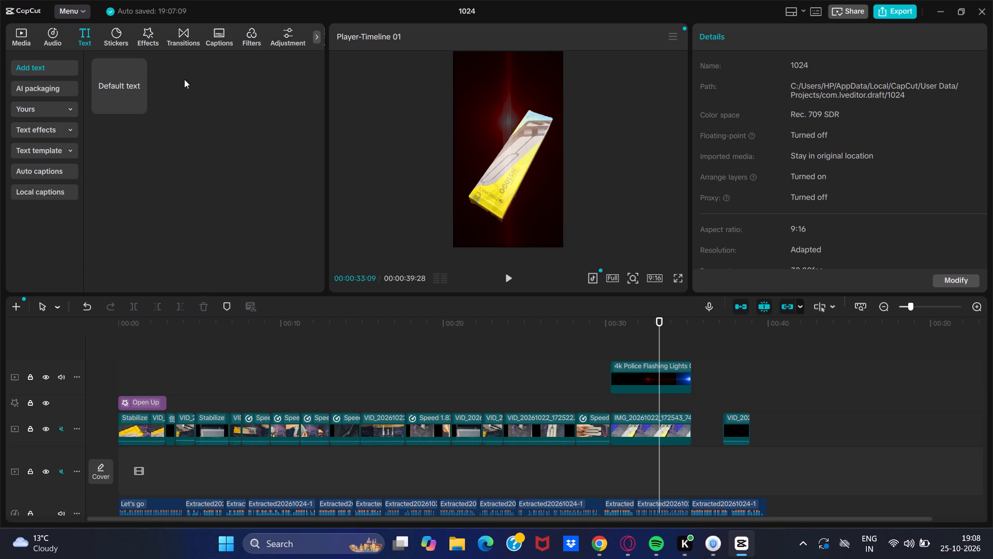
{"action": "scroll", "coordinate": [162, 137], "scroll_direction": "up", "scroll_amount": 2}
{"action": "left_click_drag", "start_coordinate": [212, 64], "coordinate": [212, 69]}
Examine the spoken languages offered for auto captions.
{"action": "left_click", "coordinate": [51, 170]}
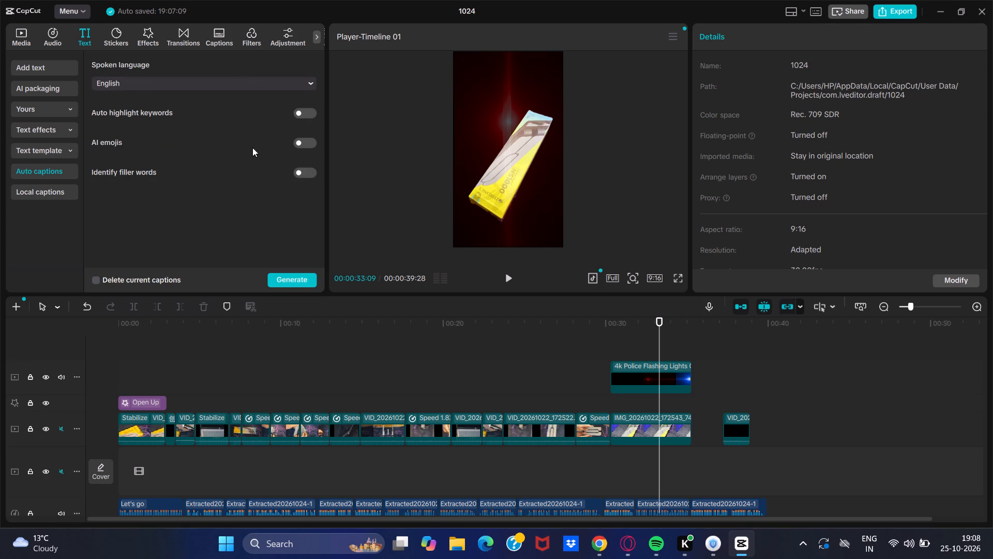
{"action": "left_click", "coordinate": [269, 81]}
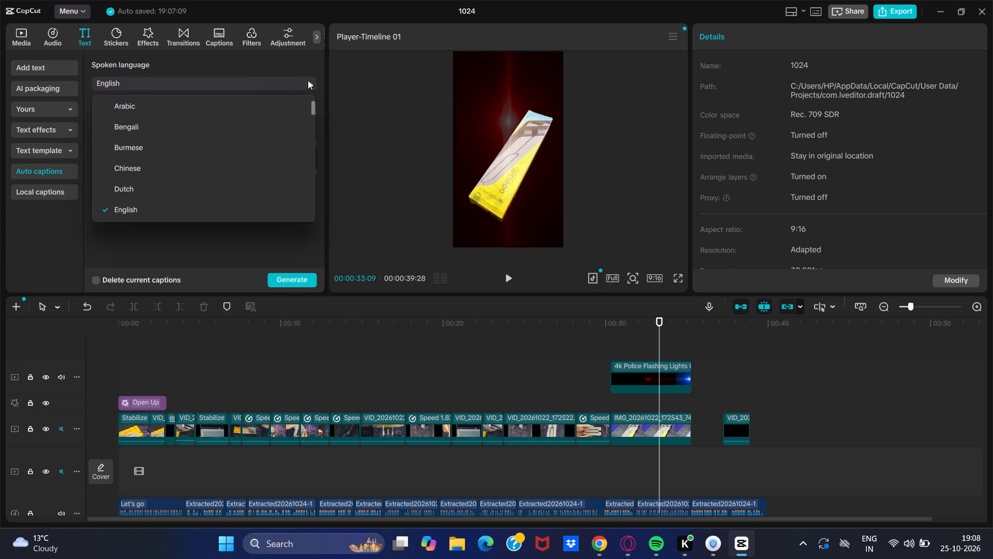
{"action": "scroll", "coordinate": [232, 140], "scroll_direction": "down", "scroll_amount": 6}
{"action": "scroll", "coordinate": [230, 132], "scroll_direction": "up", "scroll_amount": 3}
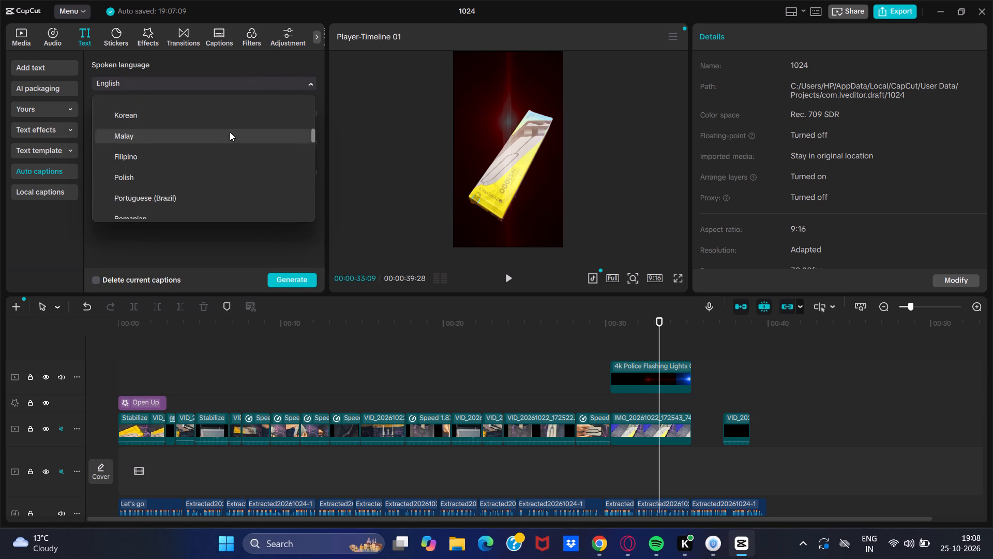
{"action": "scroll", "coordinate": [229, 131], "scroll_direction": "down", "scroll_amount": 8}
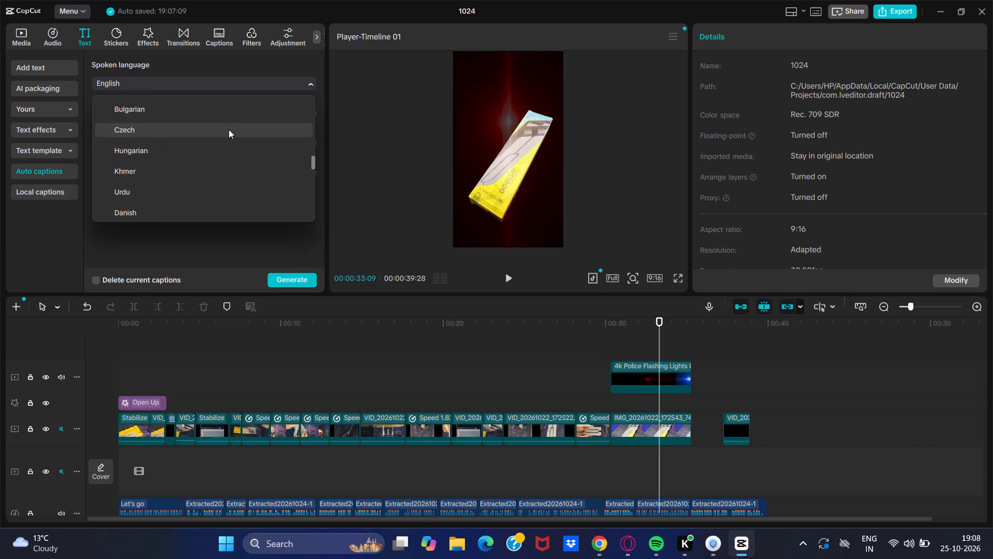
{"action": "scroll", "coordinate": [229, 129], "scroll_direction": "down", "scroll_amount": 20}
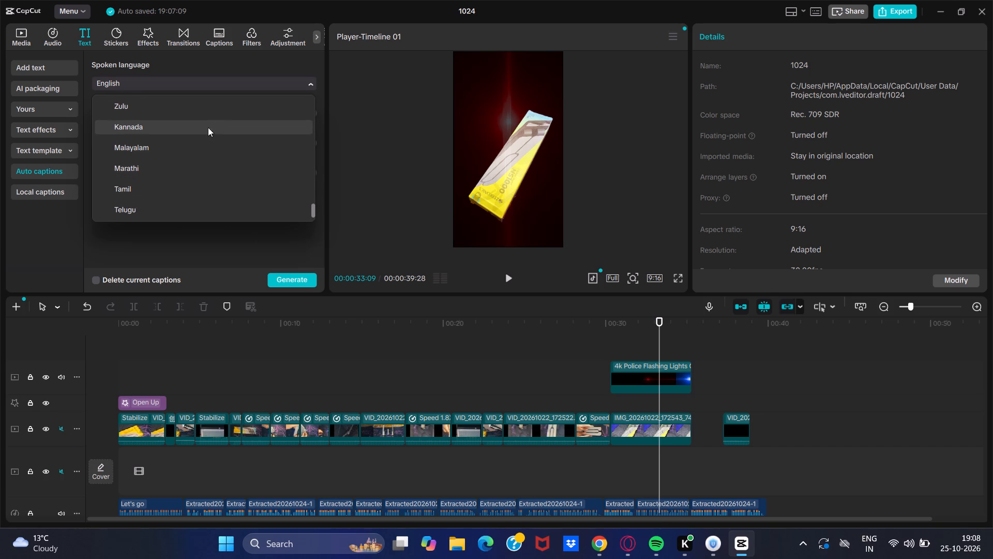
{"action": "scroll", "coordinate": [208, 127], "scroll_direction": "down", "scroll_amount": 5}
{"action": "left_click", "coordinate": [305, 80]}
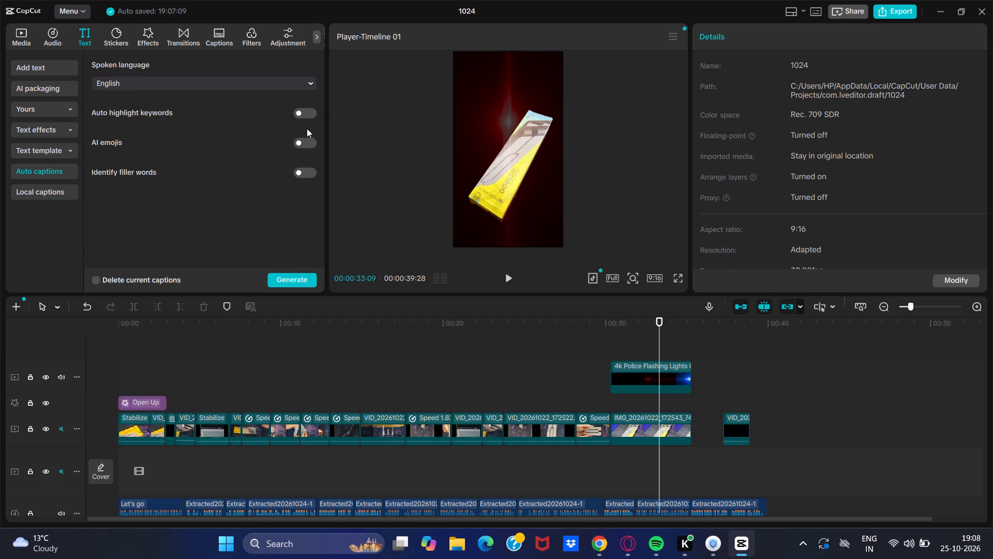
Generate auto captions in English with automatic keyword highlighting turned on.
{"action": "left_click", "coordinate": [304, 112]}
{"action": "left_click", "coordinate": [289, 276]}
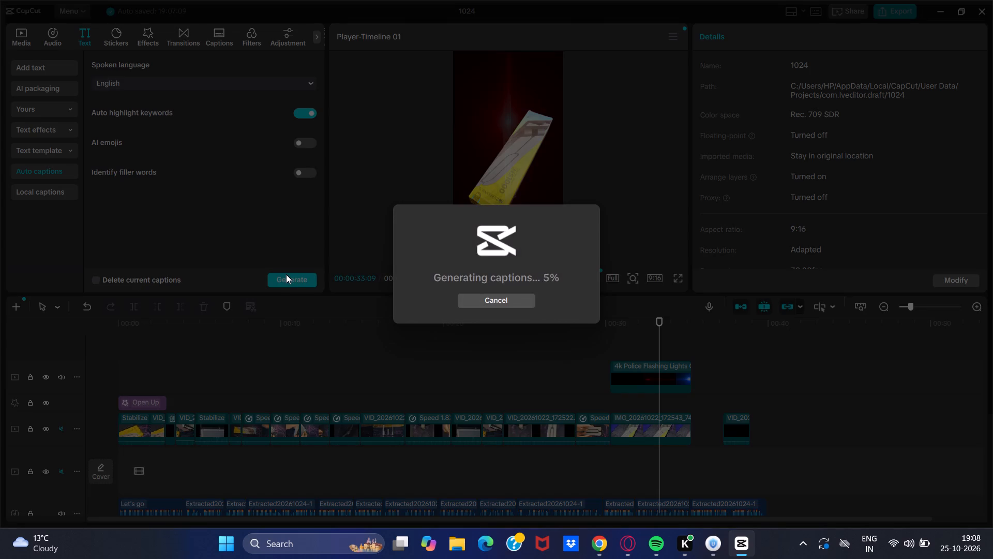
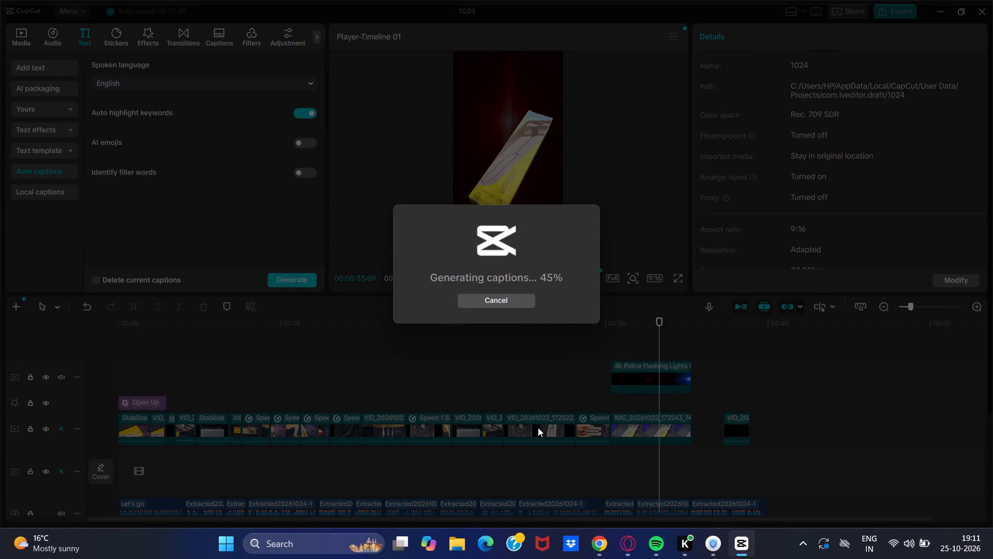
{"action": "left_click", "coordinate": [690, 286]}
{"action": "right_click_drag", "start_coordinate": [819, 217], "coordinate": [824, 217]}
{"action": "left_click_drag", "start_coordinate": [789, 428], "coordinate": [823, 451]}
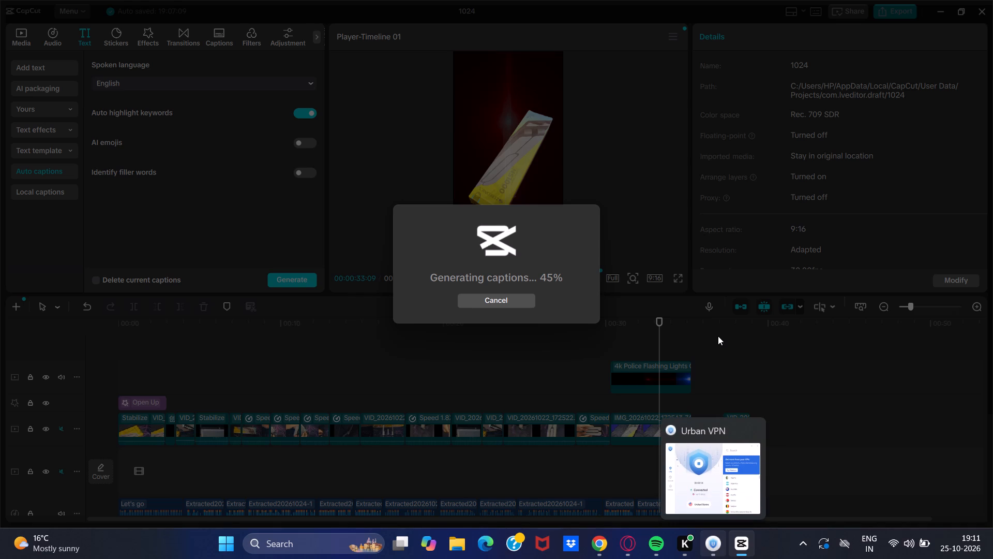
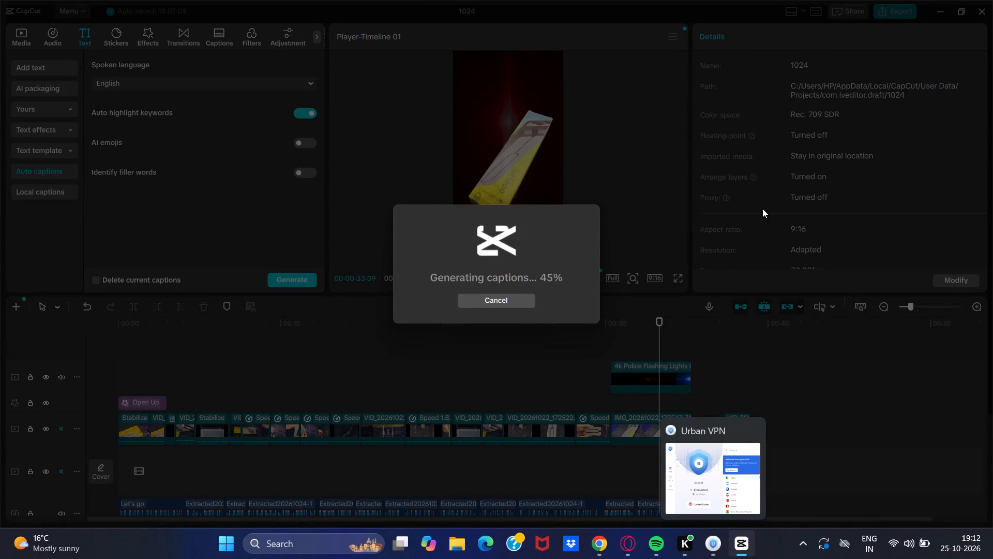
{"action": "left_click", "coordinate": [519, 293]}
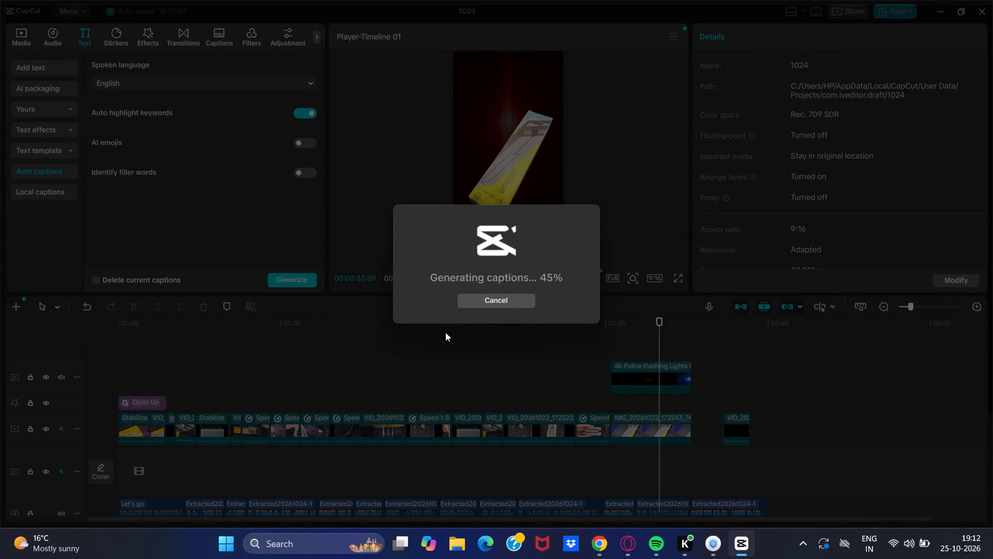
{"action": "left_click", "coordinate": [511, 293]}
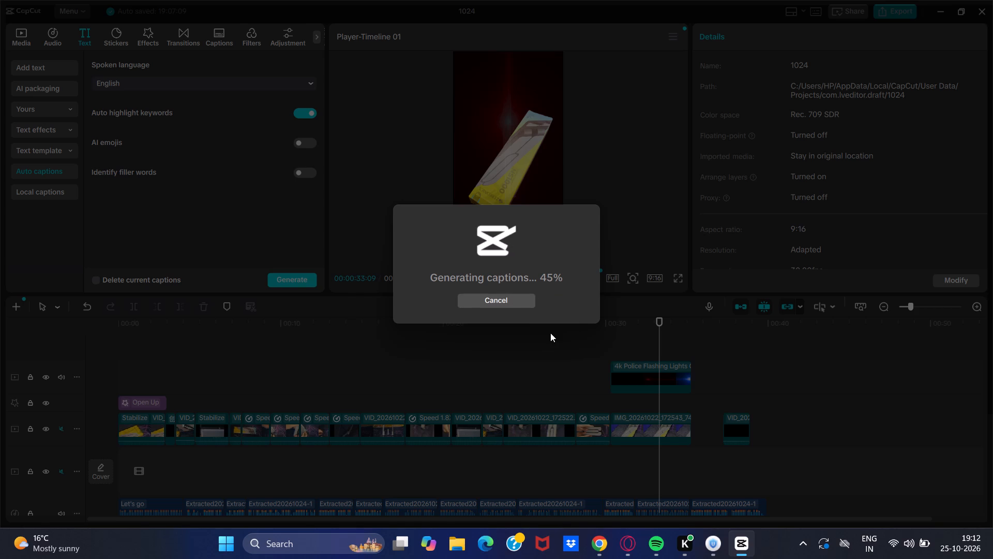
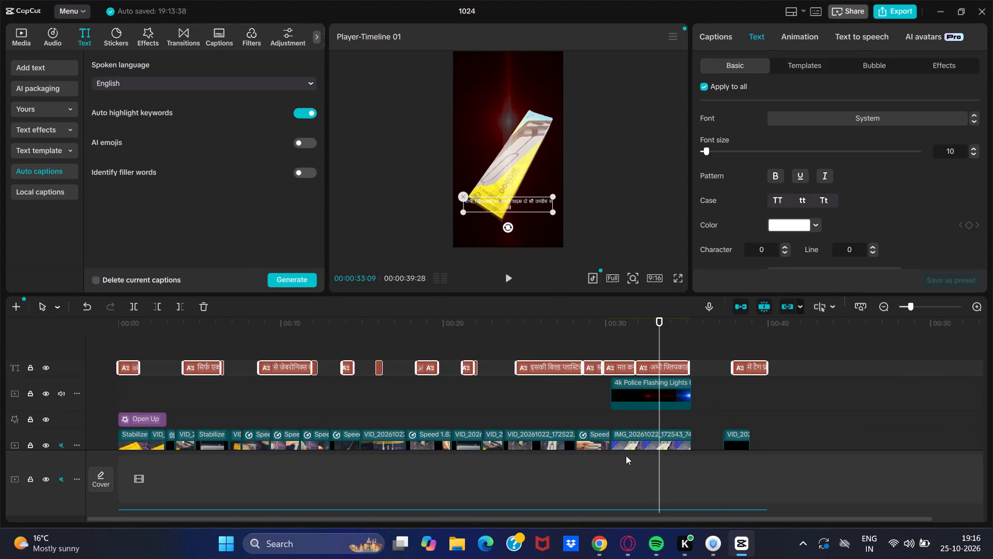
Play the timeline from the beginning to about the 20-second mark to review the generated captions against the clips.
{"action": "left_click_drag", "start_coordinate": [657, 425], "coordinate": [0, 450]}
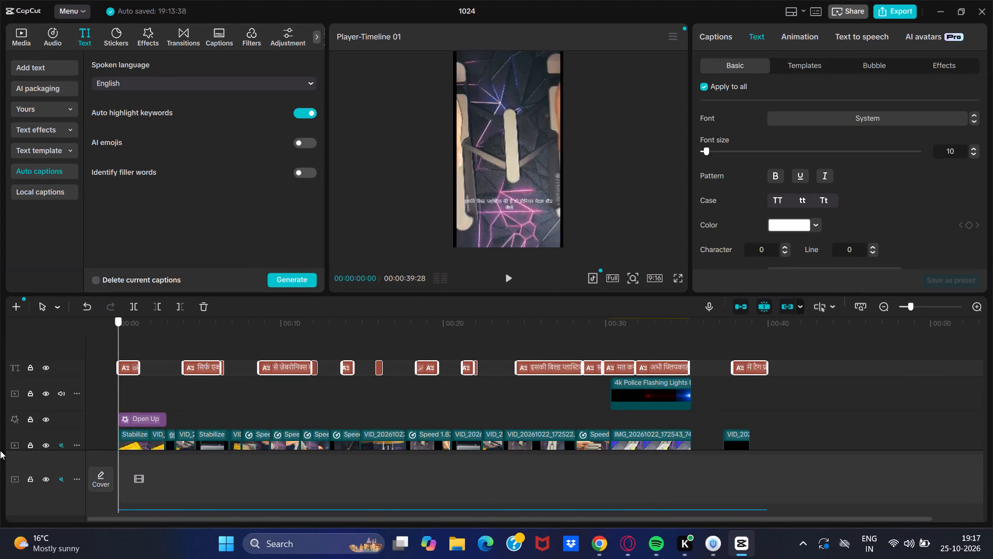
{"action": "left_click_drag", "start_coordinate": [0, 450], "coordinate": [0, 443]}
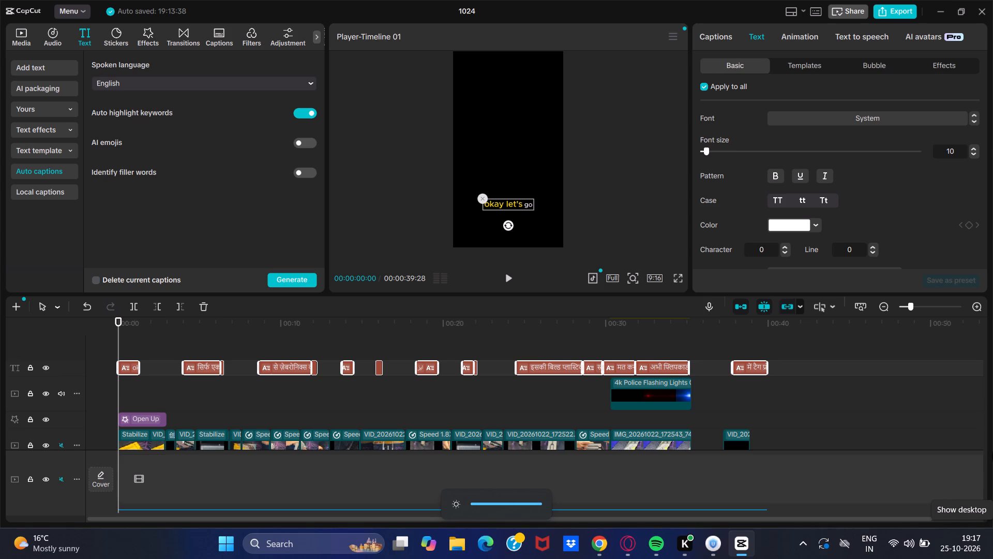
{"action": "left_click", "coordinate": [506, 274]}
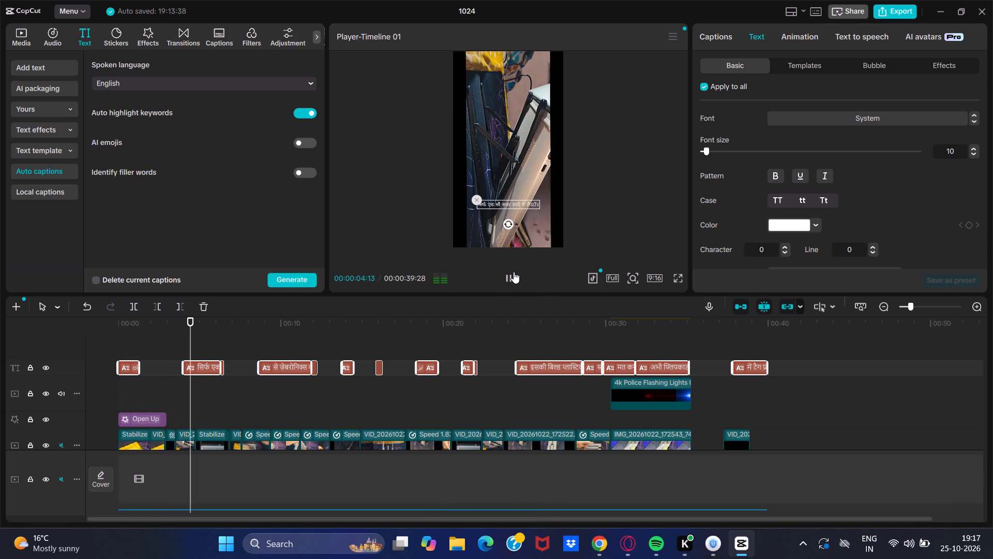
{"action": "left_click_drag", "start_coordinate": [510, 279], "coordinate": [524, 259]}
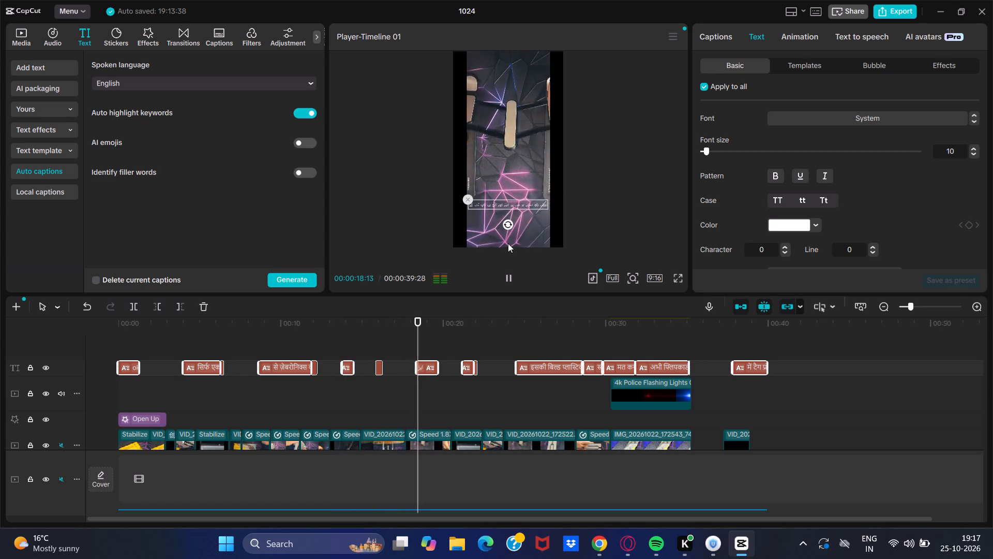
{"action": "left_click", "coordinate": [505, 281]}
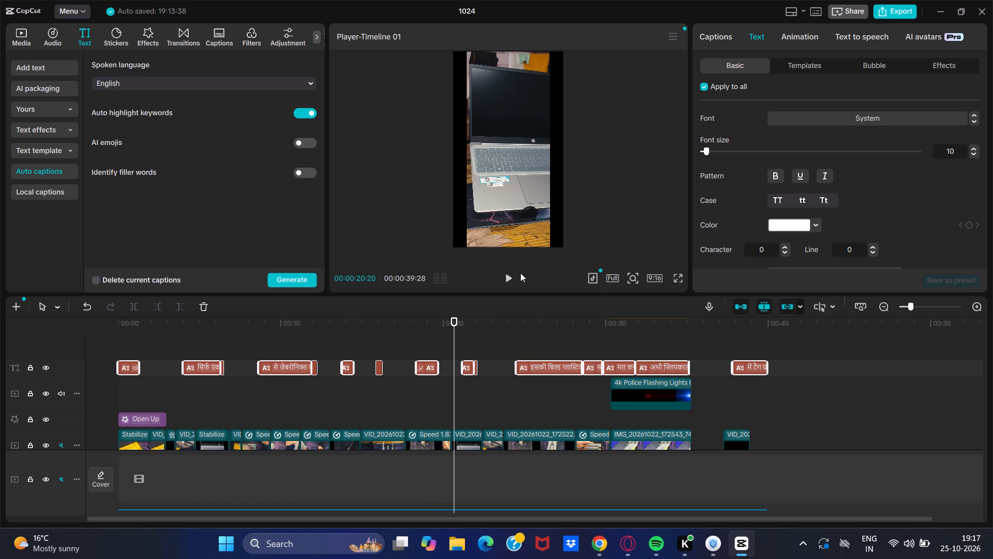
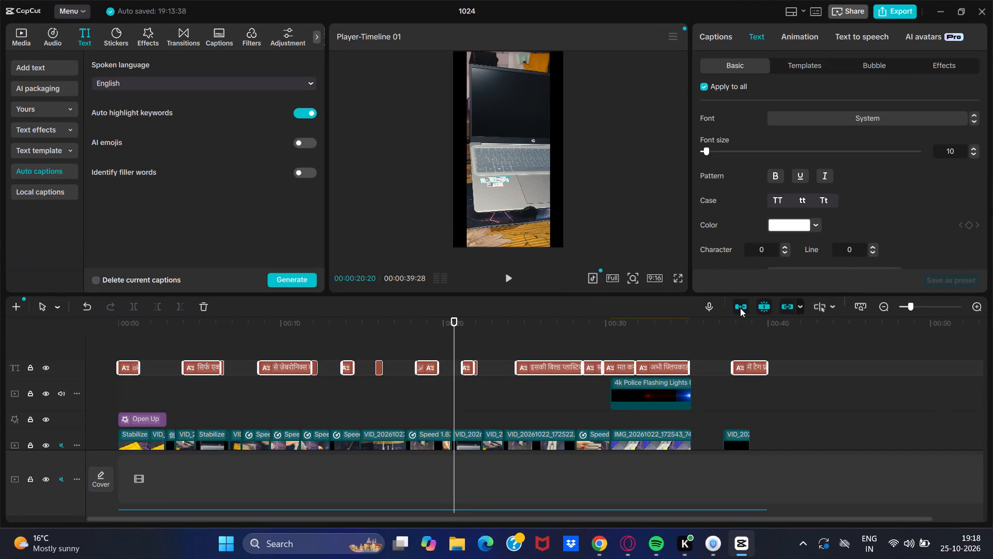
Play the timeline from about the 20-second mark to the end to review the remaining captions and clips.
{"action": "left_click", "coordinate": [508, 284]}
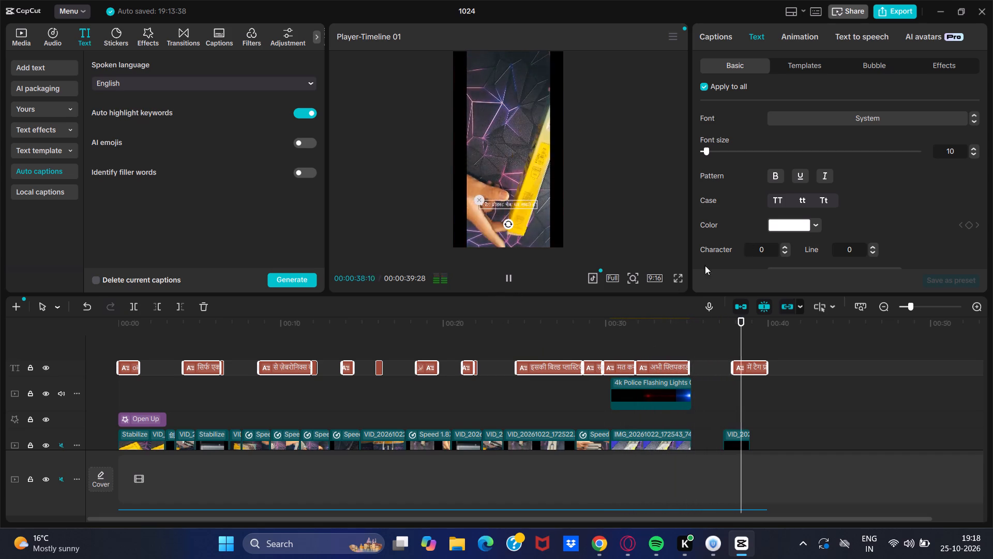
{"action": "left_click", "coordinate": [676, 285]}
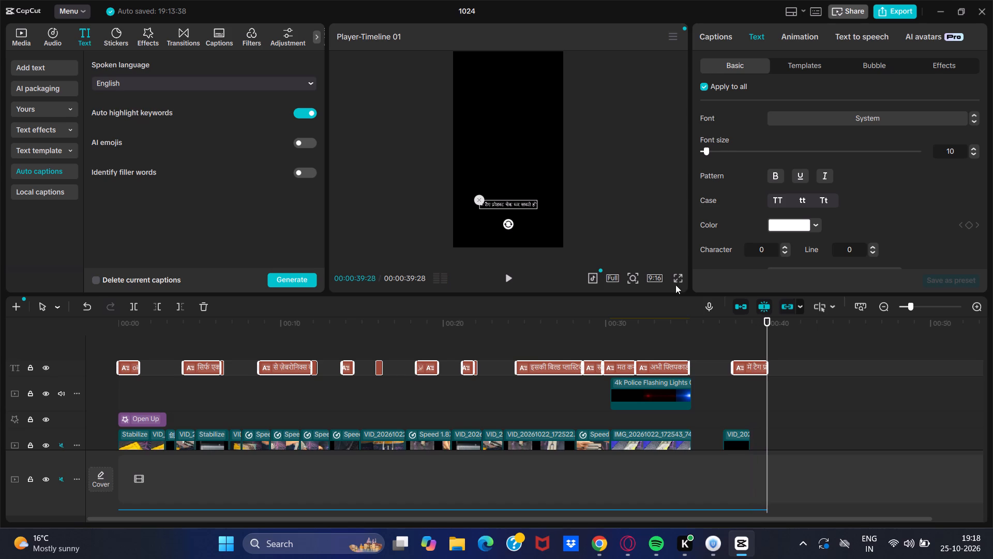
{"action": "left_click", "coordinate": [675, 273]}
Return the playhead to the beginning and review the whole video in full-screen playback.
{"action": "left_click_drag", "start_coordinate": [765, 362], "coordinate": [566, 476]}
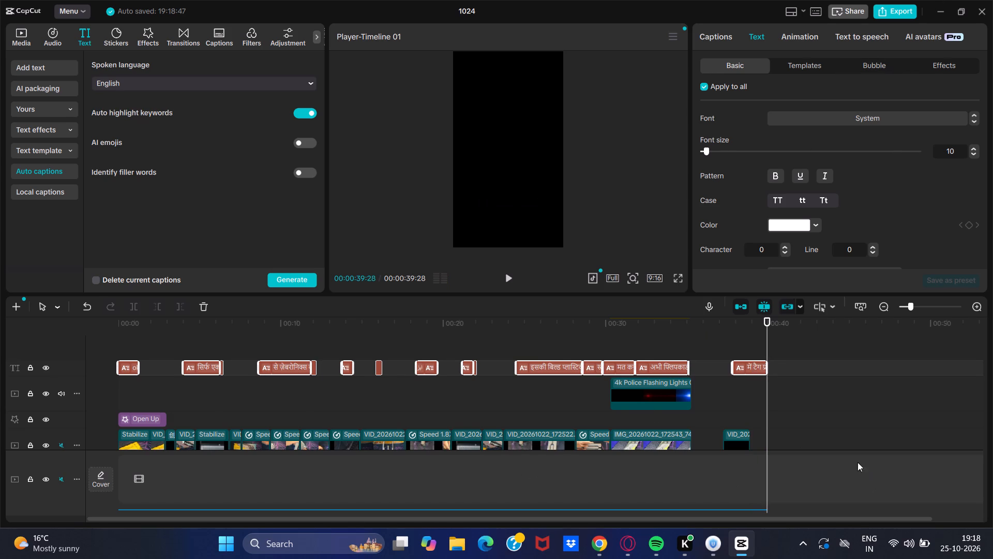
{"action": "left_click_drag", "start_coordinate": [768, 392], "coordinate": [568, 466]}
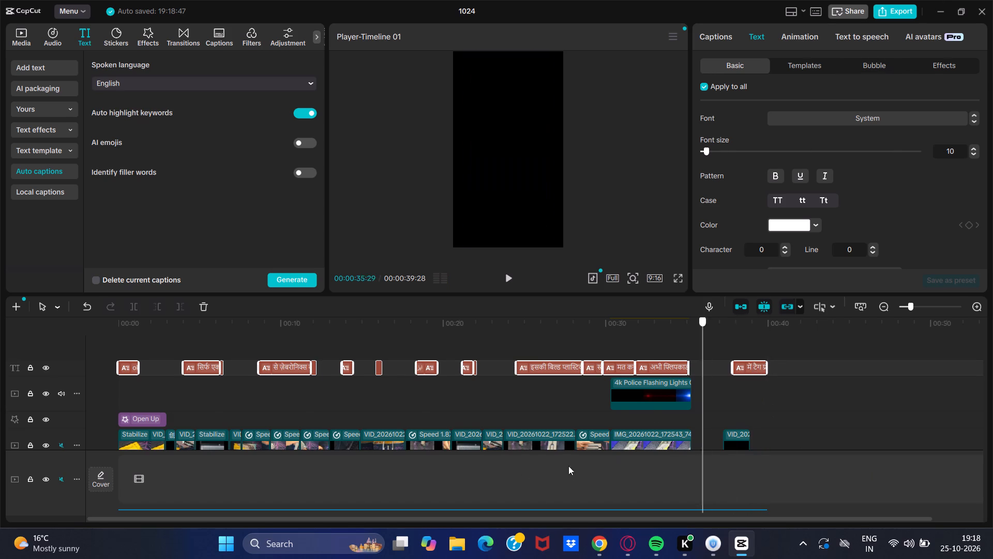
{"action": "left_click_drag", "start_coordinate": [568, 466], "coordinate": [0, 466]}
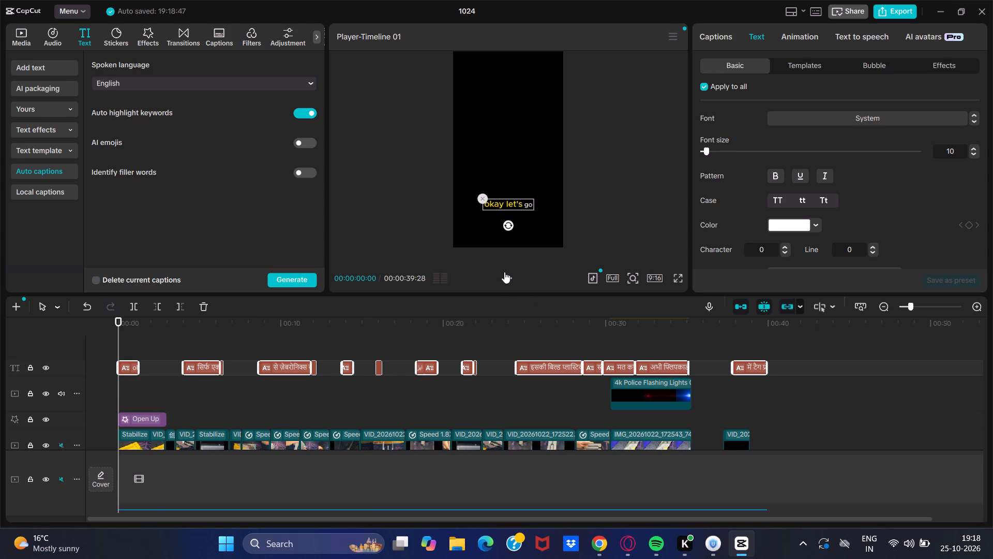
{"action": "left_click", "coordinate": [504, 272]}
{"action": "left_click", "coordinate": [678, 272]}
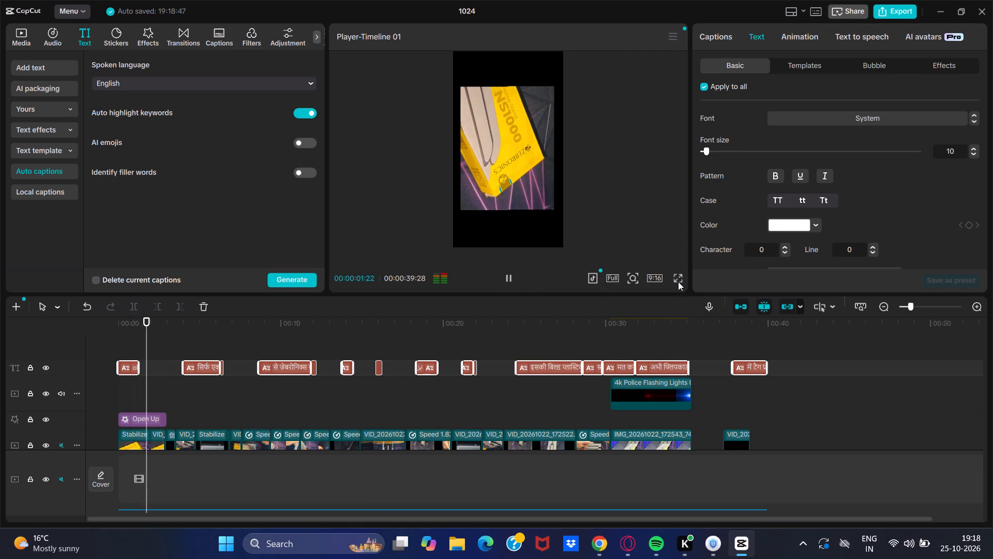
{"action": "left_click", "coordinate": [682, 282]}
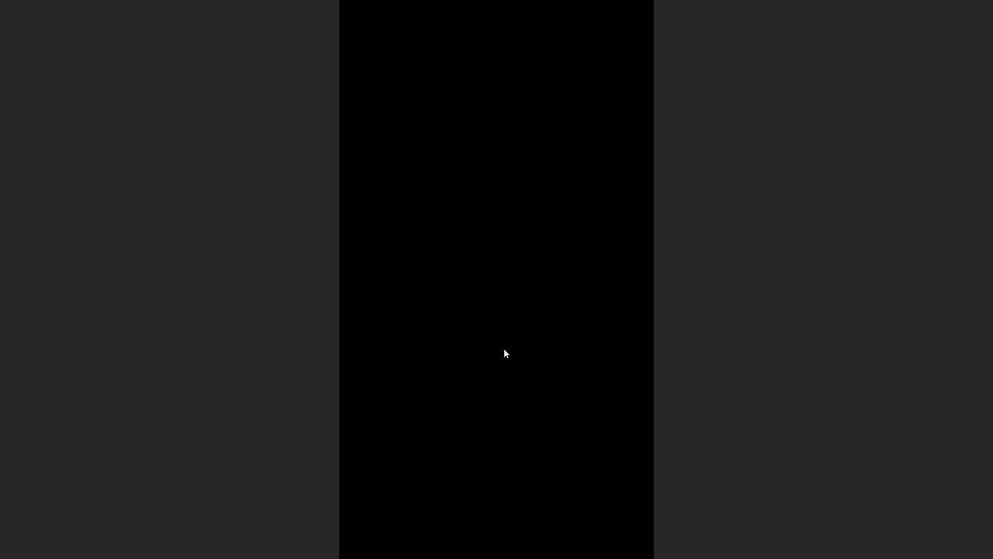
{"action": "left_click", "coordinate": [992, 199]}
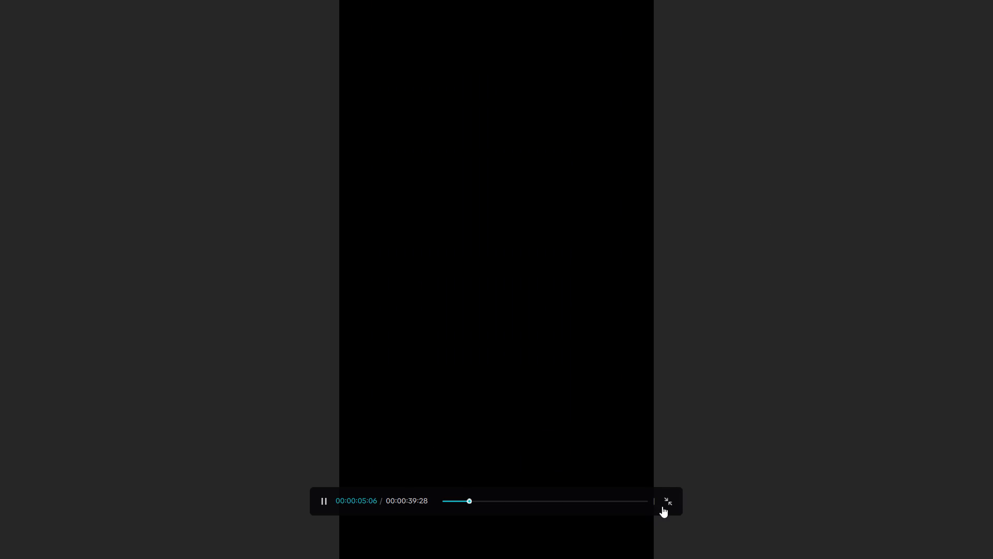
{"action": "left_click", "coordinate": [668, 505]}
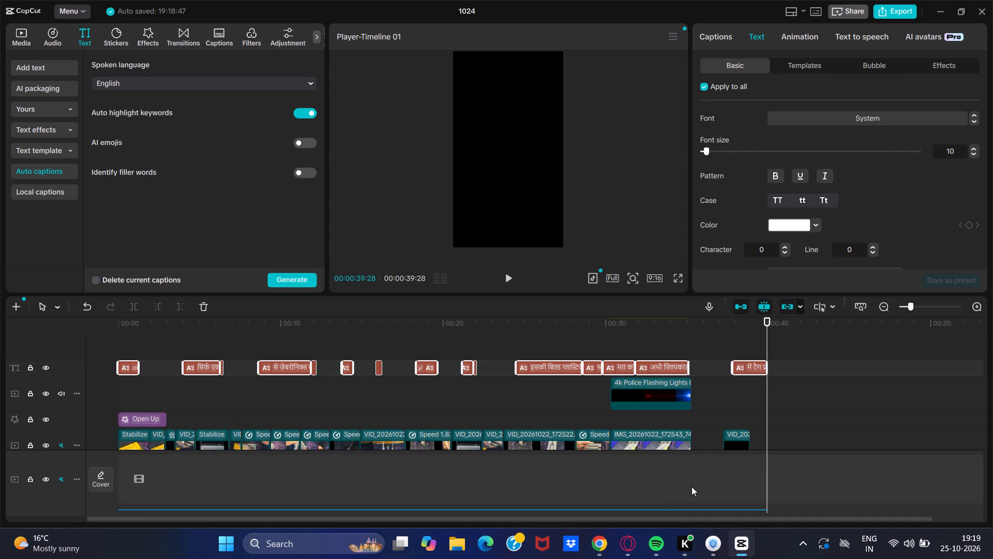
Extend the final video clip so it ends with the last caption at about 39:28.
{"action": "left_click", "coordinate": [738, 433]}
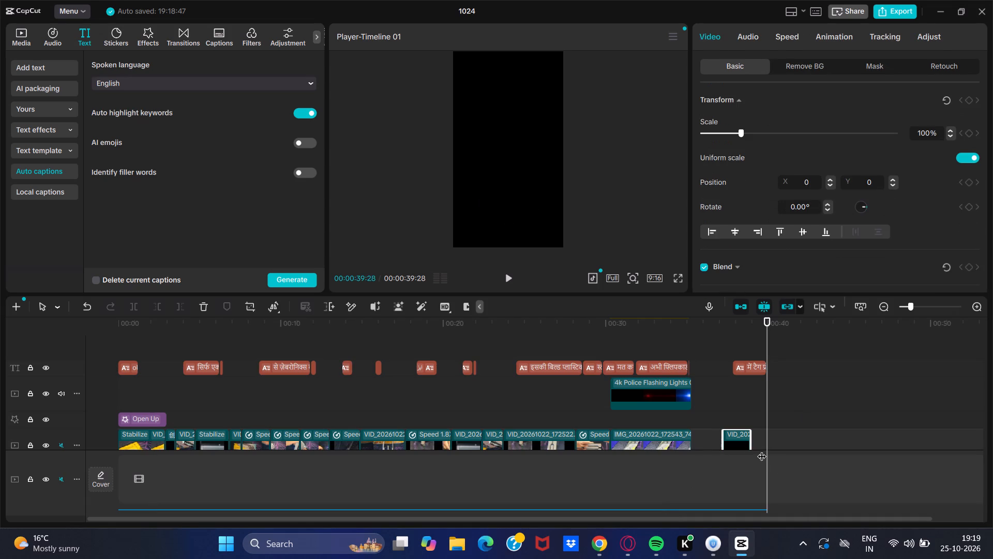
{"action": "left_click_drag", "start_coordinate": [748, 438], "coordinate": [765, 443]}
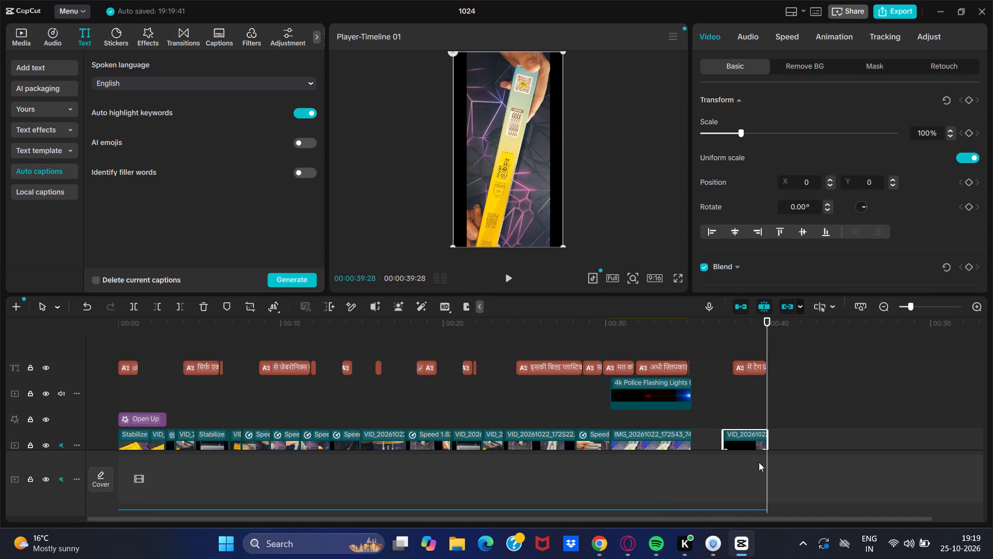
Play the extended final clip from about the 37-second mark to the end of the timeline.
{"action": "left_click_drag", "start_coordinate": [778, 473], "coordinate": [745, 493]}
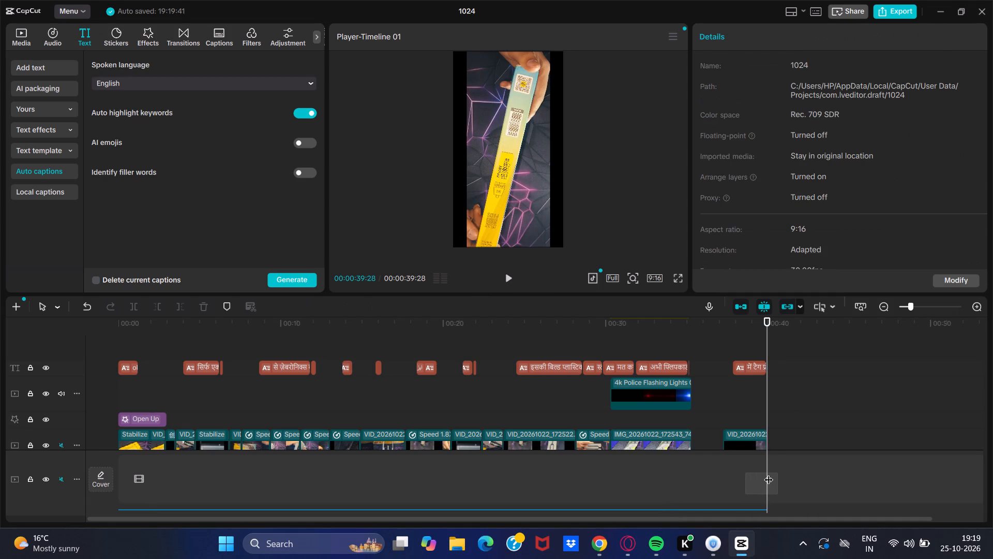
{"action": "left_click_drag", "start_coordinate": [769, 473], "coordinate": [727, 495]}
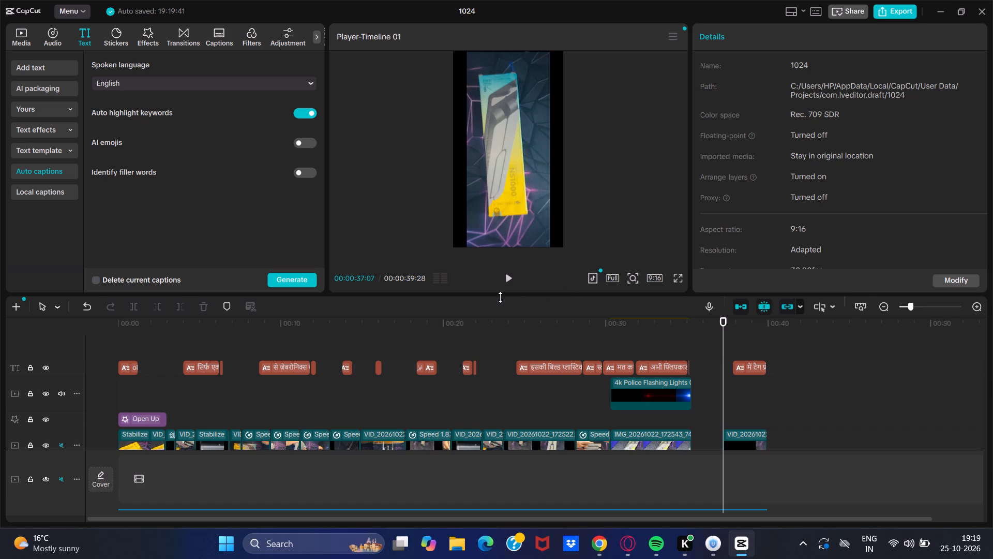
{"action": "left_click", "coordinate": [510, 273]}
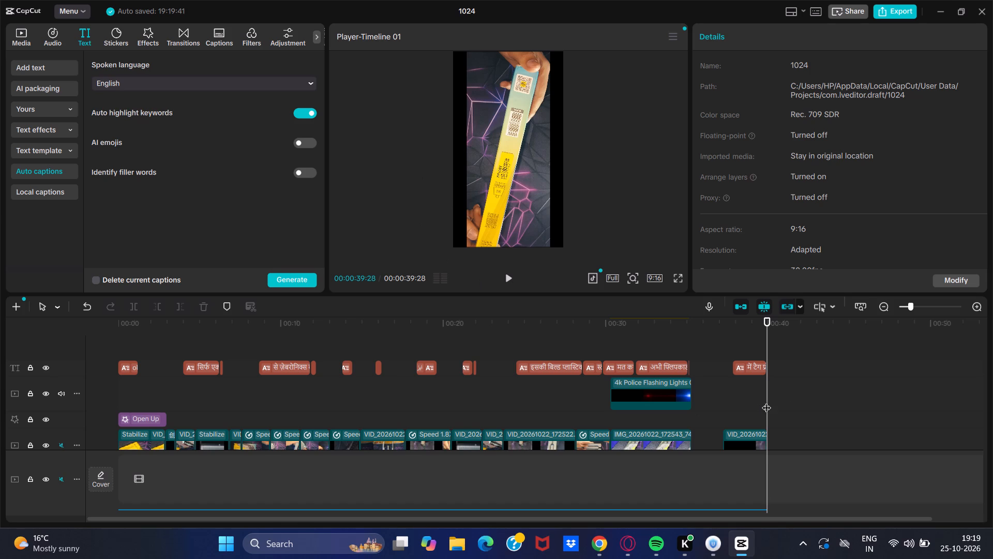
Delete the three Urdu-script captions at about 18, 16 and 14 seconds on the caption track.
{"action": "left_click_drag", "start_coordinate": [766, 402], "coordinate": [178, 399]}
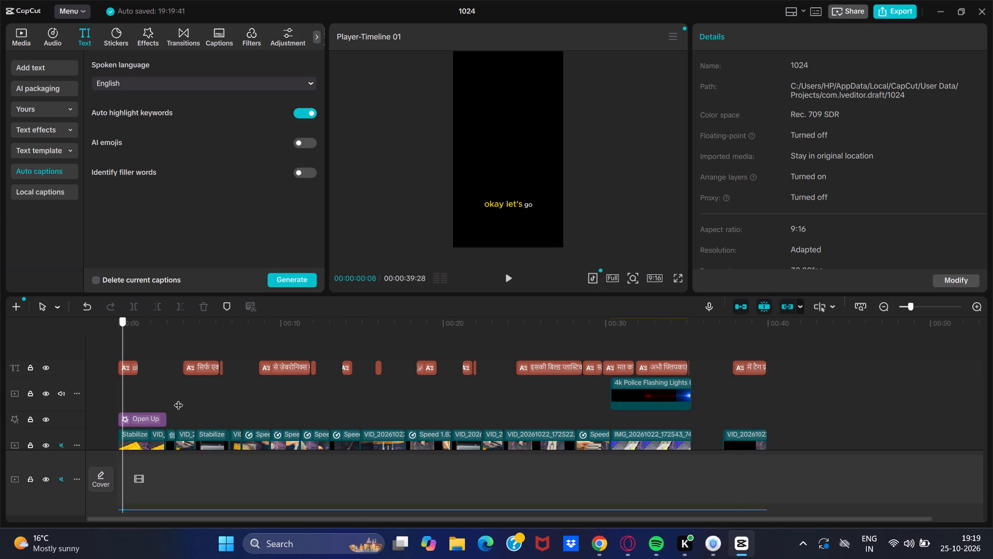
{"action": "left_click_drag", "start_coordinate": [178, 399], "coordinate": [414, 346]}
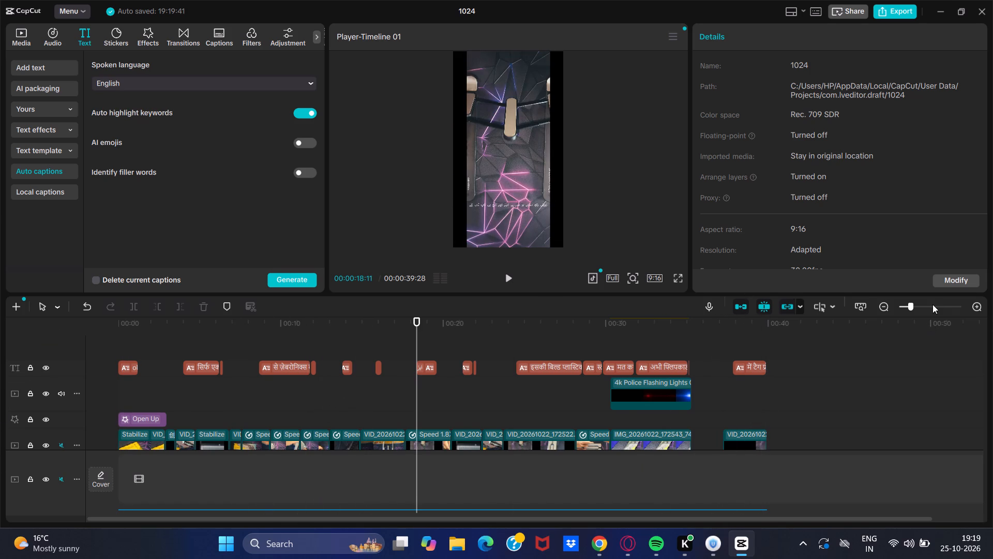
{"action": "left_click", "coordinate": [928, 300]}
{"action": "left_click", "coordinate": [980, 302]}
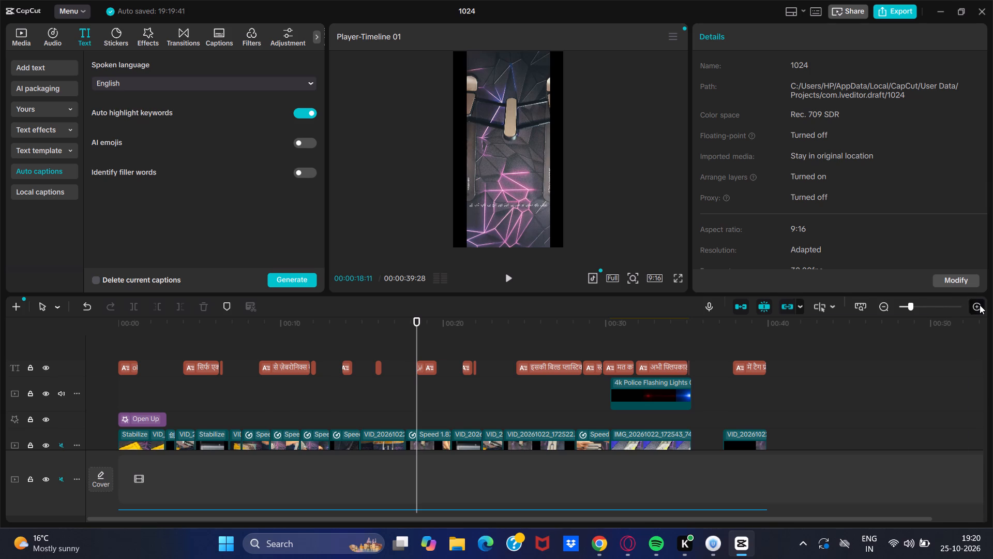
{"action": "left_click", "coordinate": [980, 305]}
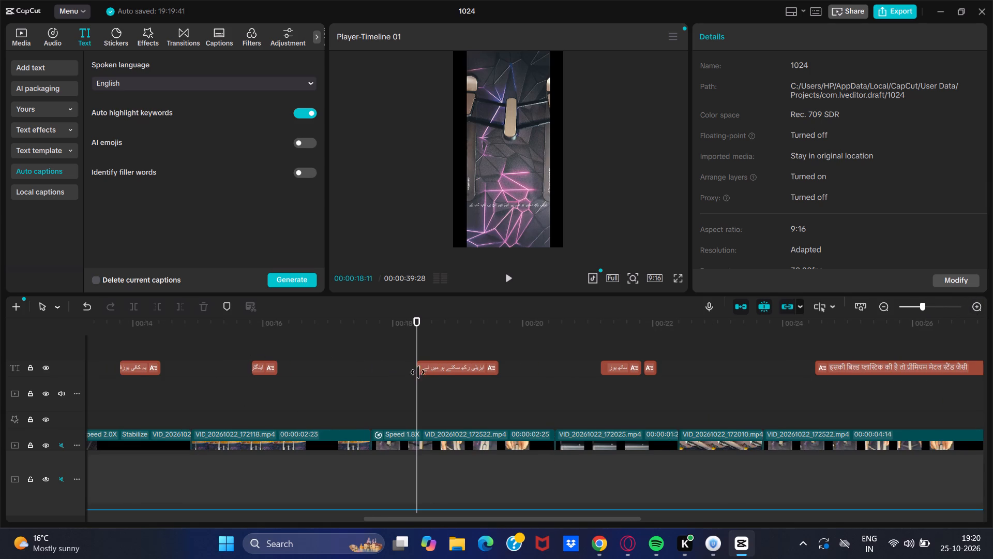
{"action": "left_click", "coordinate": [442, 366]}
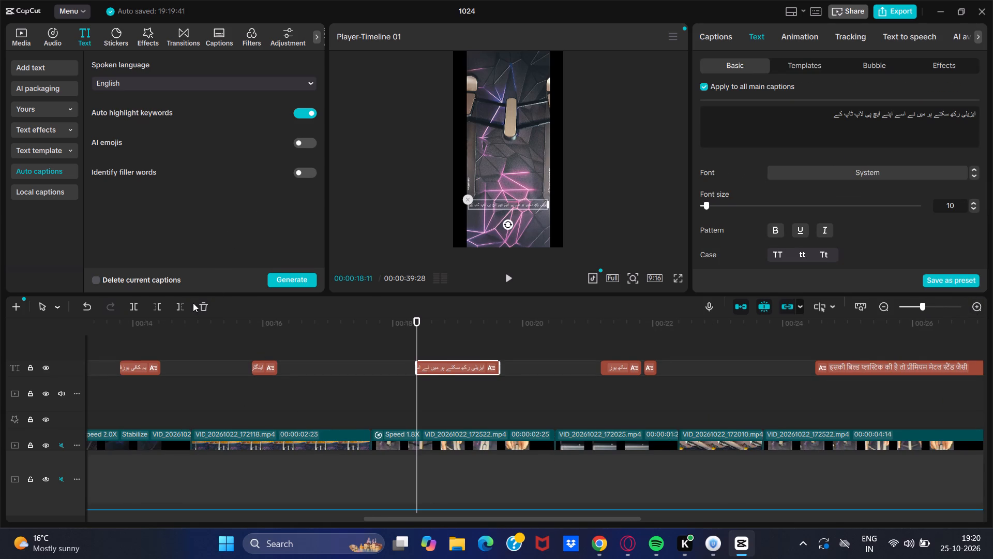
{"action": "left_click", "coordinate": [201, 310]}
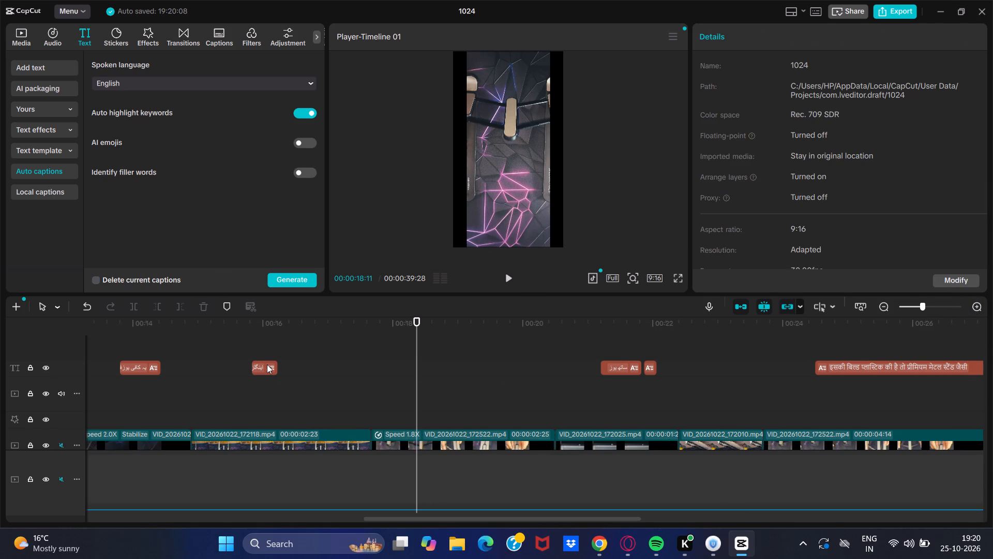
{"action": "left_click", "coordinate": [254, 362]}
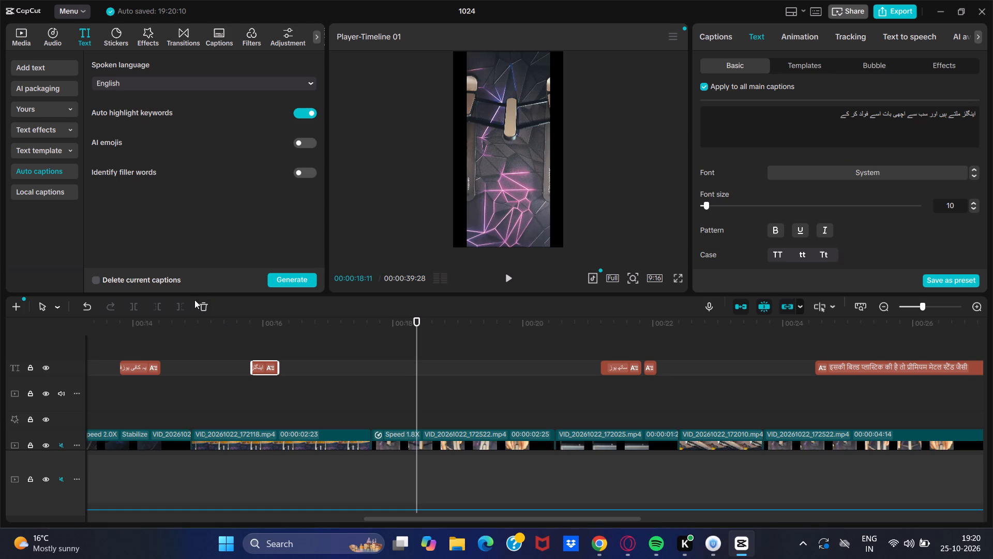
{"action": "left_click", "coordinate": [200, 298]}
{"action": "left_click", "coordinate": [203, 305]}
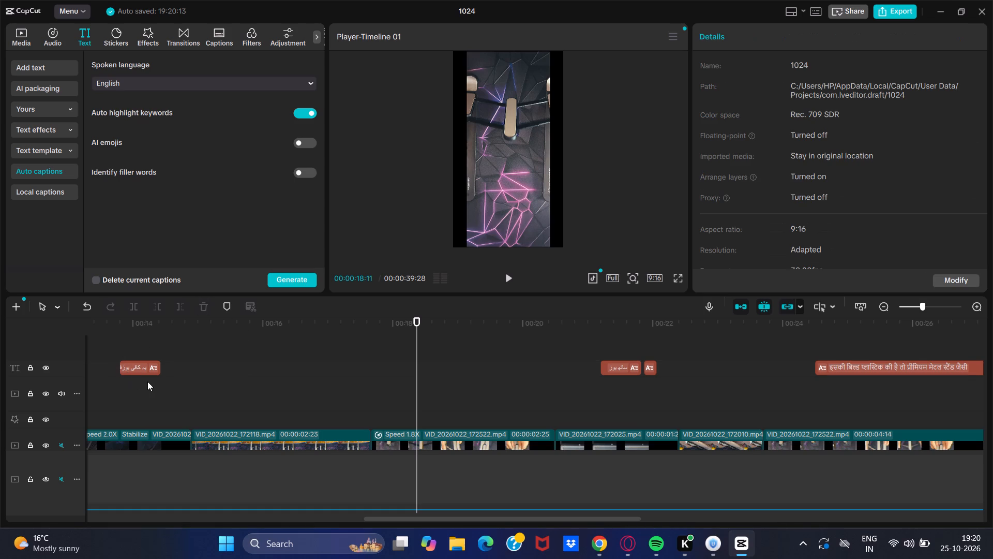
{"action": "left_click", "coordinate": [140, 359]}
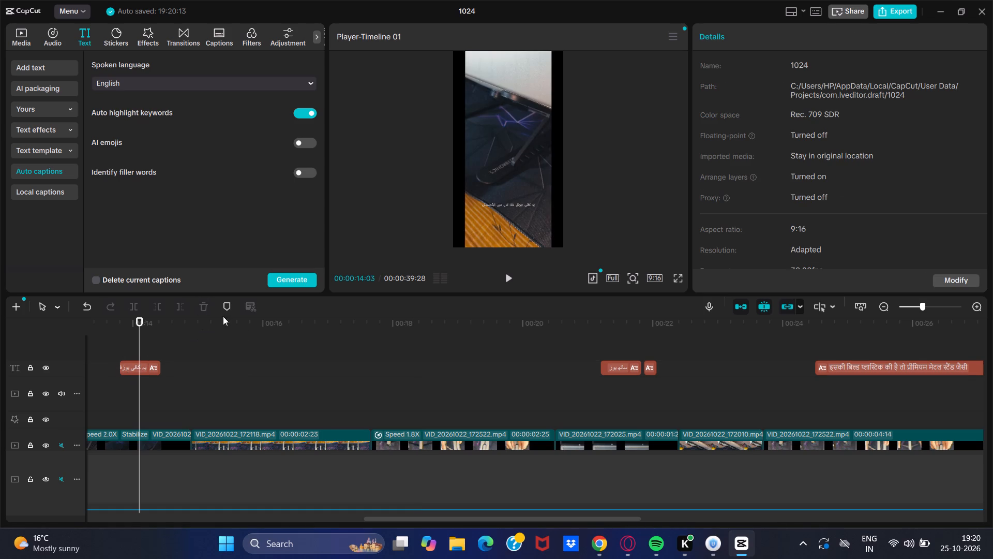
{"action": "left_click", "coordinate": [129, 367]}
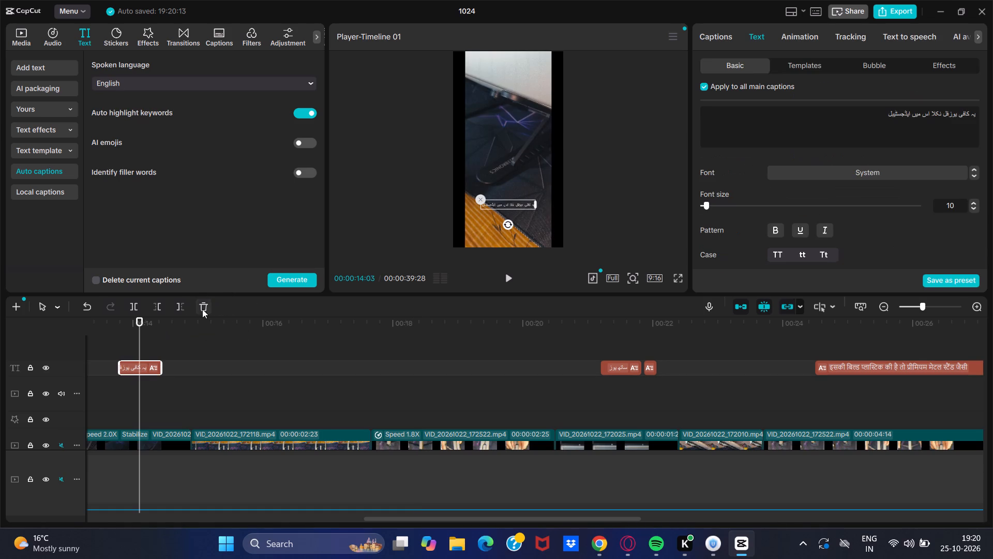
{"action": "left_click", "coordinate": [202, 309]}
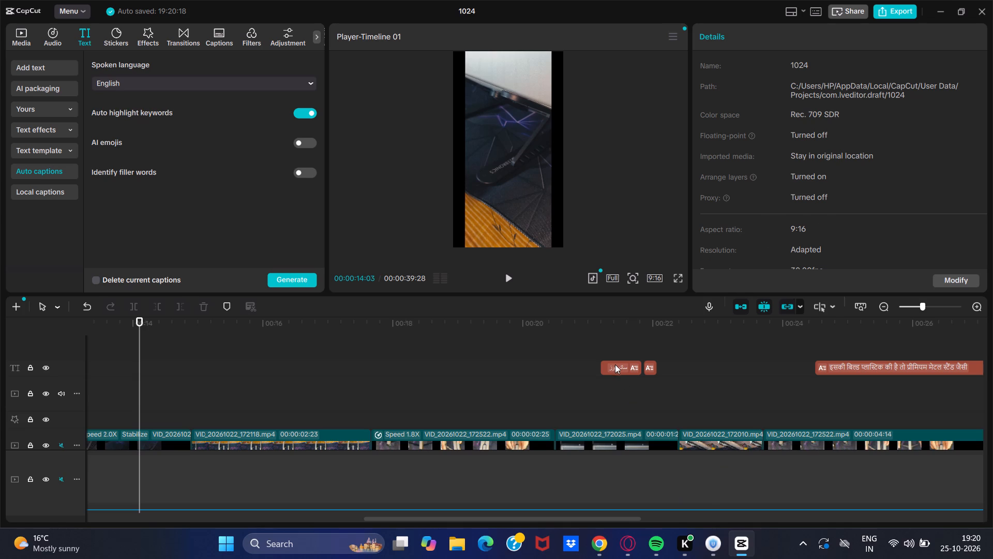
Delete the short Urdu-script caption at about 21 seconds together with the tiny caption just before 22 seconds.
{"action": "left_click_drag", "start_coordinate": [613, 364], "coordinate": [539, 376]}
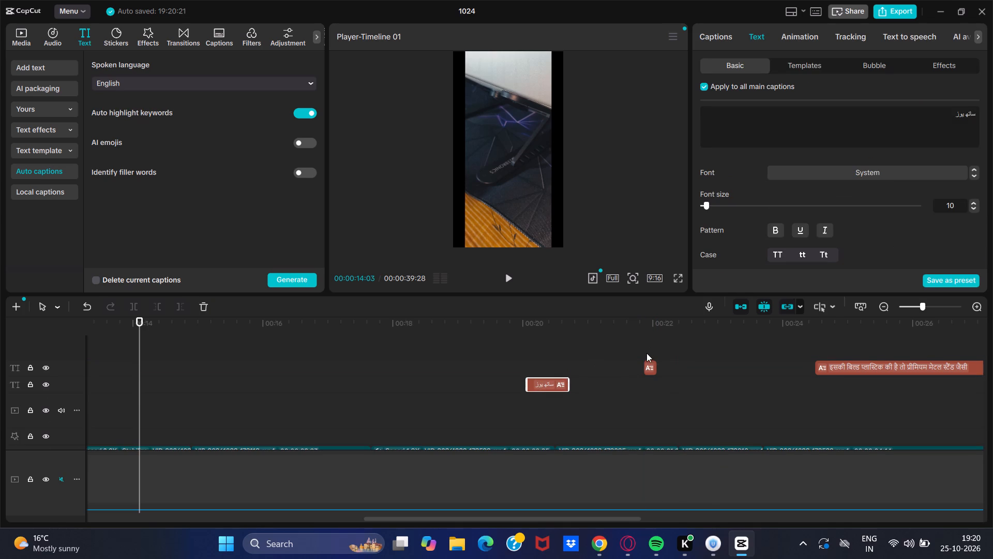
{"action": "left_click", "coordinate": [643, 365]}
{"action": "left_click", "coordinate": [650, 372]}
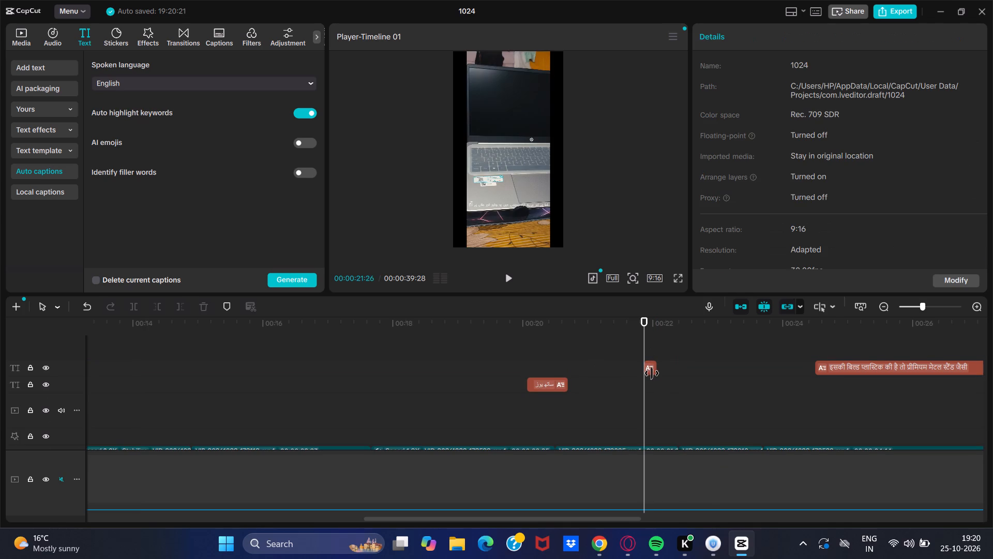
{"action": "left_click_drag", "start_coordinate": [520, 346], "coordinate": [599, 389]}
{"action": "left_click_drag", "start_coordinate": [599, 389], "coordinate": [695, 404]}
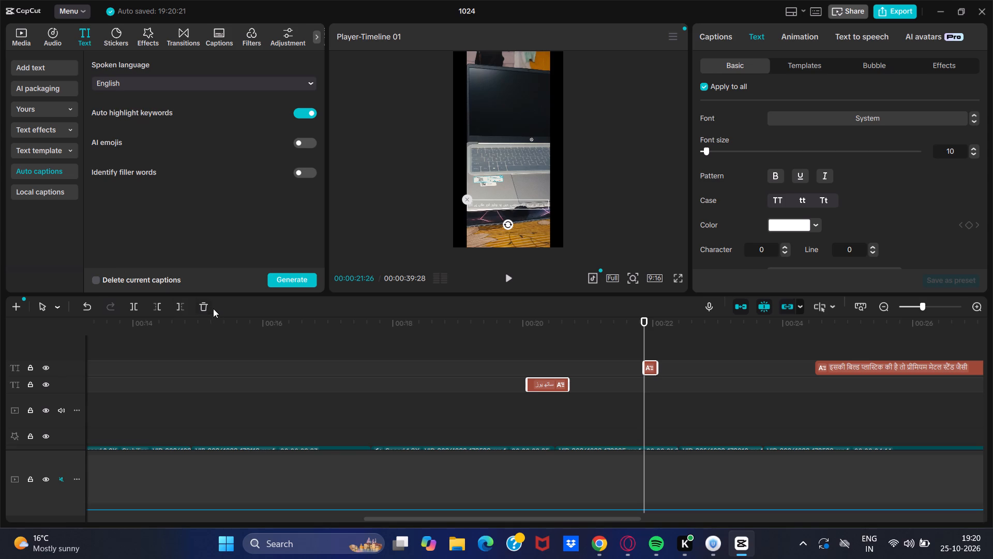
{"action": "left_click", "coordinate": [210, 307]}
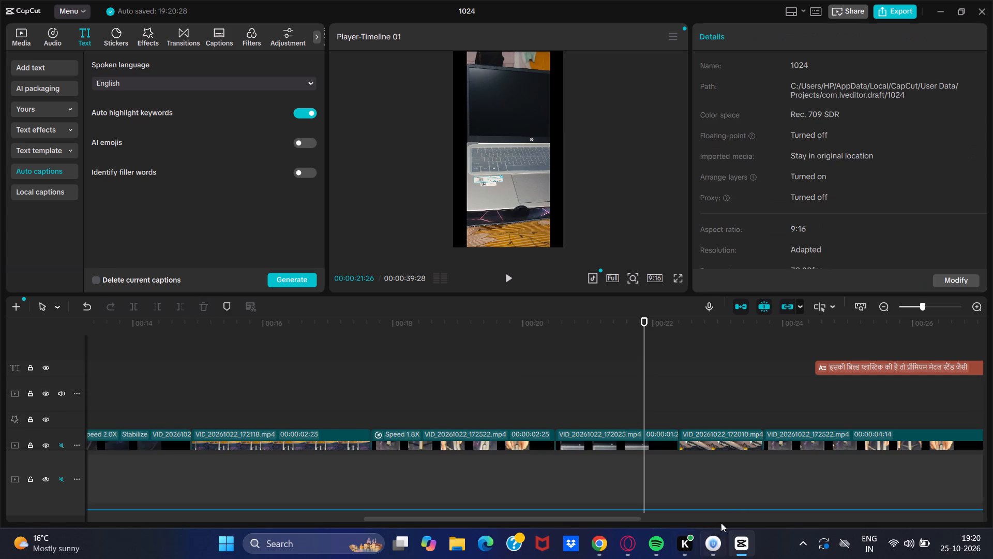
Scrub back from about 21 seconds to the start of the timeline and check the captions in the first six seconds.
{"action": "left_click_drag", "start_coordinate": [644, 389], "coordinate": [635, 395]}
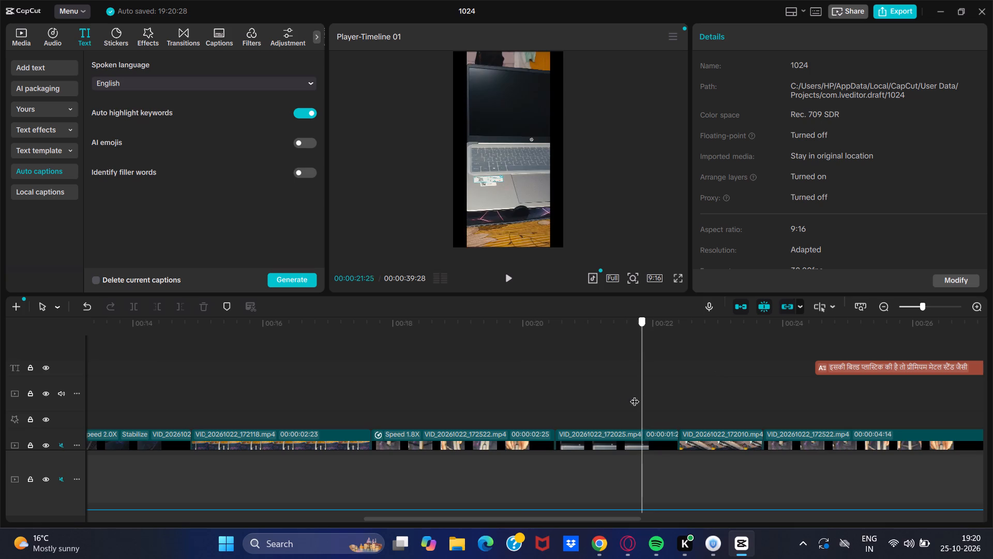
{"action": "left_click_drag", "start_coordinate": [635, 395], "coordinate": [769, 558]}
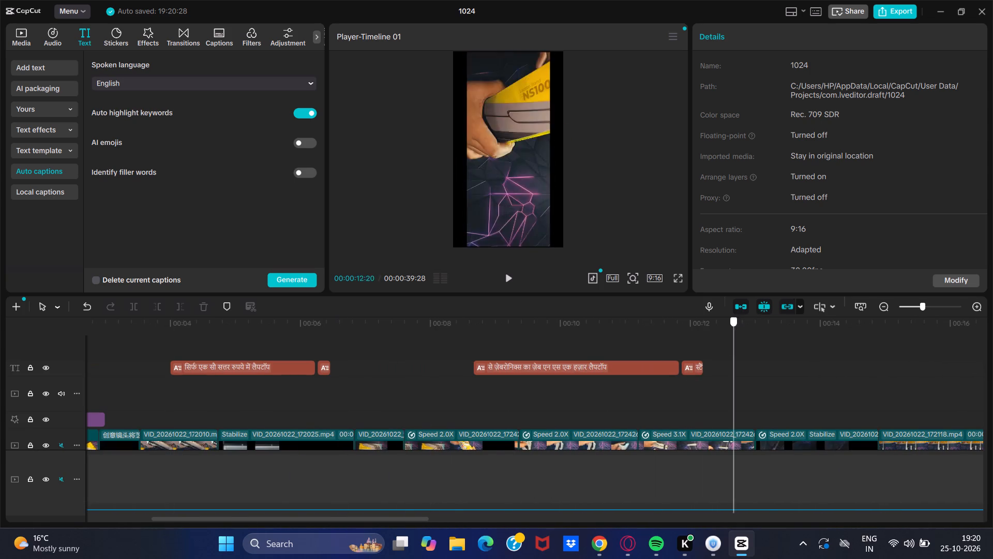
{"action": "left_click_drag", "start_coordinate": [769, 558], "coordinate": [313, 489]}
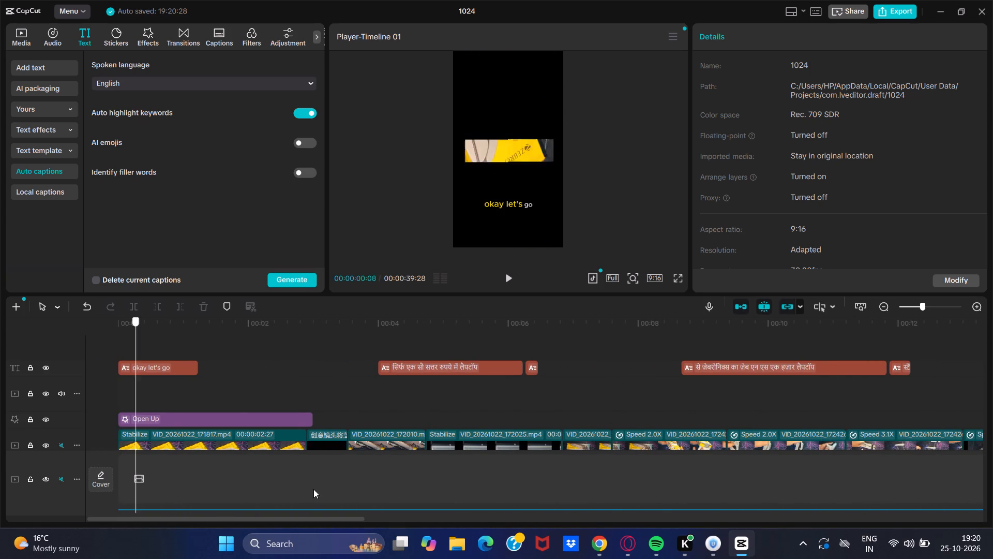
{"action": "left_click_drag", "start_coordinate": [313, 489], "coordinate": [519, 455]}
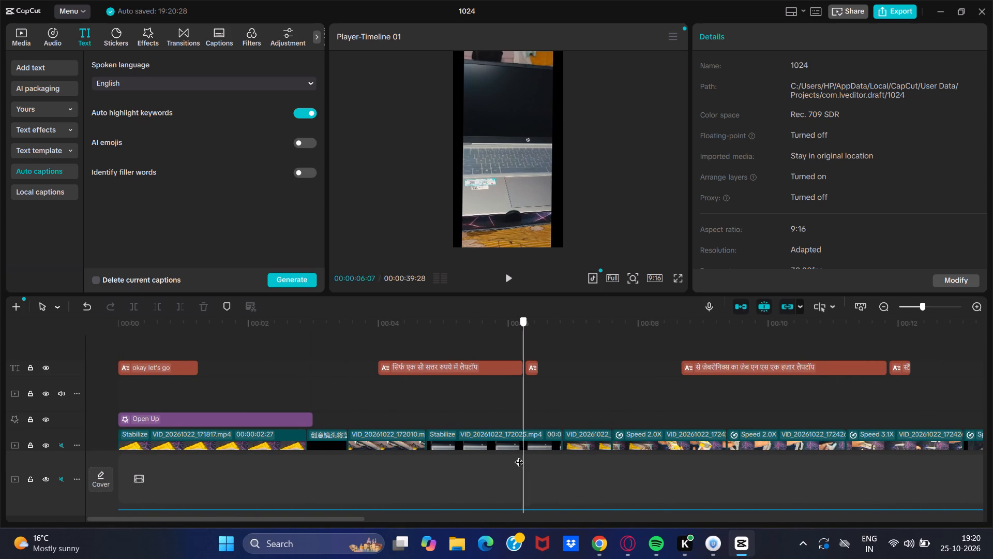
{"action": "left_click_drag", "start_coordinate": [519, 455], "coordinate": [529, 449]}
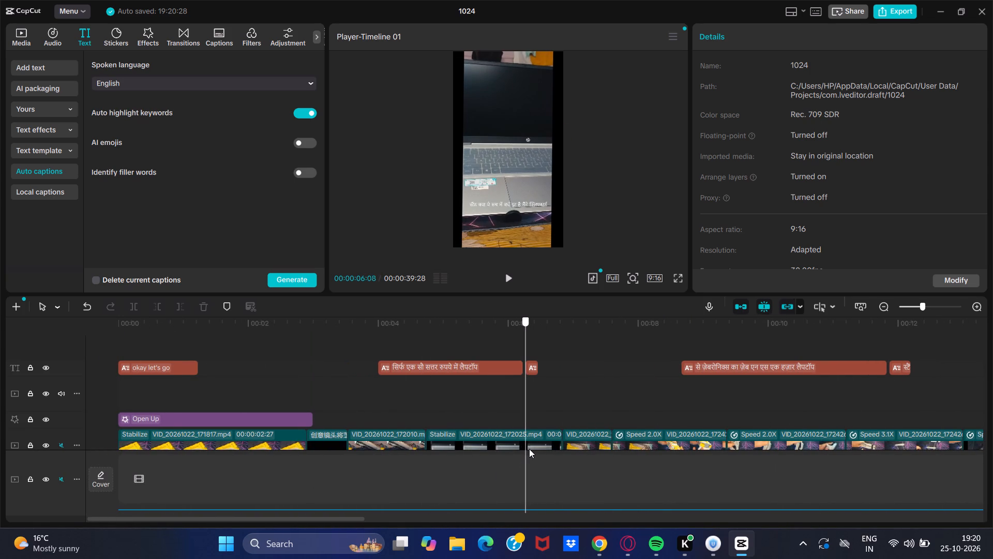
{"action": "left_click_drag", "start_coordinate": [529, 449], "coordinate": [401, 465]}
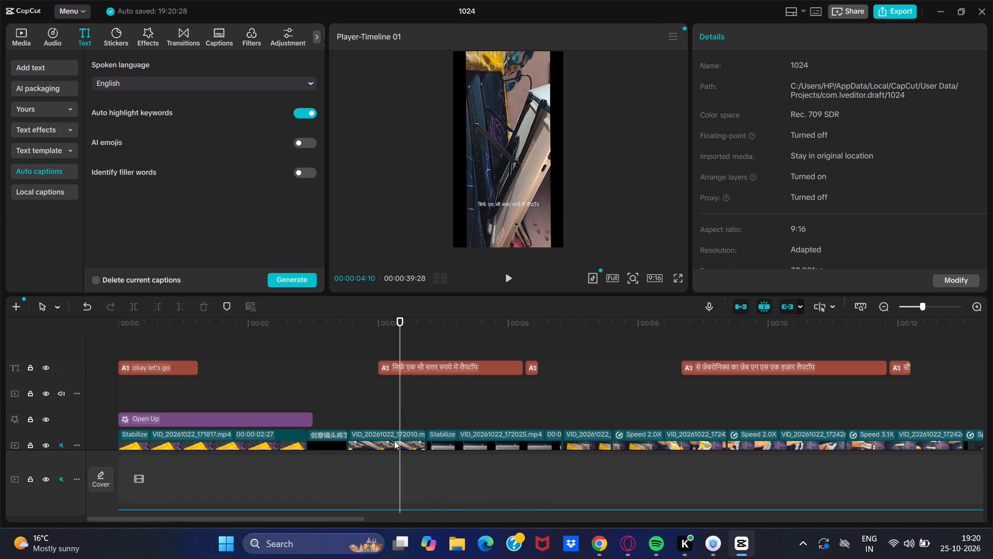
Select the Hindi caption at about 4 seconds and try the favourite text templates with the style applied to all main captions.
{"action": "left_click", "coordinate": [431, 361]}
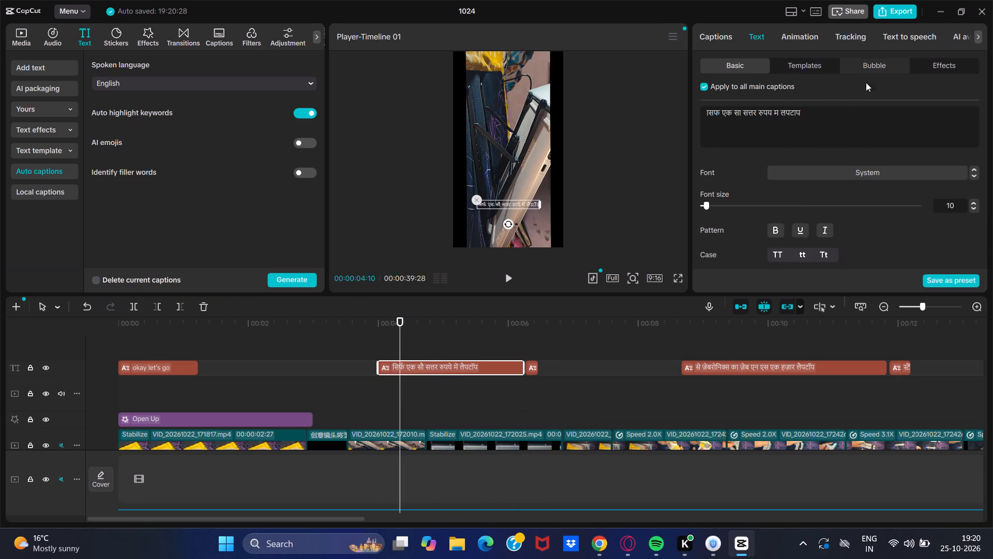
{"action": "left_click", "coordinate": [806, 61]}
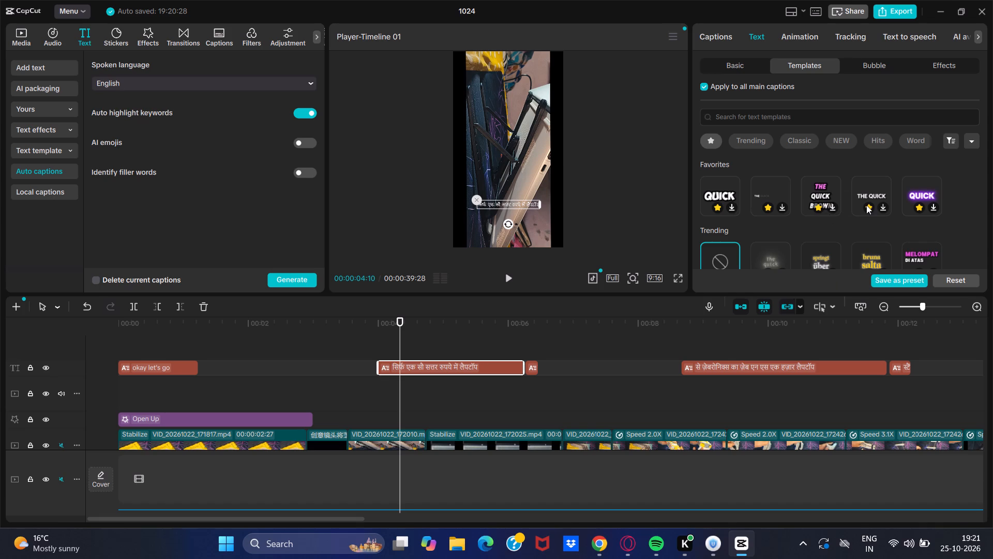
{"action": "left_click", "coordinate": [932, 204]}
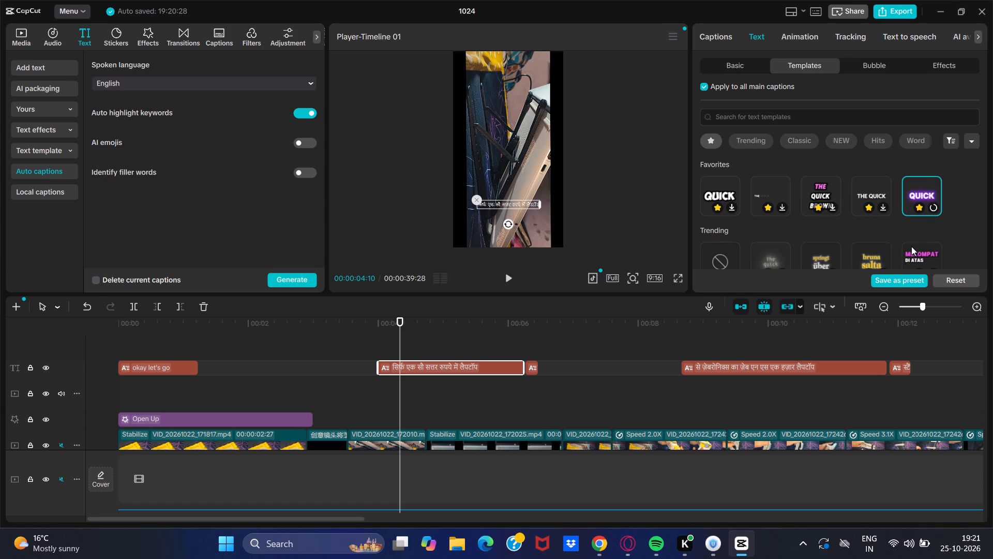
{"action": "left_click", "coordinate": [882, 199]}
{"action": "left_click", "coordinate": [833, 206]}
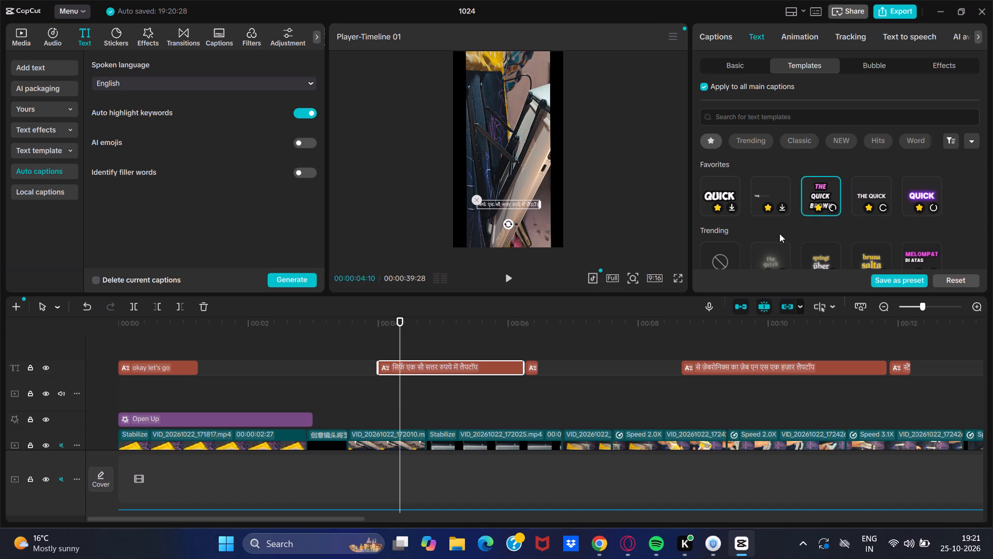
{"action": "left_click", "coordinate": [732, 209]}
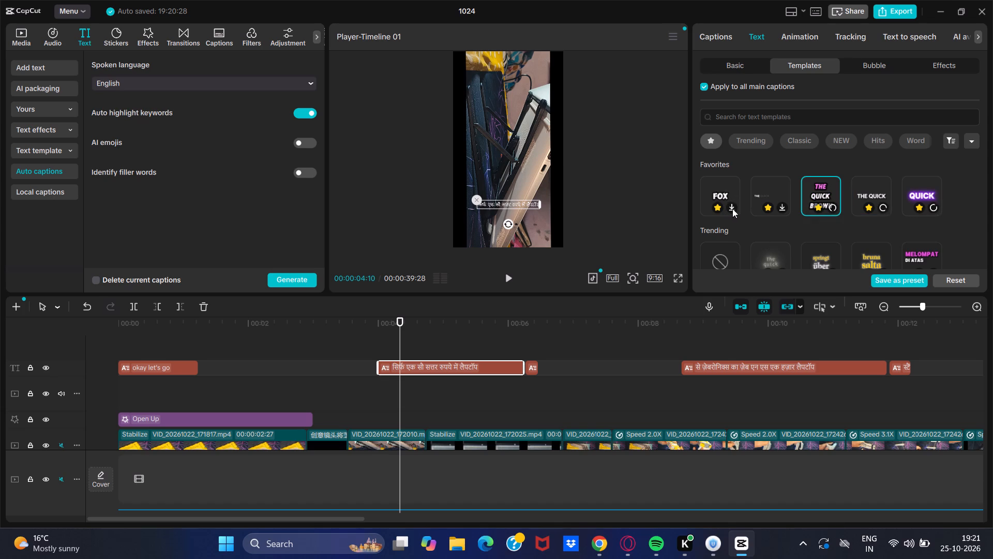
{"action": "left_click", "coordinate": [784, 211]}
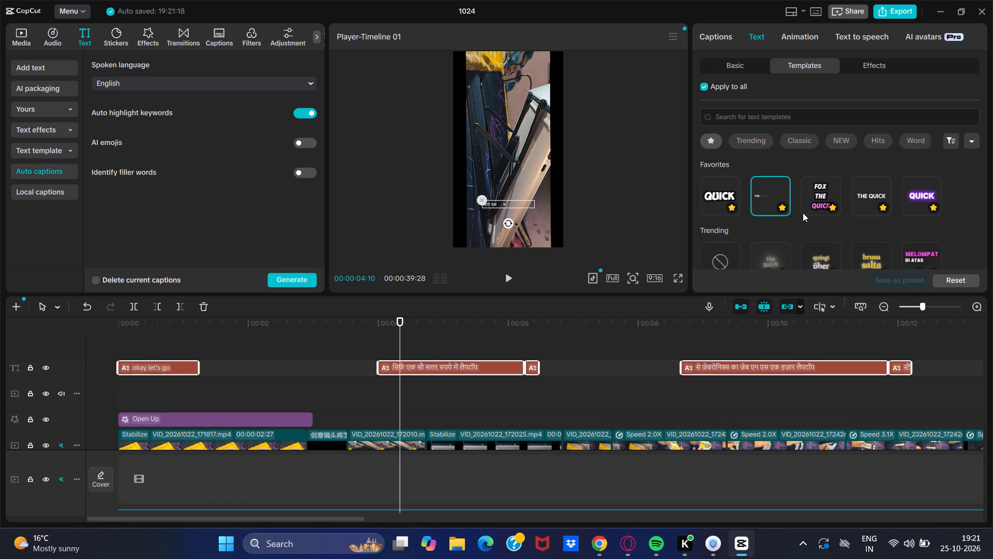
Remove the pink-and-white THE QUICK BROWN template from the favourite text templates.
{"action": "left_click", "coordinate": [835, 204]}
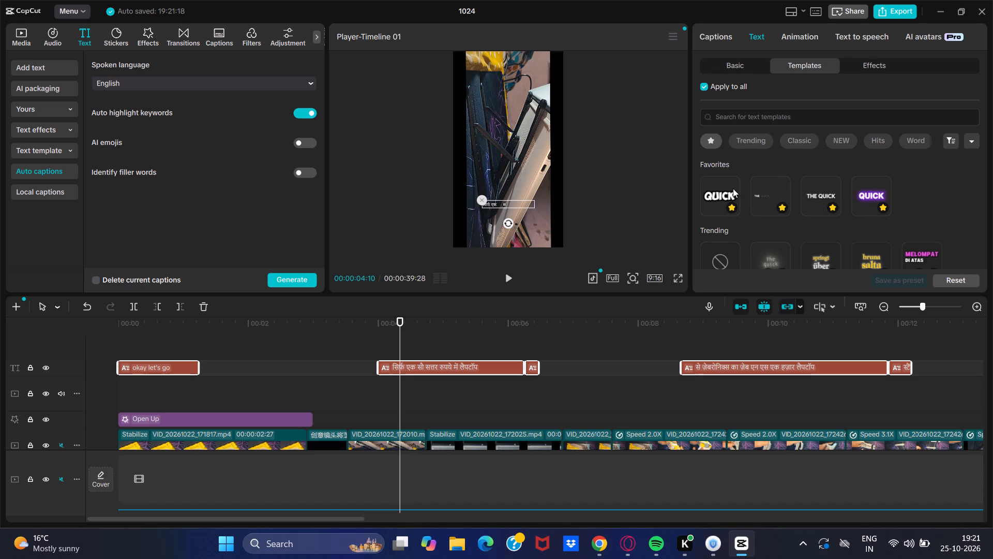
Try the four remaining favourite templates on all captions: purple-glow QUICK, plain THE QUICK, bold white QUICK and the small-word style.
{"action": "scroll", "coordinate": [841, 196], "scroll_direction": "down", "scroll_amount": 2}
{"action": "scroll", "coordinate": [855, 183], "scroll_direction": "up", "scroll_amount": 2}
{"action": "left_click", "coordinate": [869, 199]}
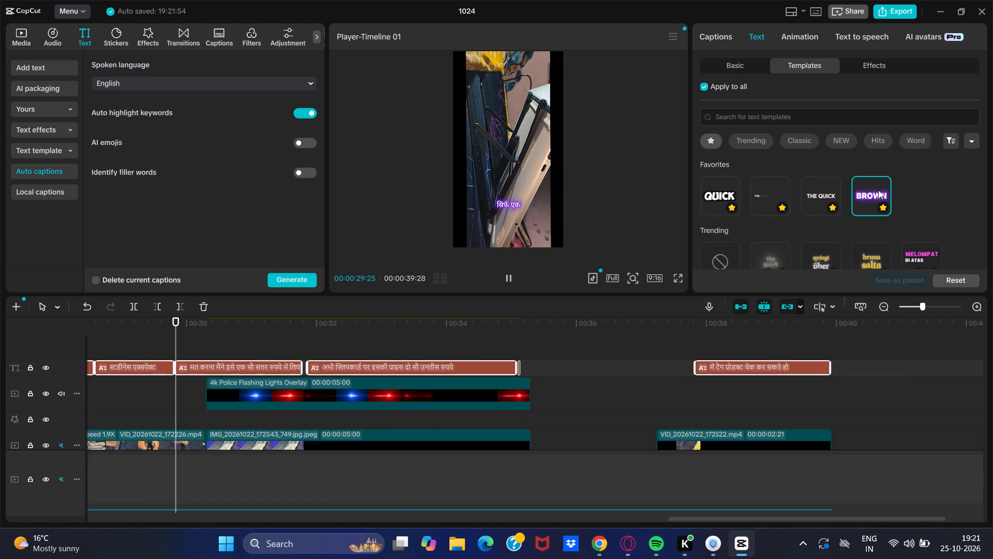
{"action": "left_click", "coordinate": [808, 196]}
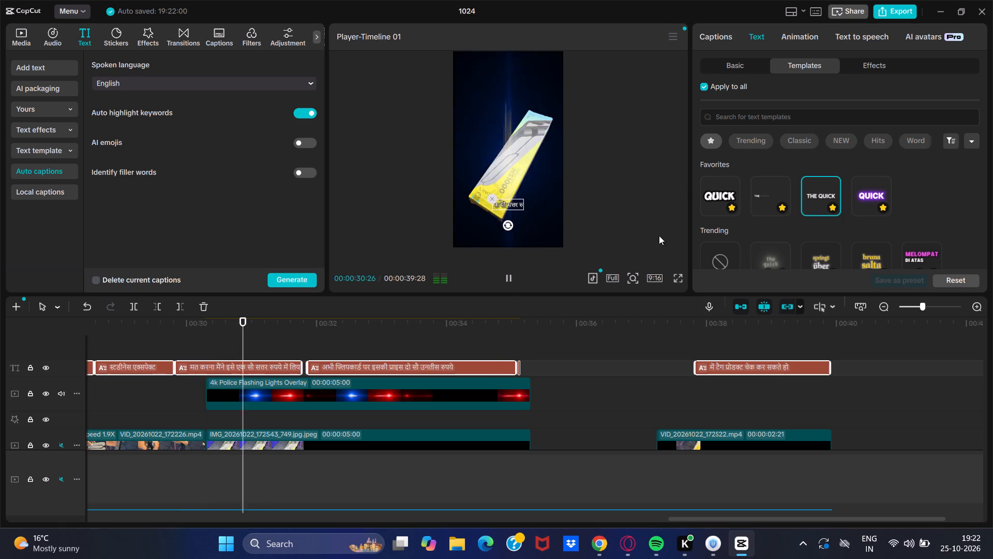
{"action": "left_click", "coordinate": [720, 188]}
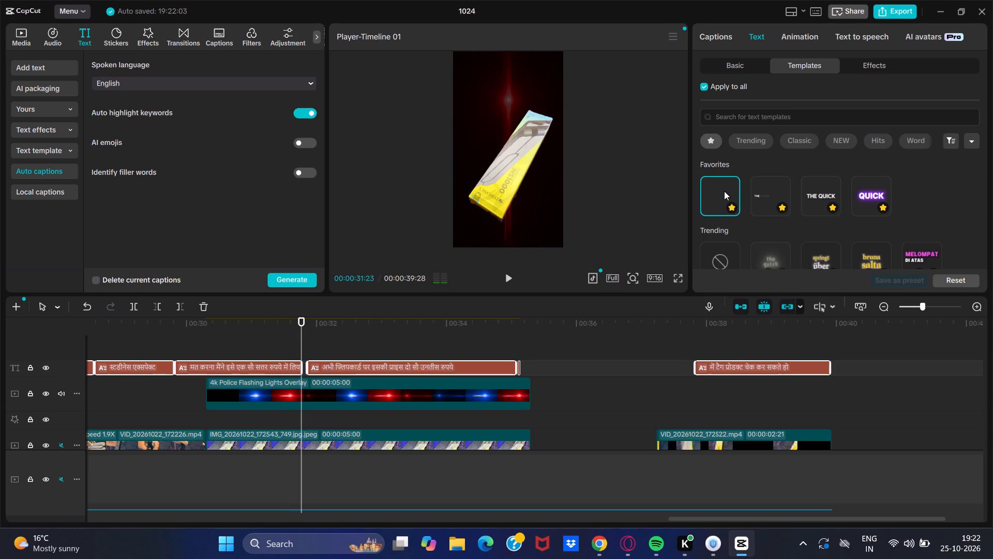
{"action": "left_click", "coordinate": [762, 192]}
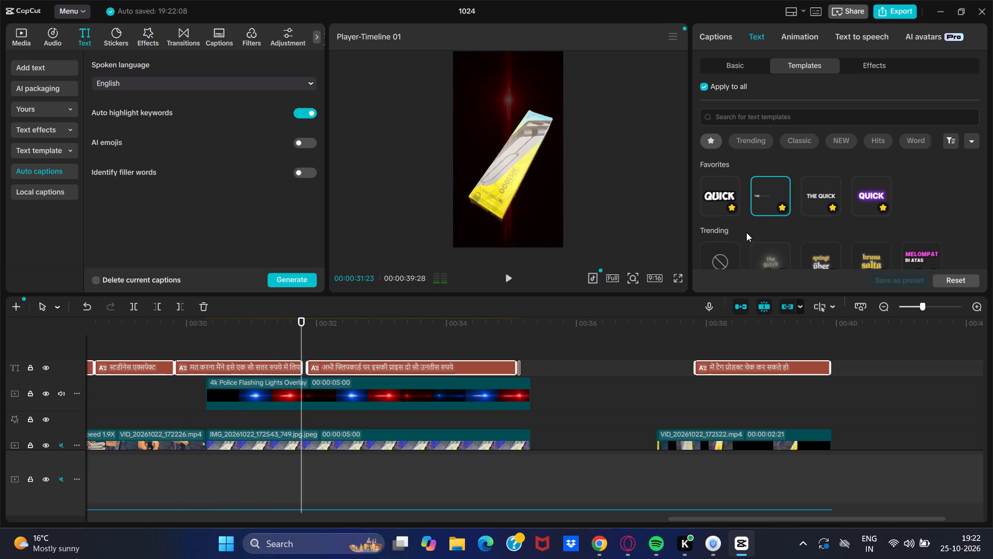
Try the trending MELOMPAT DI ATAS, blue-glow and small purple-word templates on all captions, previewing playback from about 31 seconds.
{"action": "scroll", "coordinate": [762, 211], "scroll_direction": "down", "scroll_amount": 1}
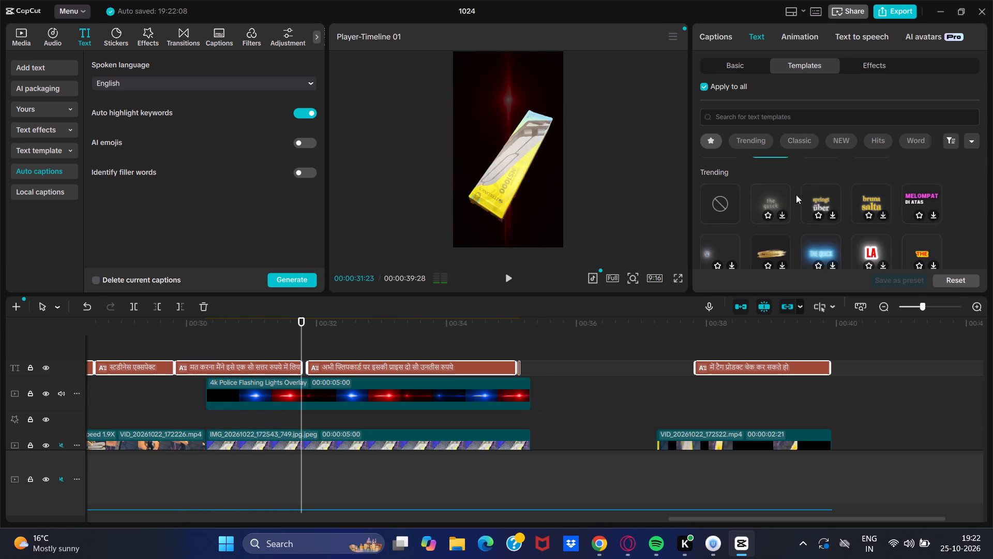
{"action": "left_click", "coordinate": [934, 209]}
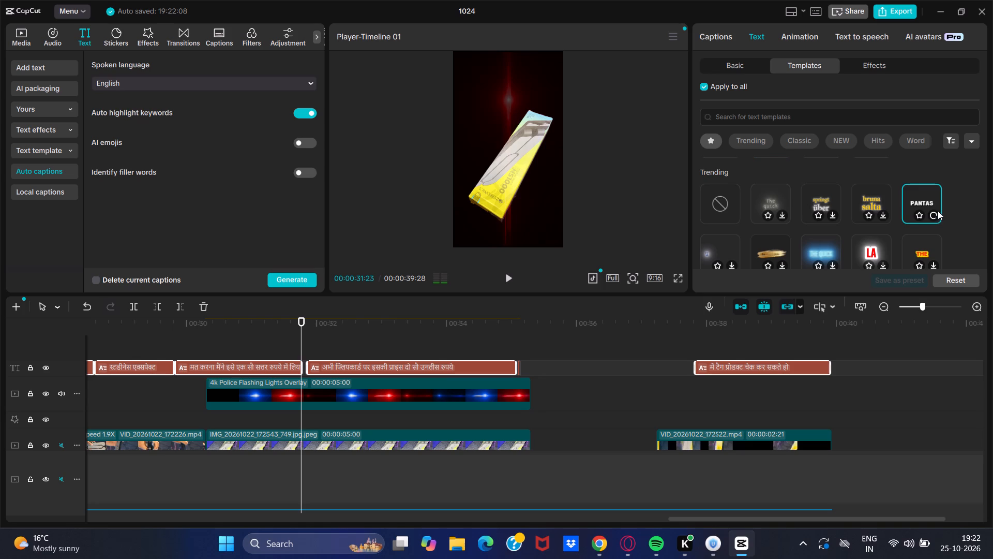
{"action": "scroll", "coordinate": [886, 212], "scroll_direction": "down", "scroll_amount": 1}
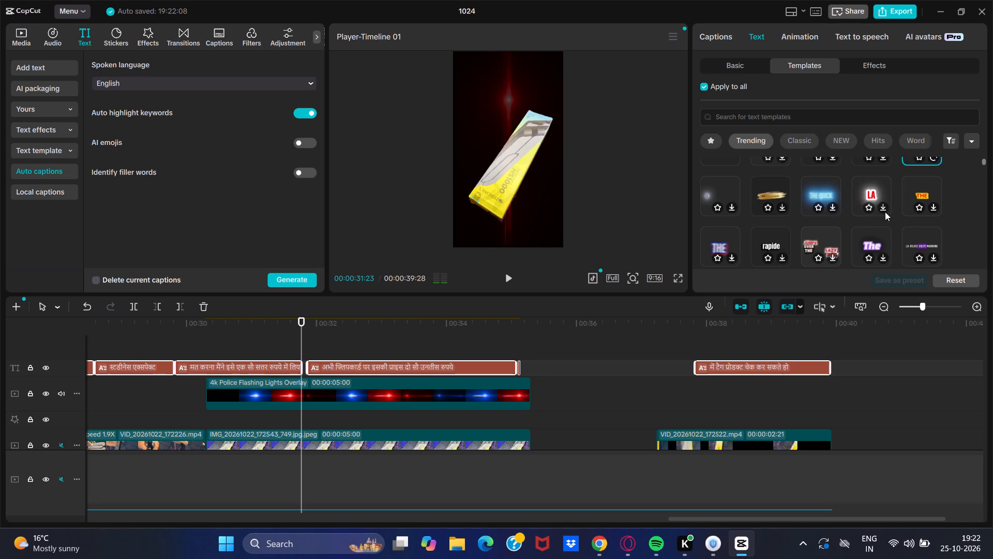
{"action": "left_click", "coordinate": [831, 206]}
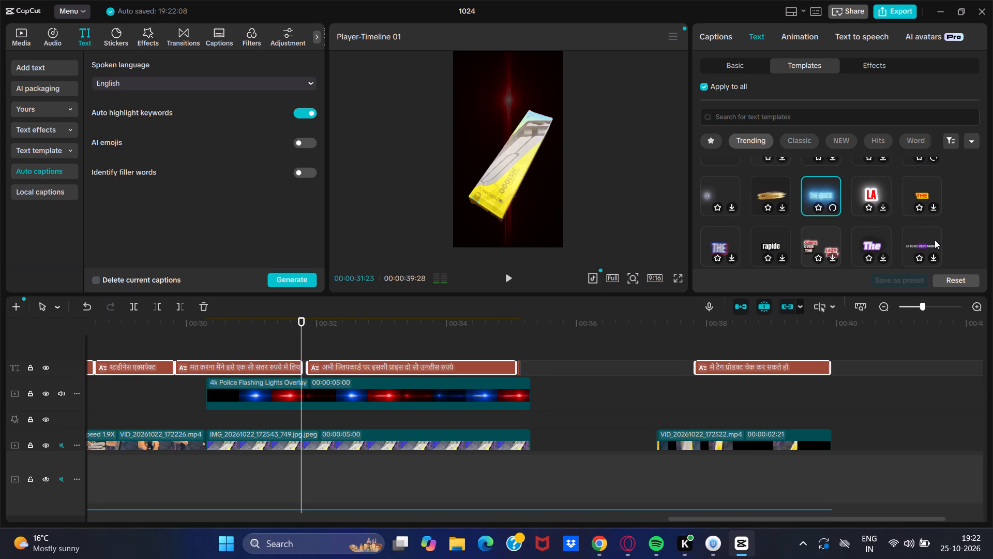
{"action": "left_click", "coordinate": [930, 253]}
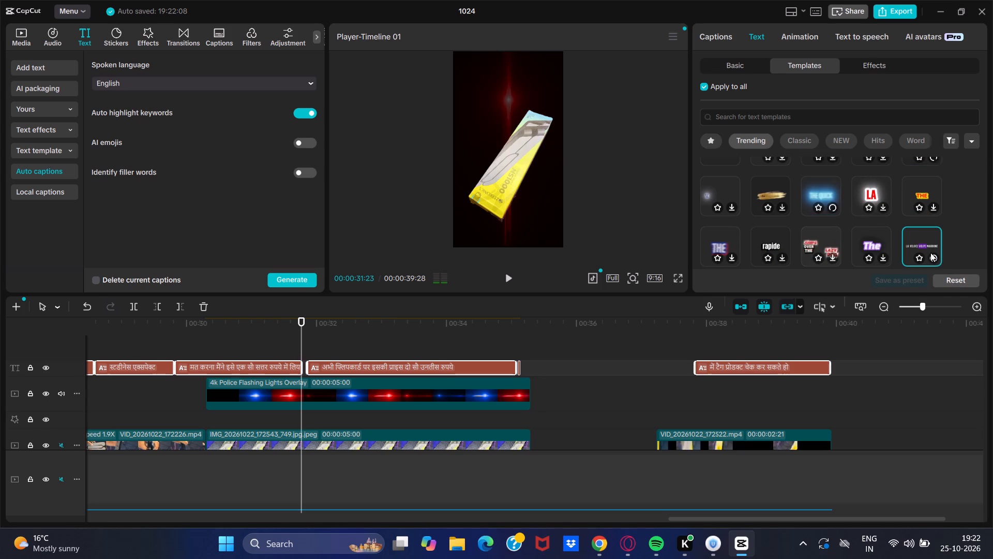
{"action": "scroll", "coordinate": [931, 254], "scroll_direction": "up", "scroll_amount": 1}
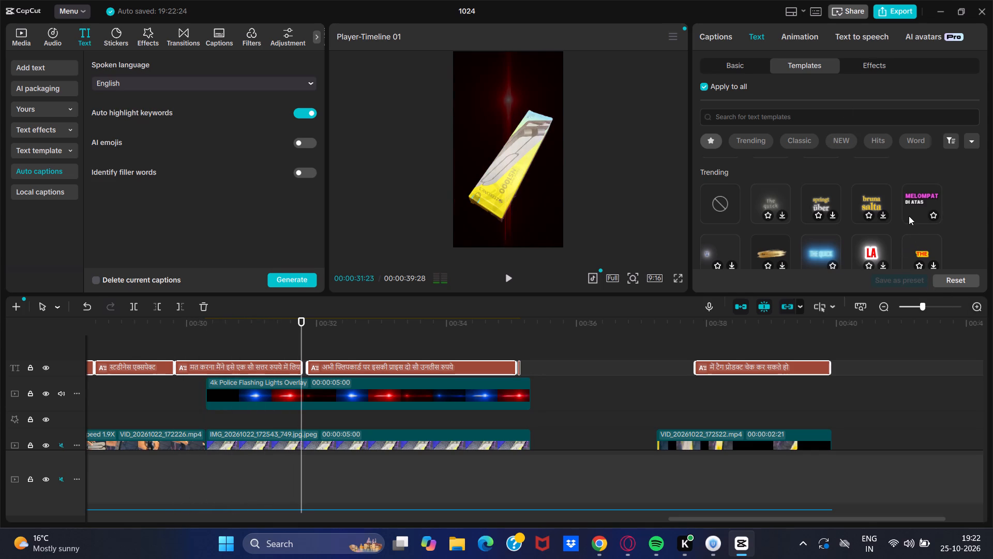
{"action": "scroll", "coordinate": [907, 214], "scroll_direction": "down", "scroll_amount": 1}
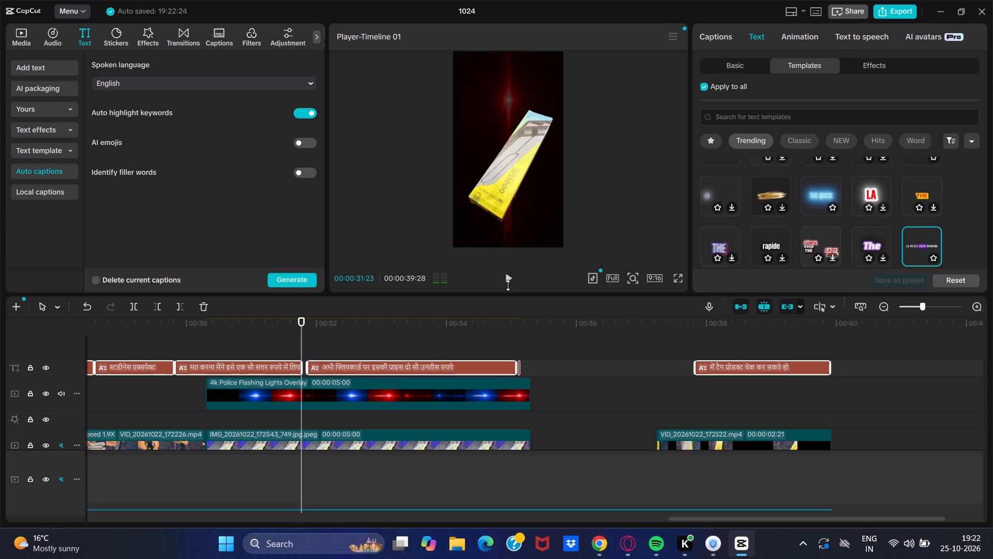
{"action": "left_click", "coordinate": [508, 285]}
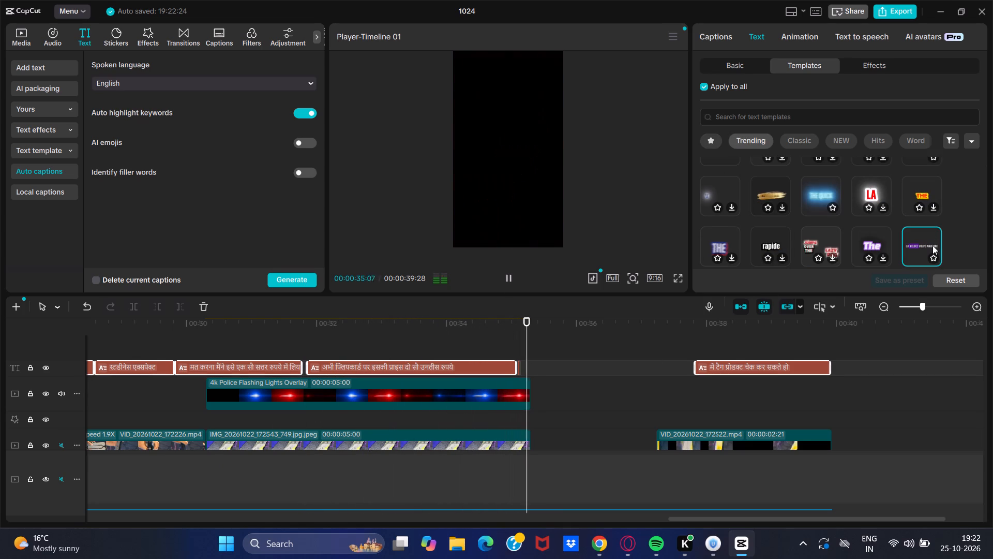
Apply the trending MELOMPAT DI ATAS template to all captions and check it in the template settings of the caption at about 30 seconds.
{"action": "scroll", "coordinate": [923, 240], "scroll_direction": "up", "scroll_amount": 1}
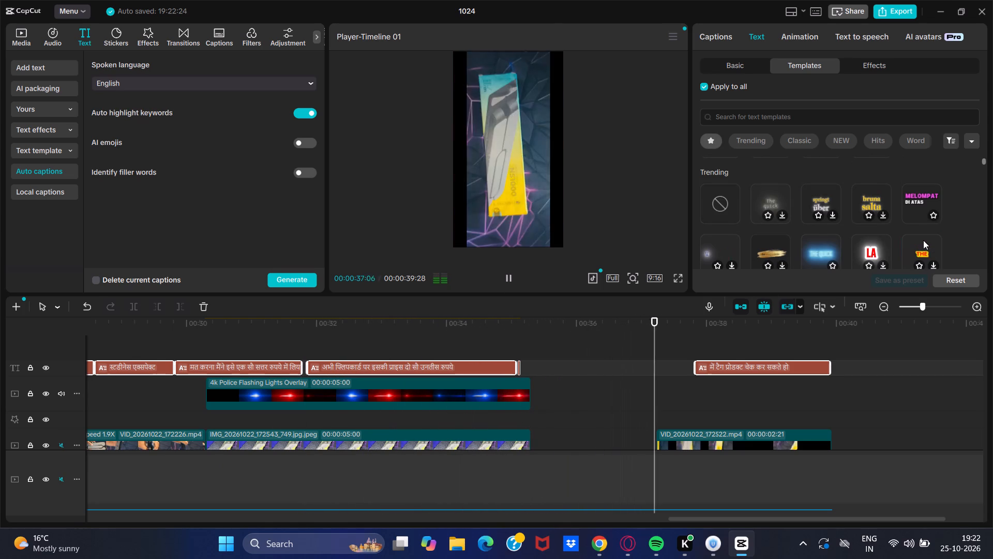
{"action": "left_click", "coordinate": [908, 198]}
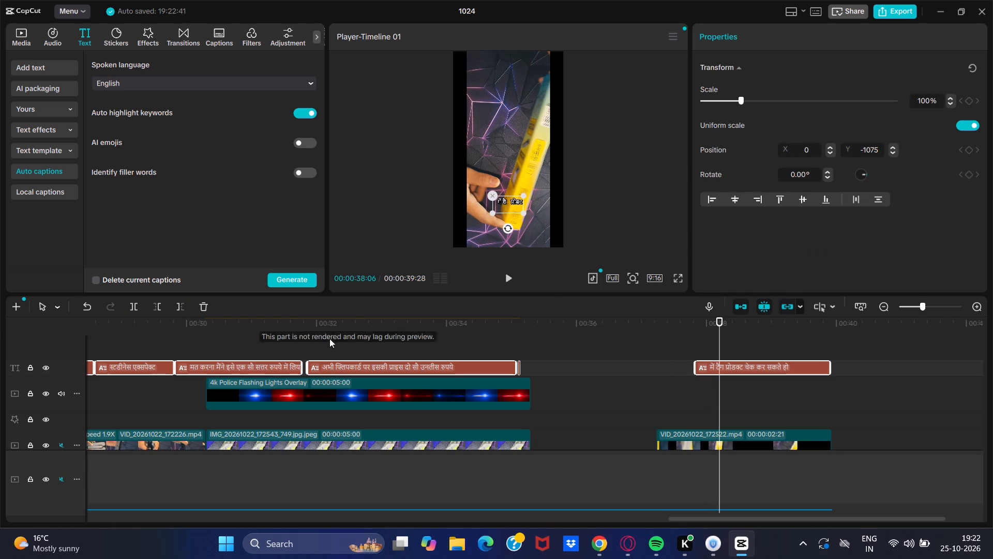
{"action": "left_click", "coordinate": [272, 369]}
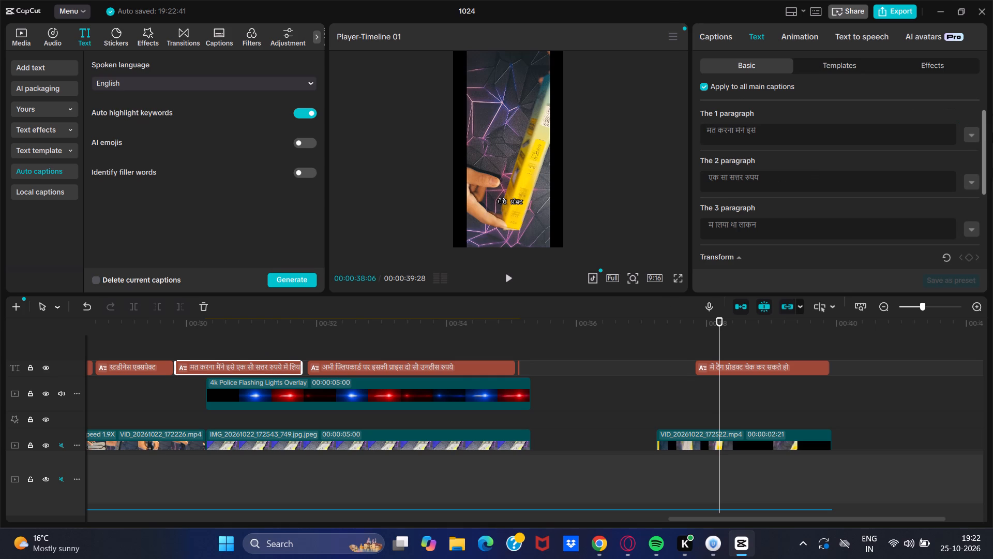
{"action": "left_click", "coordinate": [830, 65]}
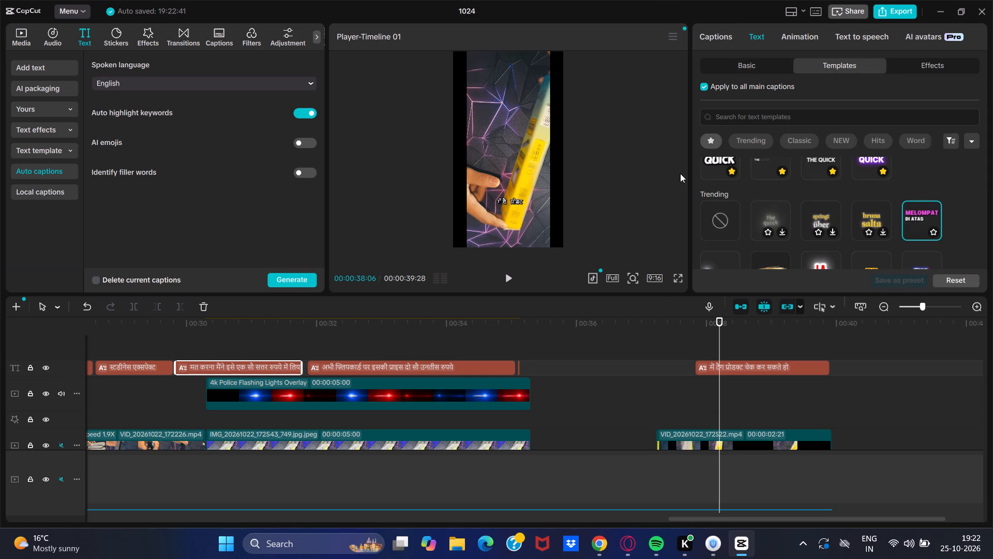
Play the whole video in full screen from the start to review the restyled captions, and restart playback once it ends.
{"action": "left_click", "coordinate": [505, 270]}
{"action": "left_click", "coordinate": [510, 275]}
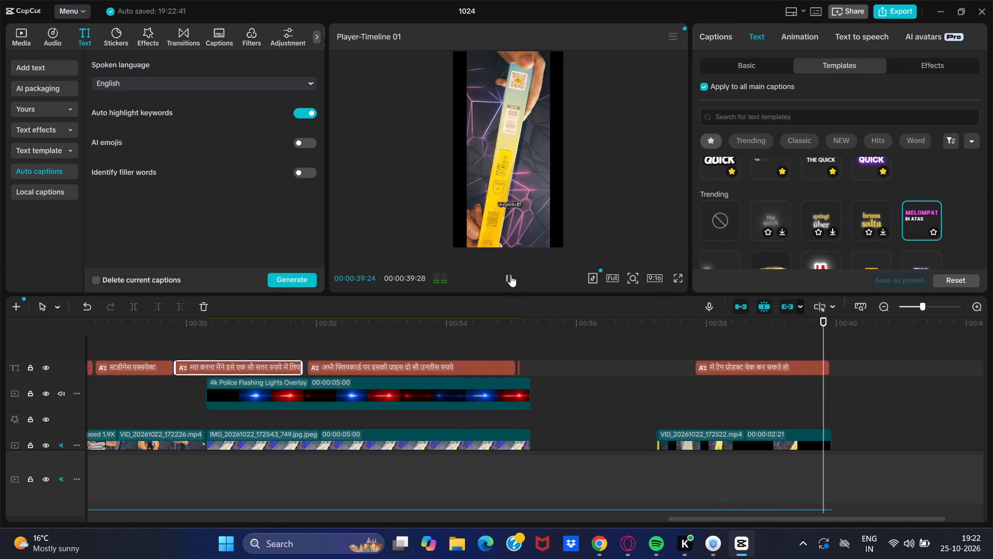
{"action": "left_click", "coordinate": [681, 283]}
{"action": "left_click", "coordinate": [674, 282]}
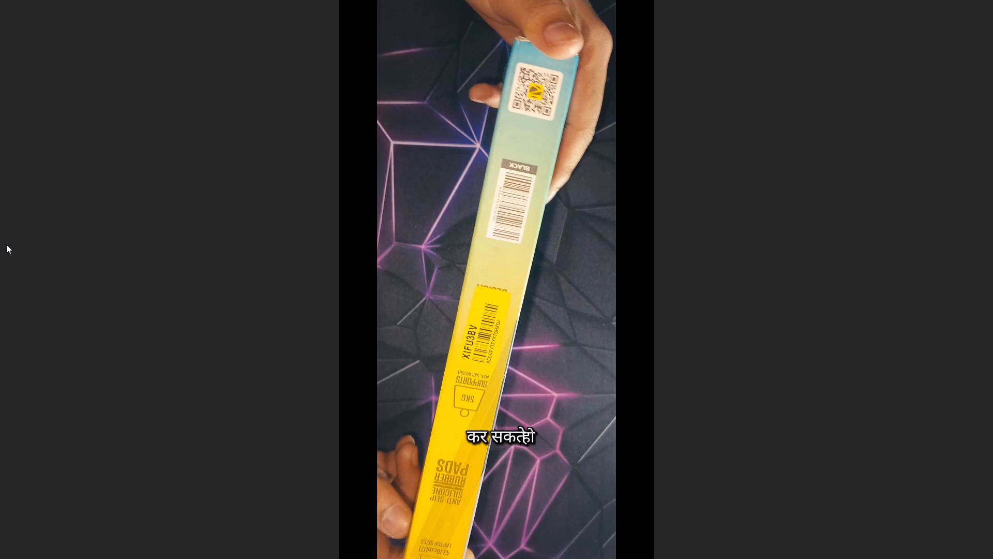
{"action": "left_click", "coordinate": [402, 278]}
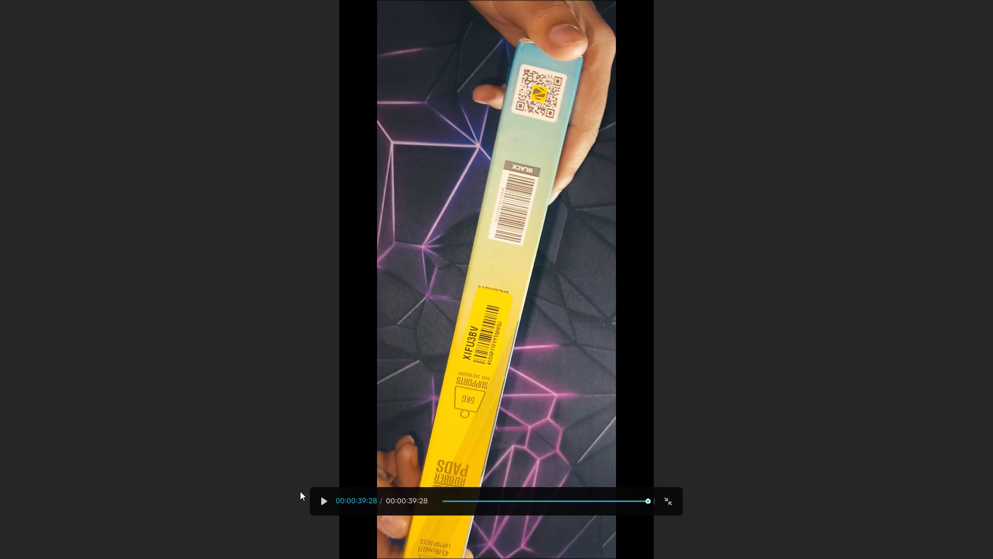
{"action": "left_click", "coordinate": [318, 498]}
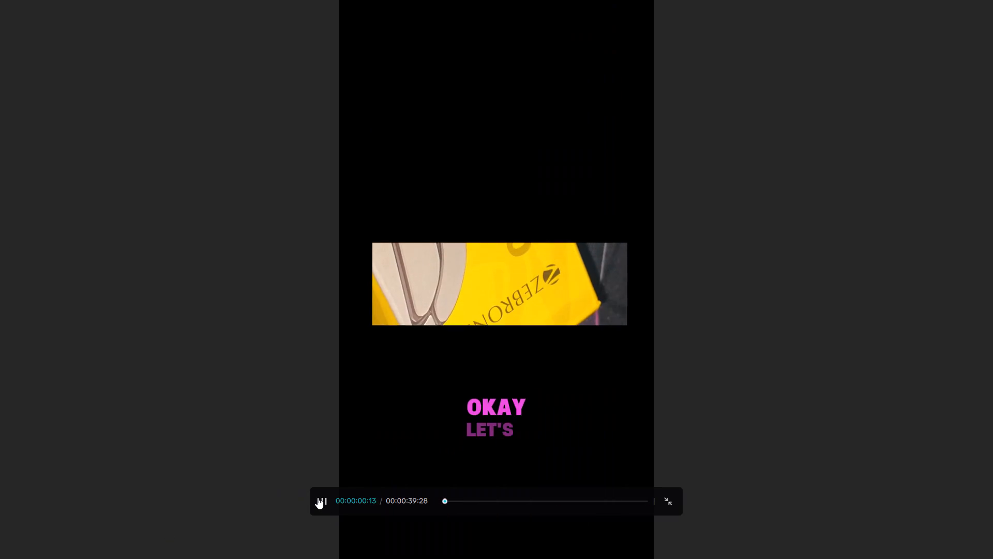
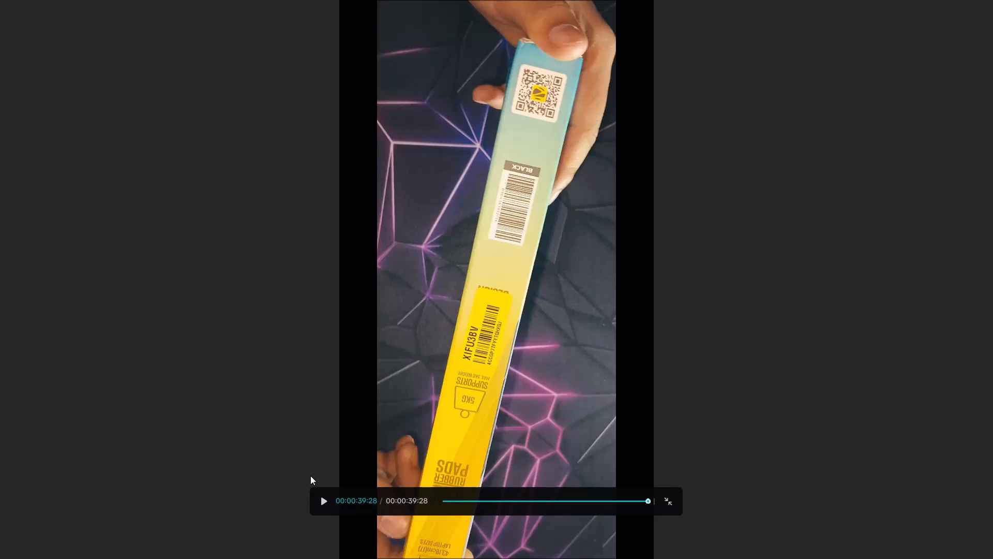
Finish the full-screen review at the end of the video and return to the editor.
{"action": "left_click", "coordinate": [497, 399]}
{"action": "left_click", "coordinate": [625, 237]}
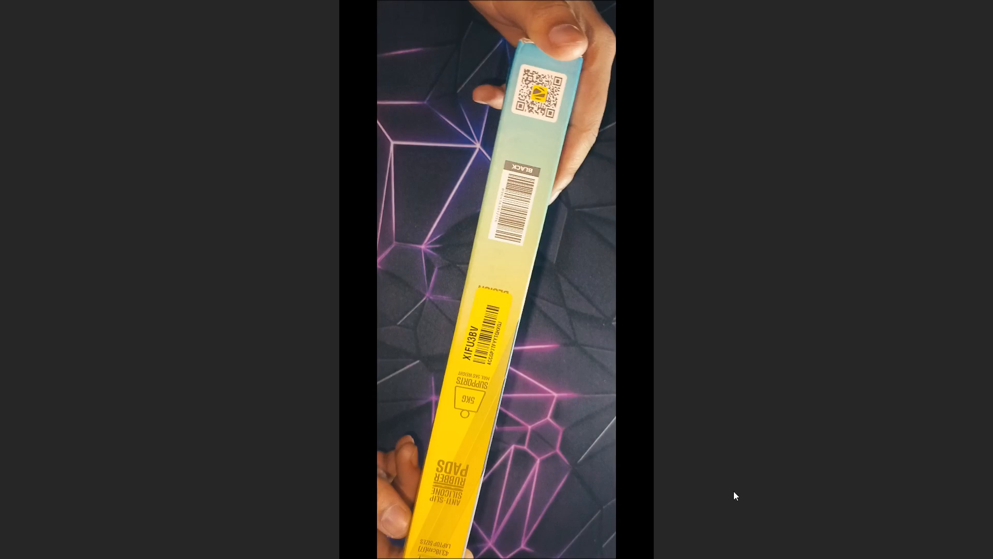
{"action": "left_click", "coordinate": [668, 502]}
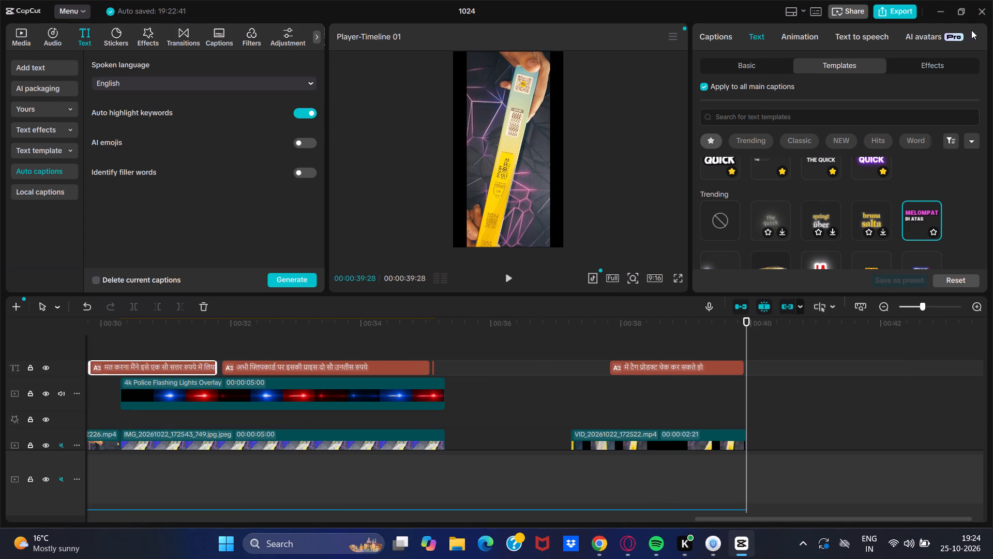
Switch to UrbanVPN and disconnect the United States connection.
{"action": "left_click", "coordinate": [942, 3]}
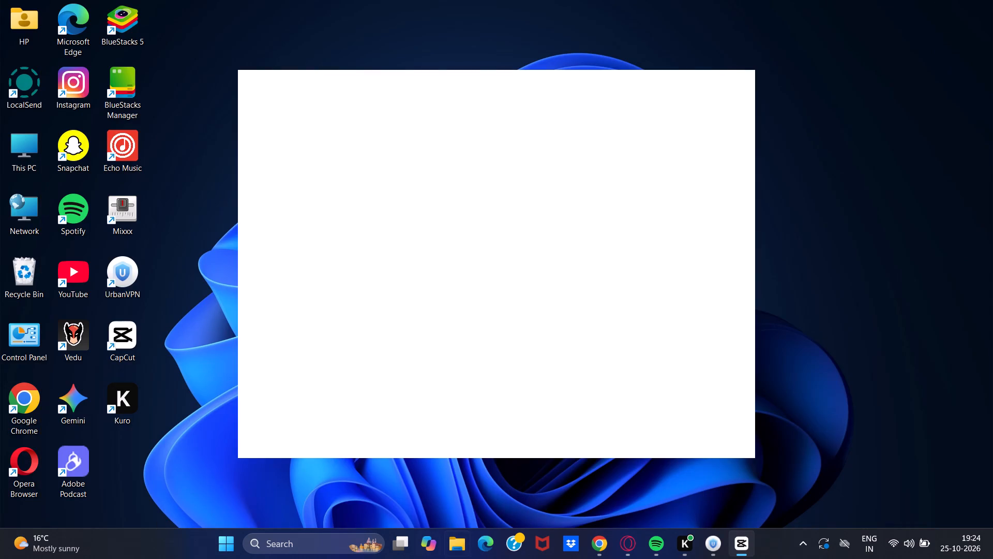
{"action": "left_click", "coordinate": [712, 551]}
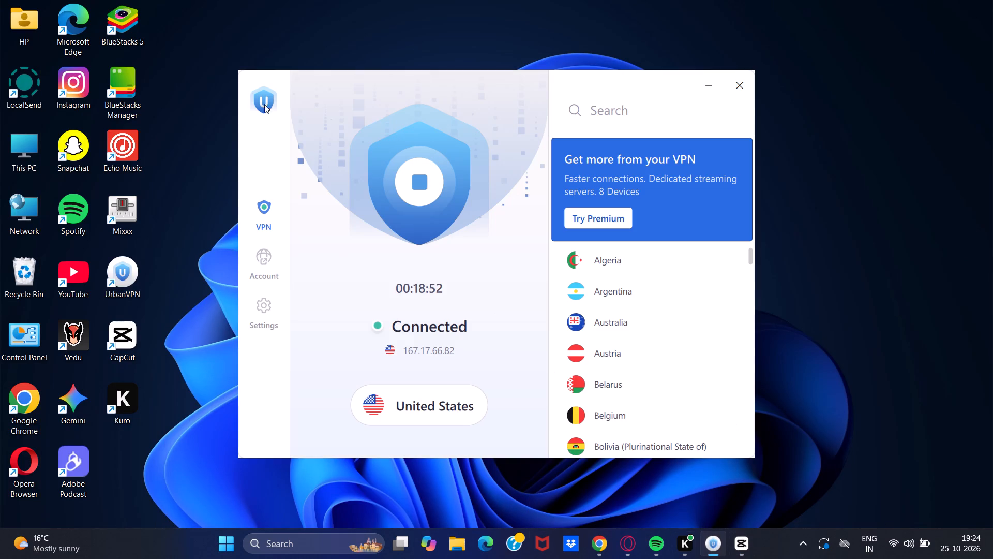
{"action": "left_click", "coordinate": [424, 197]}
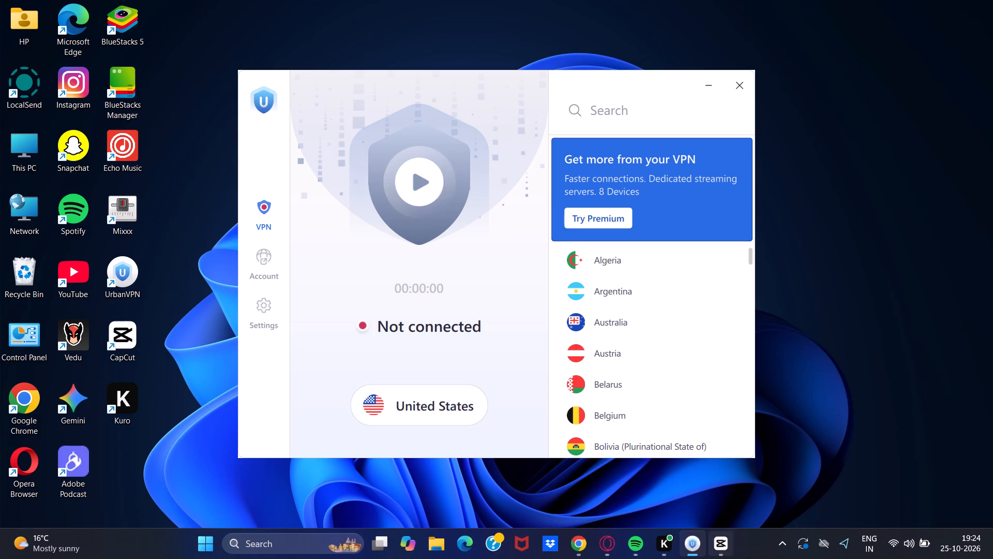
Return to CapCut, close project 1024 and exit the program from its home screen.
{"action": "left_click", "coordinate": [718, 535]}
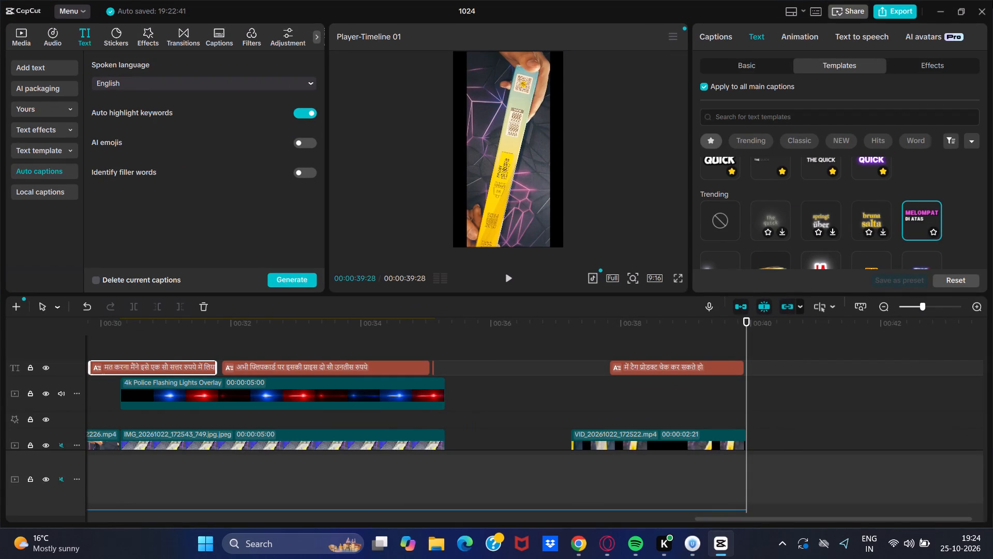
{"action": "left_click", "coordinate": [992, 0]}
{"action": "left_click", "coordinate": [985, 17]}
{"action": "left_click", "coordinate": [982, 6]}
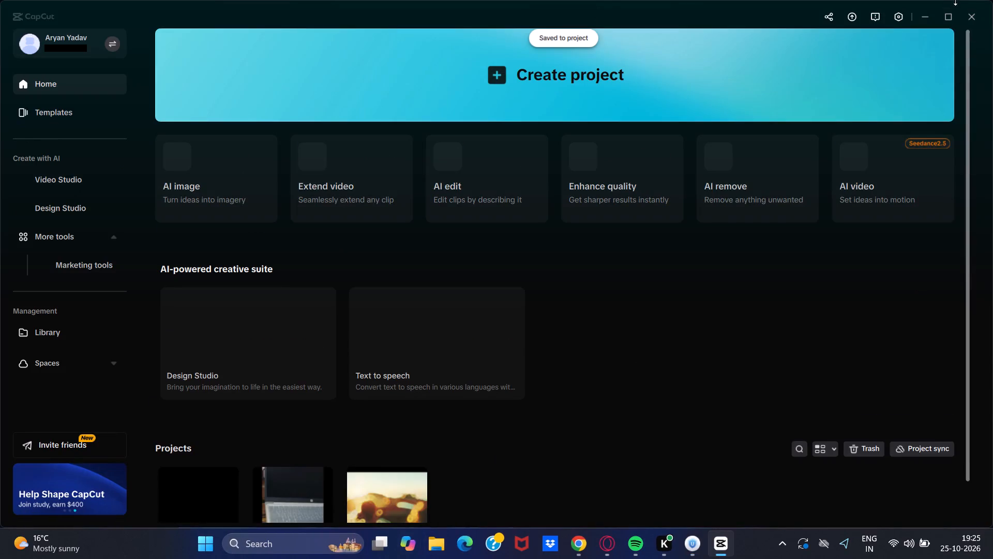
{"action": "left_click", "coordinate": [970, 19]}
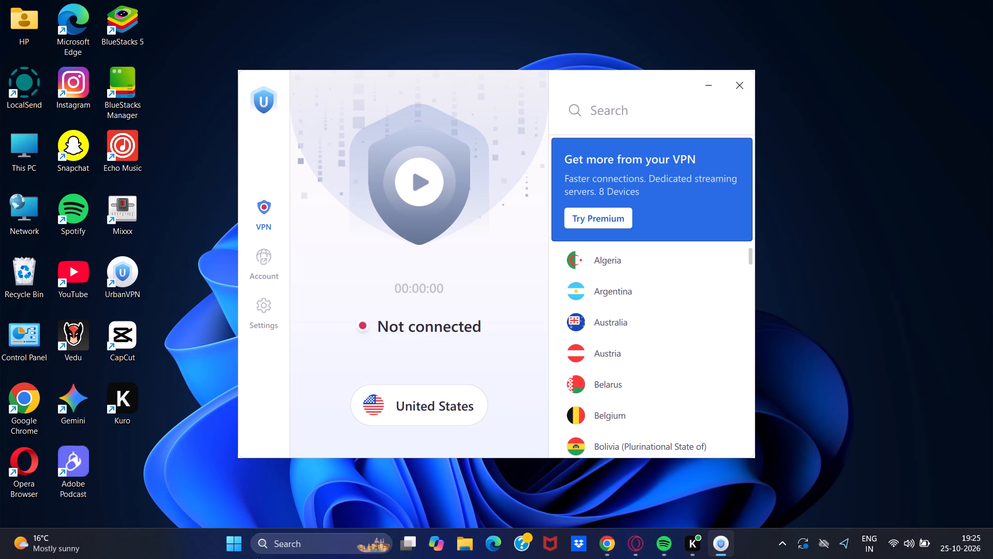
Switch to Chrome, dismiss the Flipkart login prompt and search the store for "zebronics laptop stand".
{"action": "left_click", "coordinate": [23, 374]}
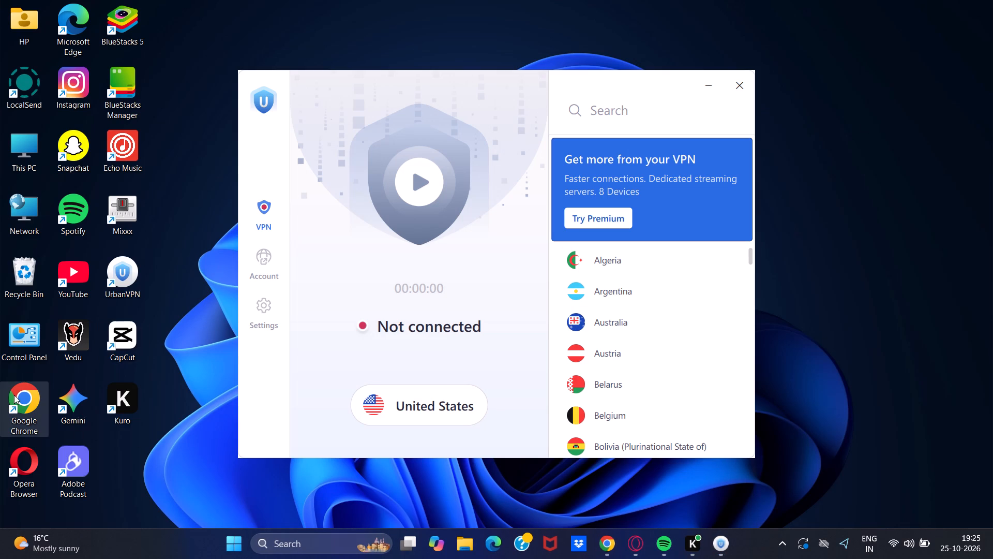
{"action": "left_click", "coordinate": [599, 551]}
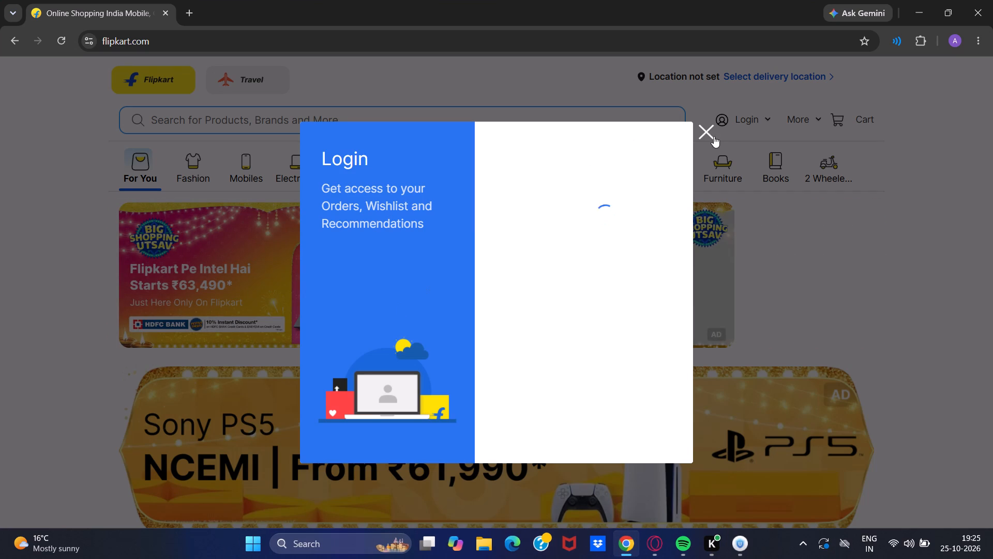
{"action": "left_click", "coordinate": [712, 137]}
{"action": "left_click", "coordinate": [408, 118]}
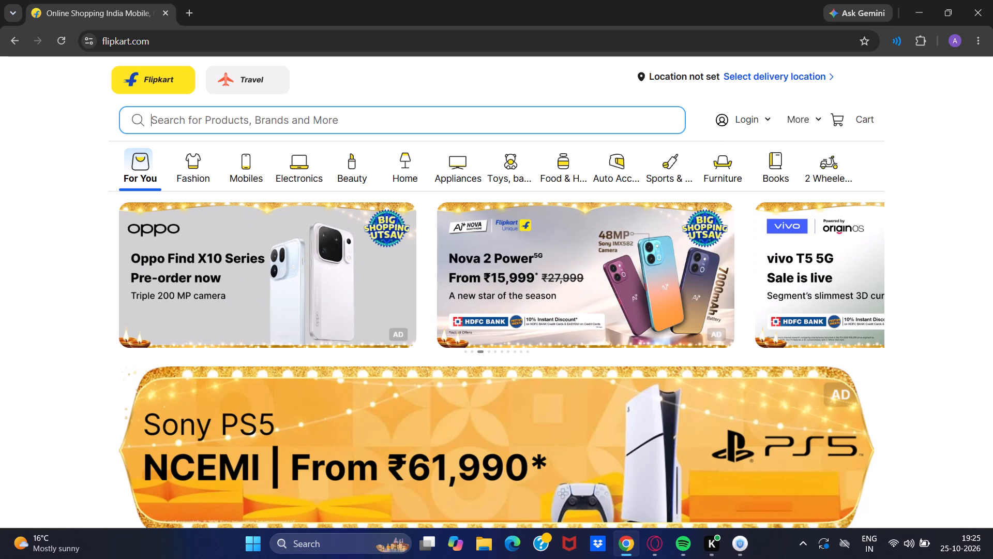
{"action": "type", "text": "kl"}
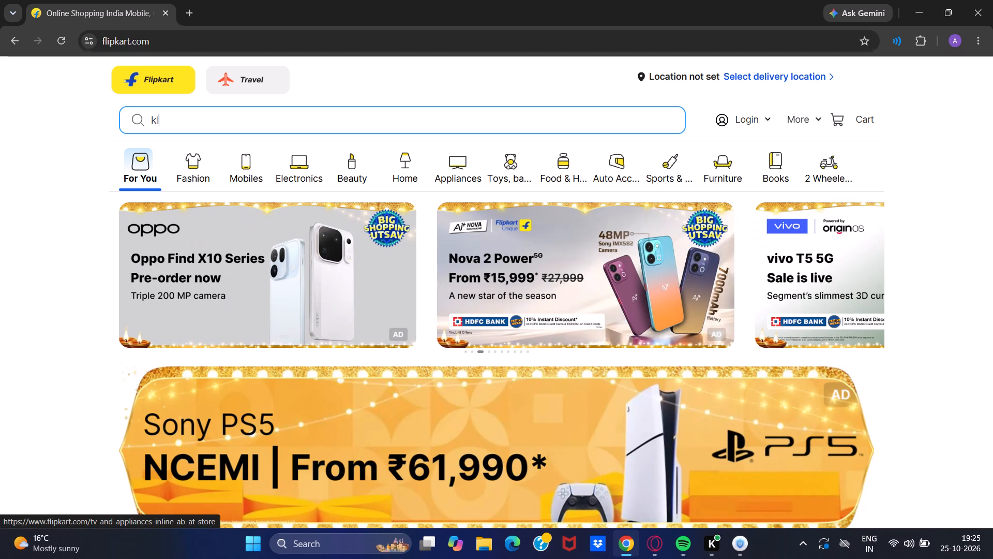
{"action": "key", "text": "BackSpace"}
{"action": "key", "text": "BackSpace"}
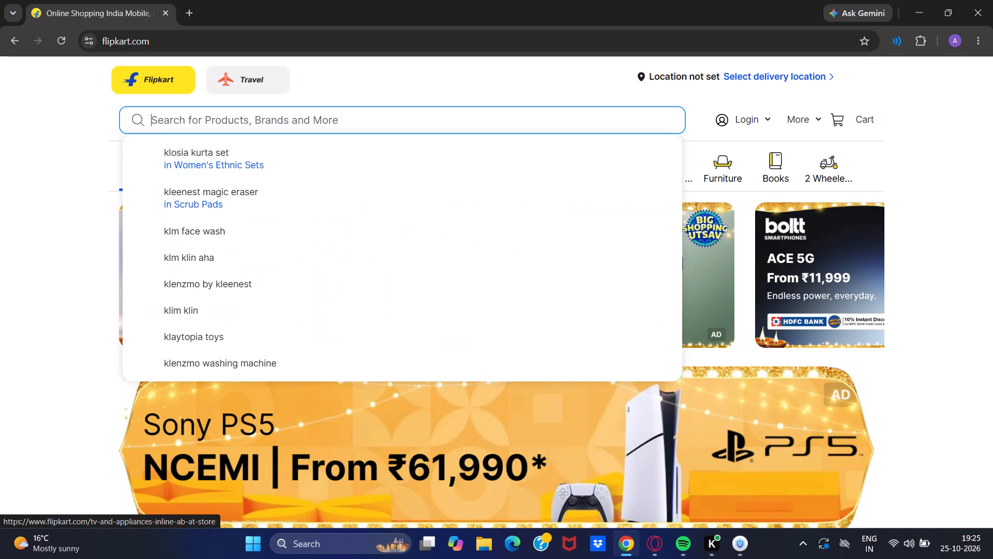
{"action": "type", "text": "zebronics"}
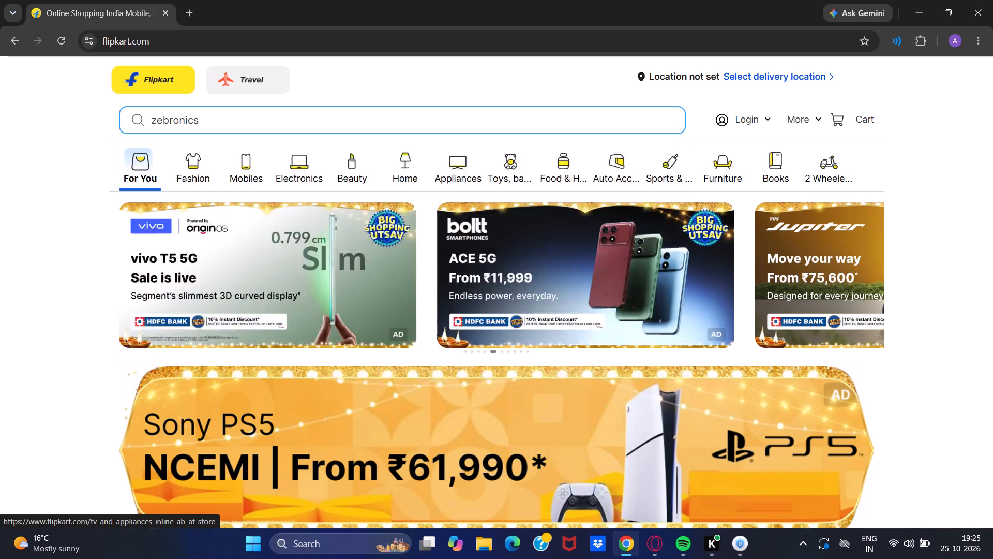
{"action": "key", "text": "space"}
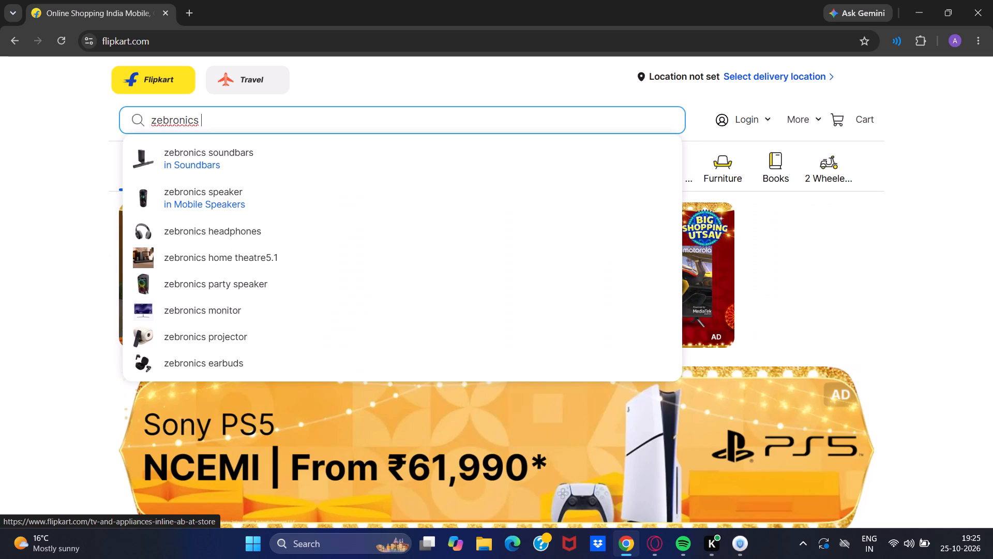
{"action": "type", "text": "laptop stand"}
{"action": "key", "text": "Return"}
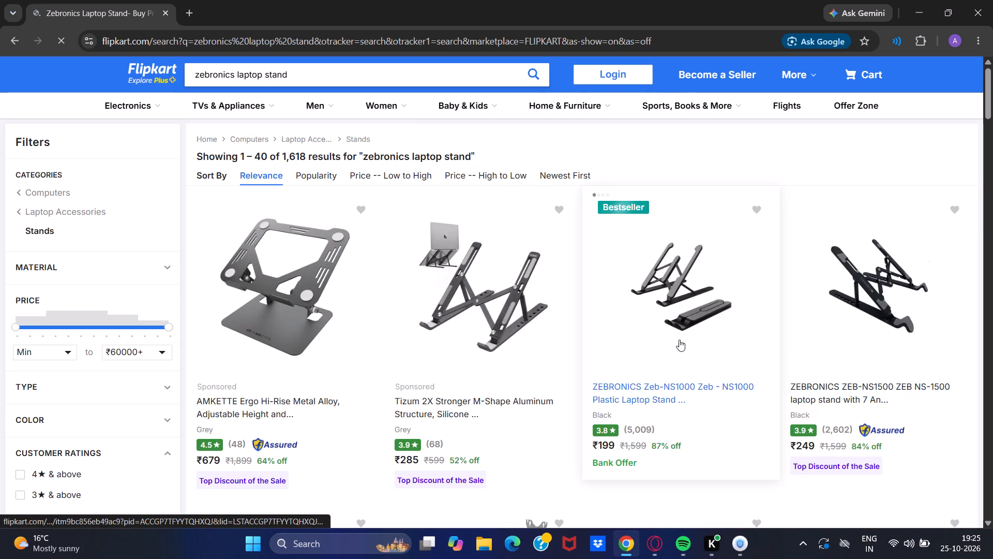
Open the ZEBRONICS Zeb-NS1000 plastic laptop stand from the search results and view its price, offers and delivery details.
{"action": "left_click", "coordinate": [684, 309]}
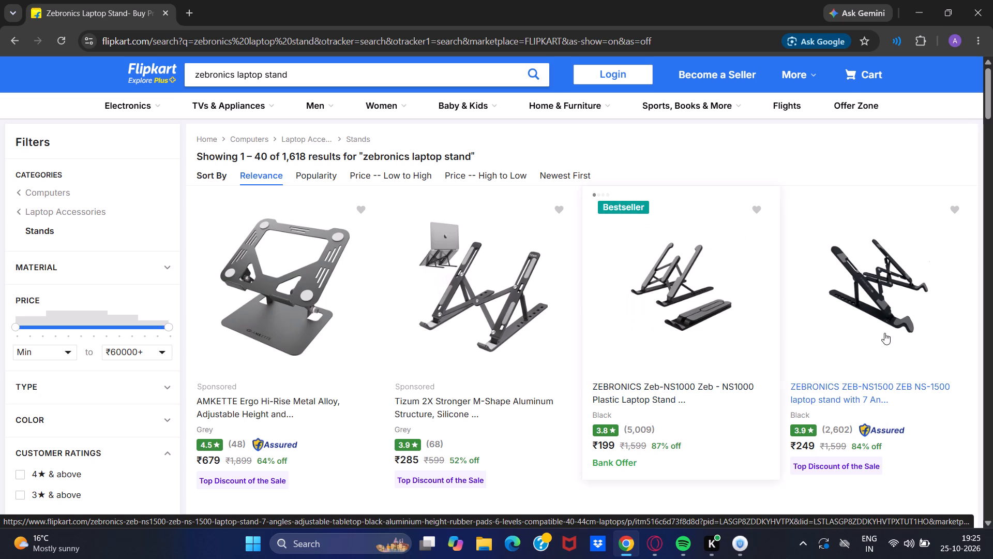
{"action": "left_click_drag", "start_coordinate": [705, 283], "coordinate": [704, 288]}
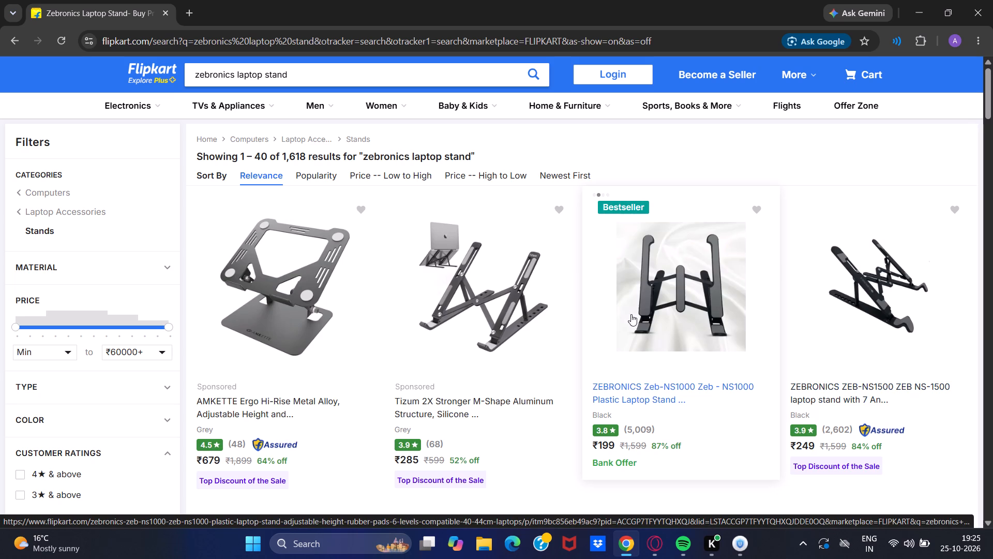
{"action": "left_click", "coordinate": [664, 223]}
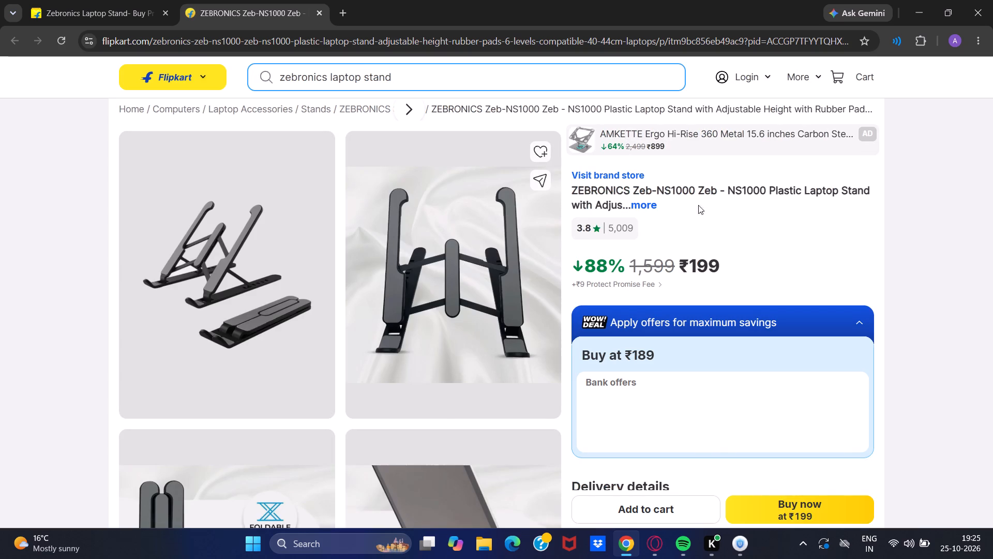
{"action": "scroll", "coordinate": [539, 219], "scroll_direction": "down", "scroll_amount": 1}
{"action": "scroll", "coordinate": [328, 297], "scroll_direction": "down", "scroll_amount": 2}
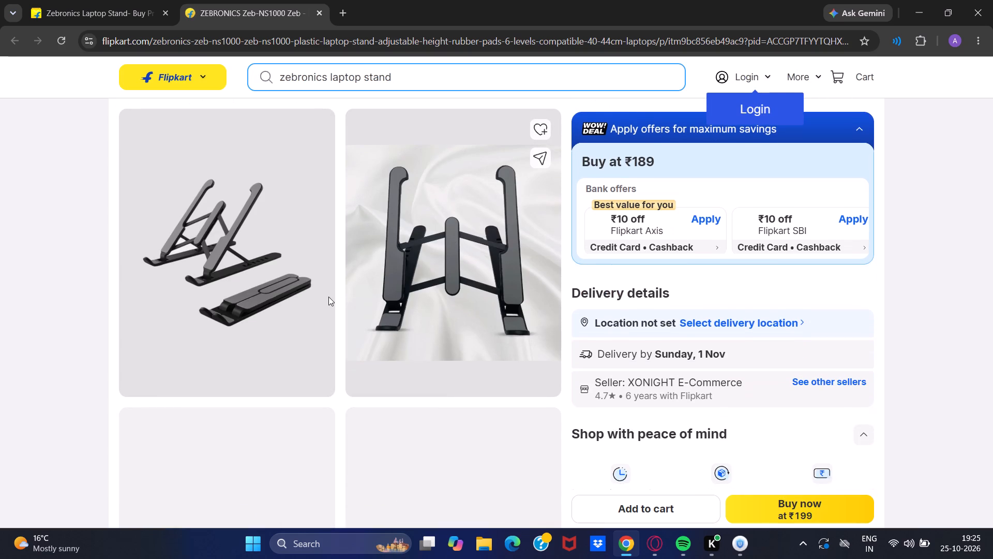
{"action": "scroll", "coordinate": [327, 291], "scroll_direction": "up", "scroll_amount": 3}
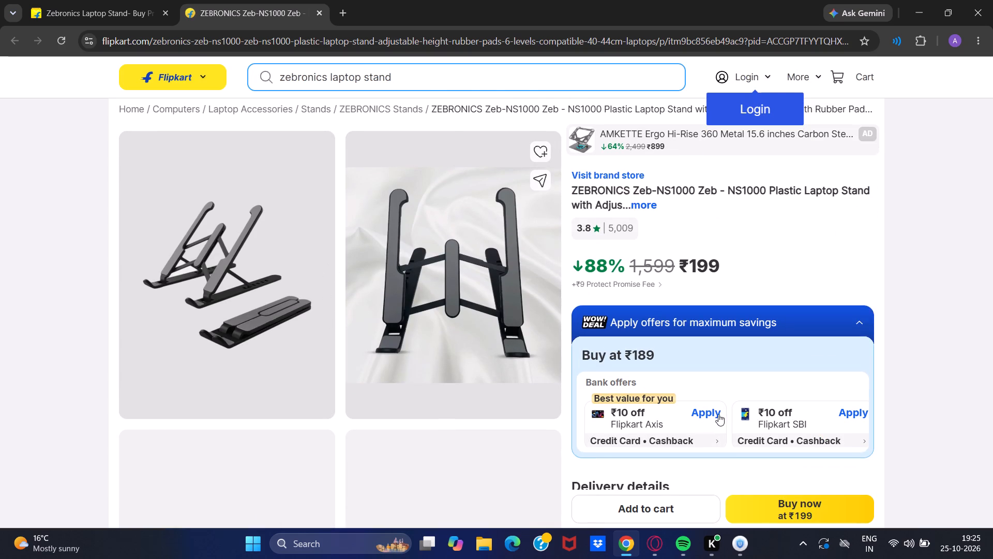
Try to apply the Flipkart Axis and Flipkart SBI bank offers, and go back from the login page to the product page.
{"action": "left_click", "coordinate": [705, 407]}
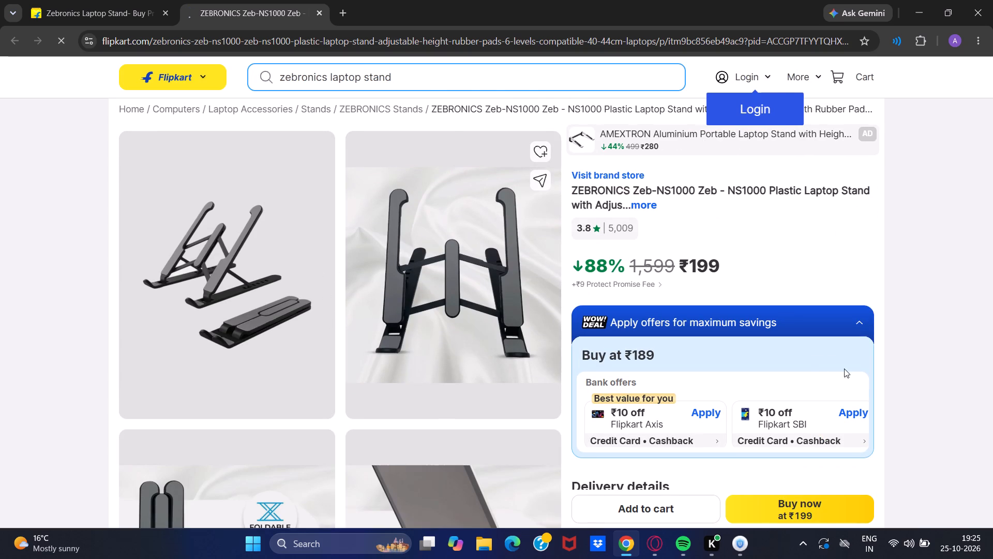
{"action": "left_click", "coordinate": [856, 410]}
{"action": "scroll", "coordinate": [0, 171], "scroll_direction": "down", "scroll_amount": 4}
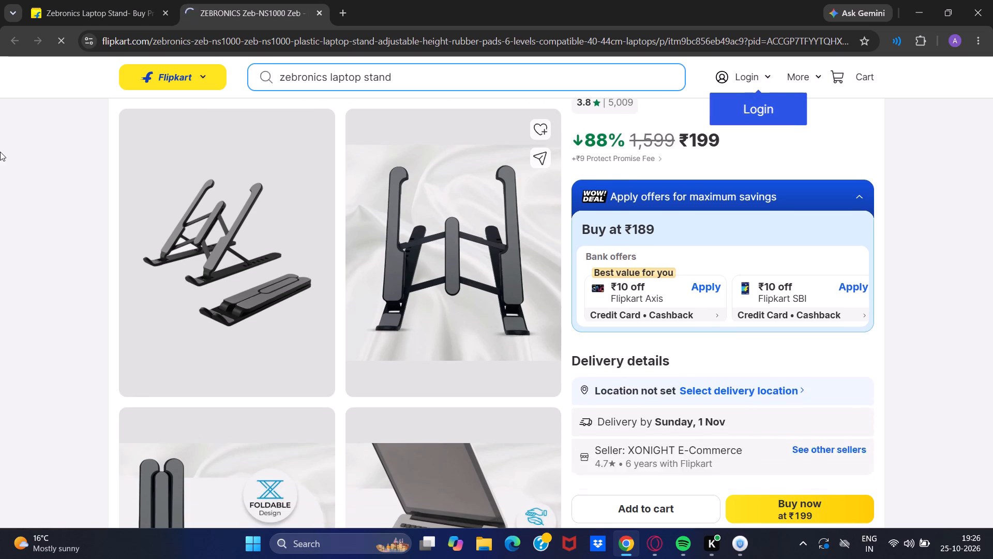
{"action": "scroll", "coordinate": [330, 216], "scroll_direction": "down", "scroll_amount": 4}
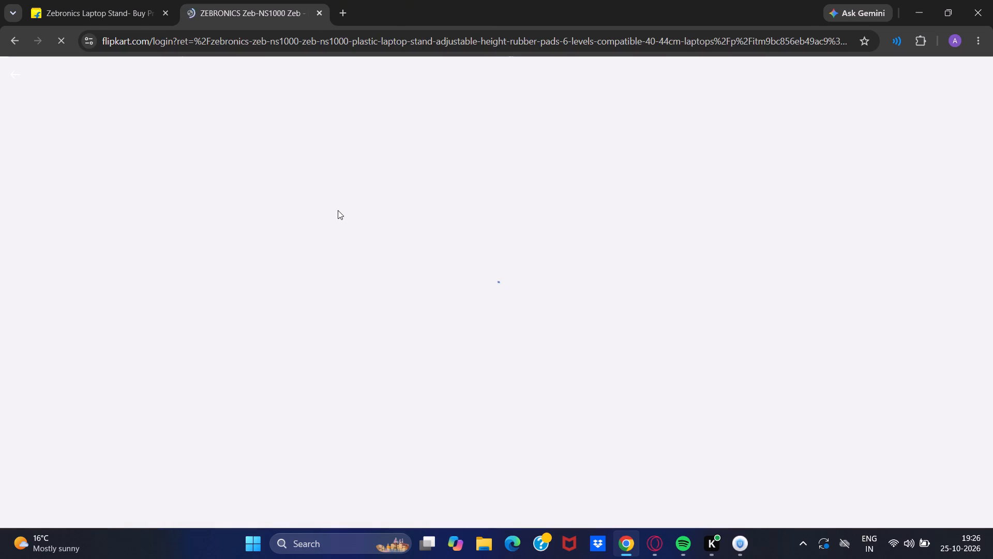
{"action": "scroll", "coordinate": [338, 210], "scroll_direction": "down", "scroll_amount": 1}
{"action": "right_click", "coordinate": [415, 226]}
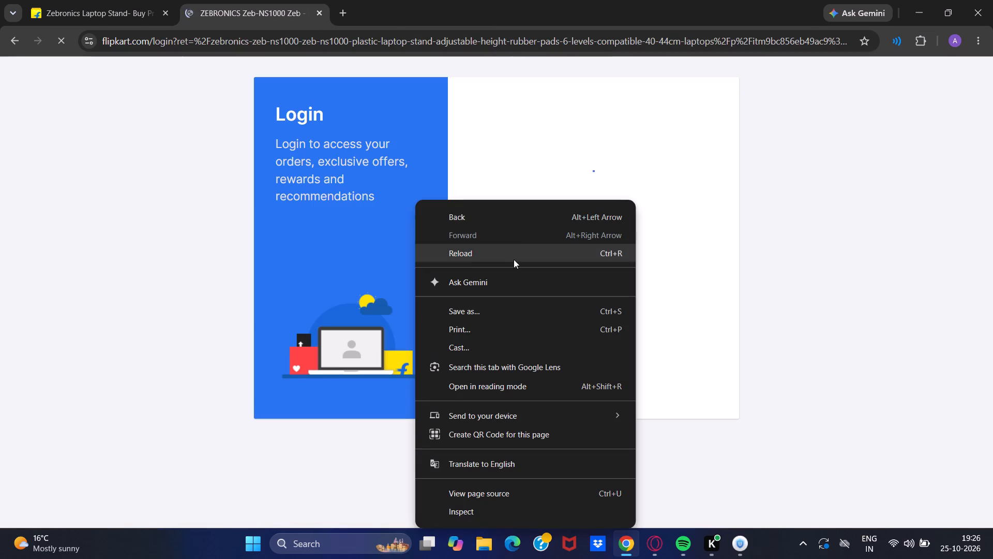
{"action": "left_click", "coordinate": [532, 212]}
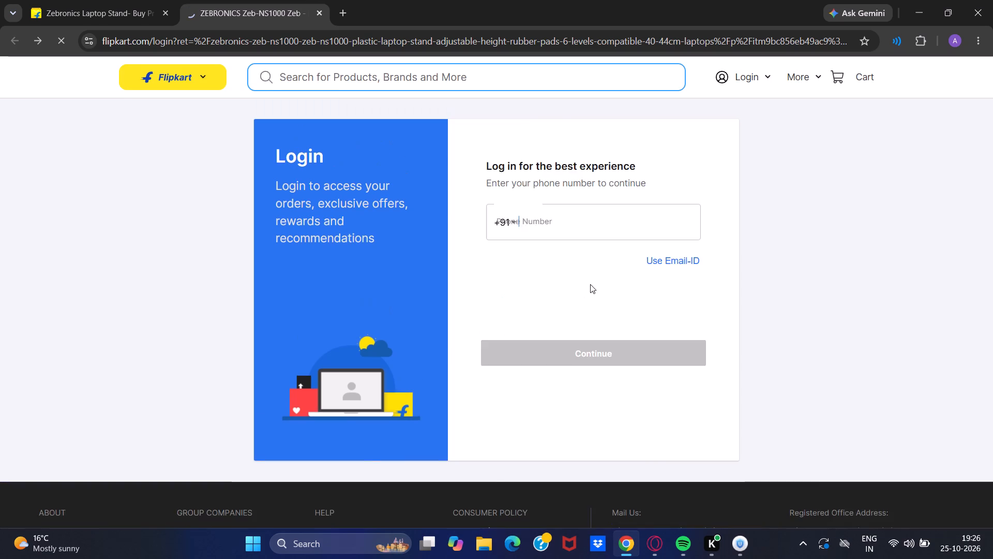
Examine the Zeb-NS1000 product page, including its photos, price, delivery details, ratings and reviews.
{"action": "scroll", "coordinate": [176, 214], "scroll_direction": "down", "scroll_amount": 2}
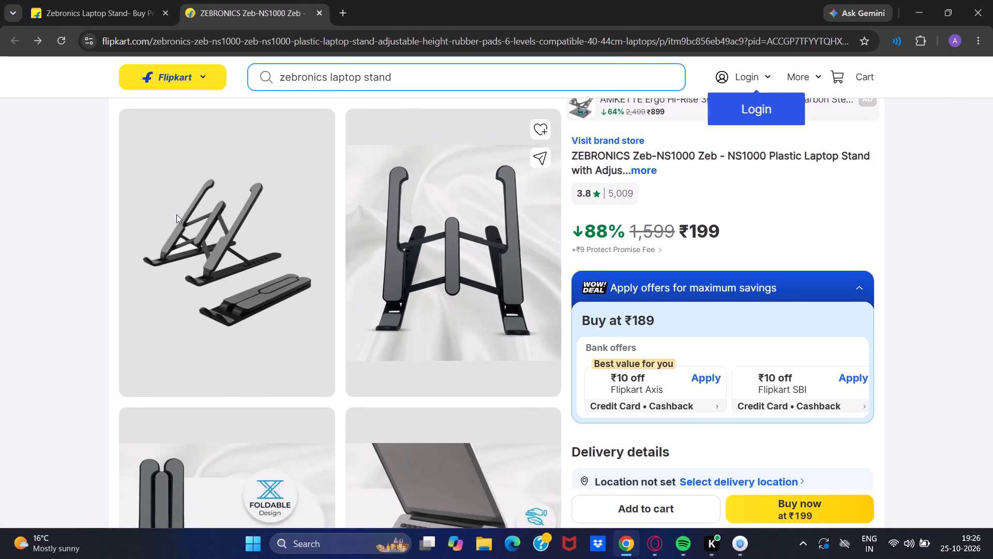
{"action": "scroll", "coordinate": [189, 158], "scroll_direction": "down", "scroll_amount": 2}
{"action": "scroll", "coordinate": [189, 158], "scroll_direction": "up", "scroll_amount": 6}
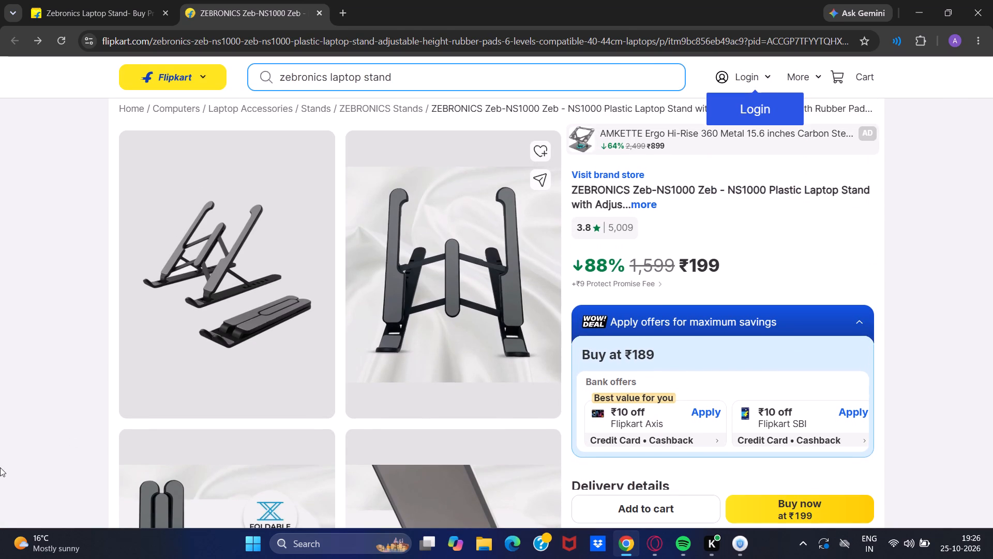
{"action": "scroll", "coordinate": [179, 381], "scroll_direction": "down", "scroll_amount": 9}
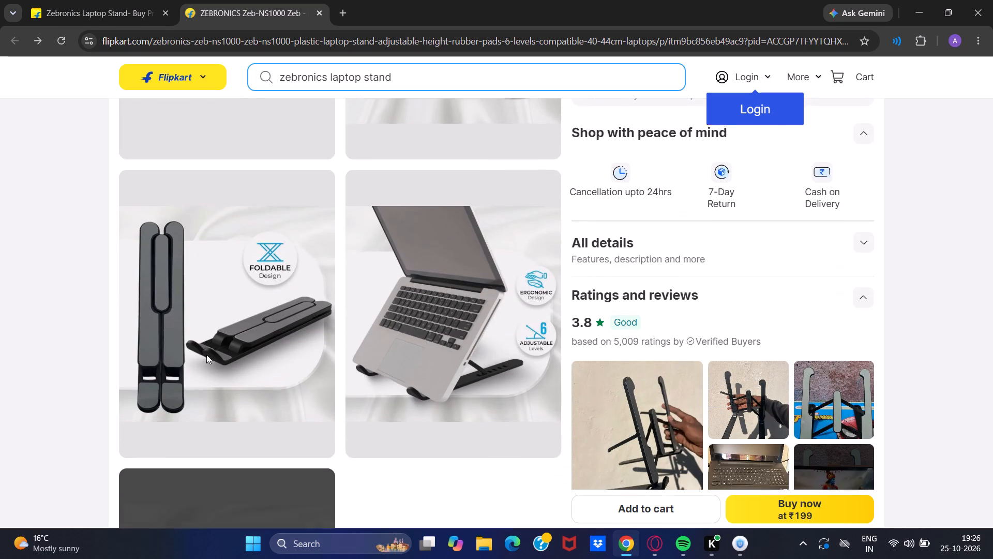
{"action": "scroll", "coordinate": [206, 355], "scroll_direction": "down", "scroll_amount": 3}
{"action": "scroll", "coordinate": [206, 355], "scroll_direction": "up", "scroll_amount": 11}
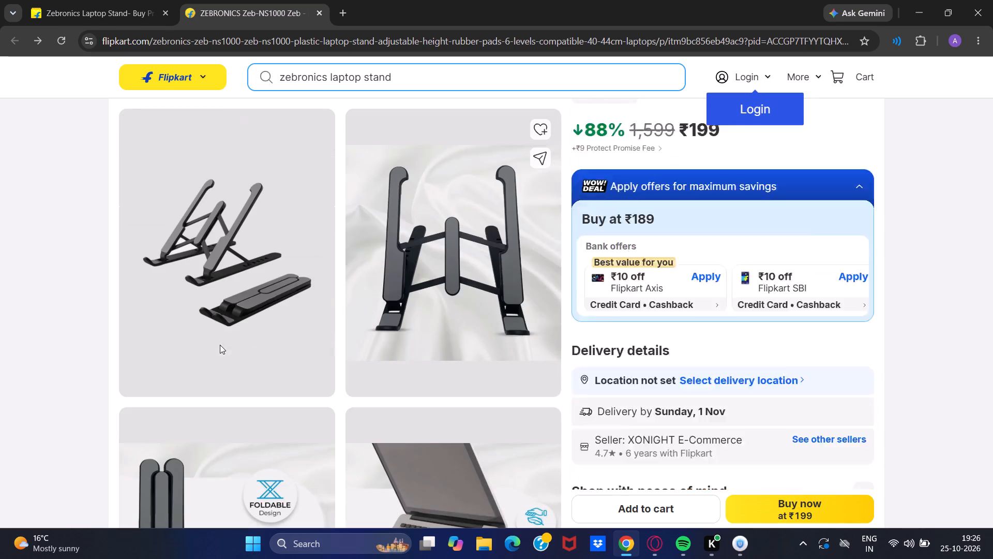
{"action": "scroll", "coordinate": [225, 346], "scroll_direction": "up", "scroll_amount": 4}
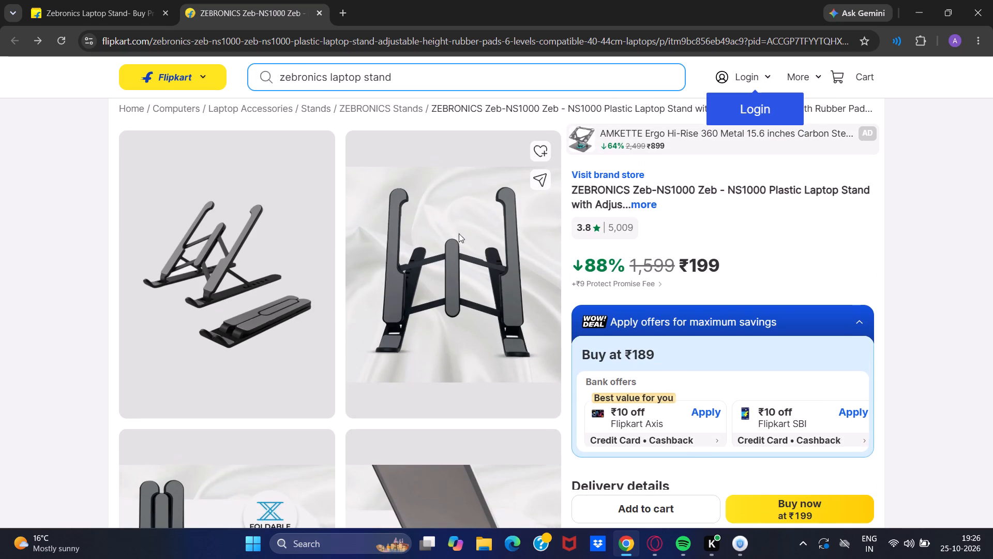
{"action": "scroll", "coordinate": [258, 291], "scroll_direction": "down", "scroll_amount": 4}
{"action": "scroll", "coordinate": [263, 243], "scroll_direction": "up", "scroll_amount": 1}
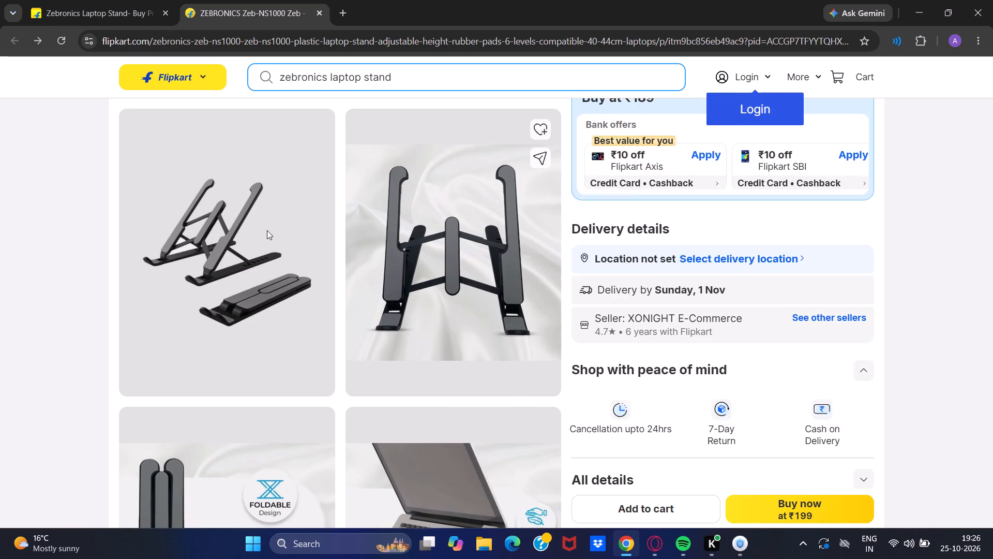
{"action": "scroll", "coordinate": [267, 230], "scroll_direction": "up", "scroll_amount": 1}
{"action": "scroll", "coordinate": [295, 248], "scroll_direction": "down", "scroll_amount": 8}
Open the first, largest customer photo under the ratings and reviews in full-screen view.
{"action": "left_click", "coordinate": [647, 248]}
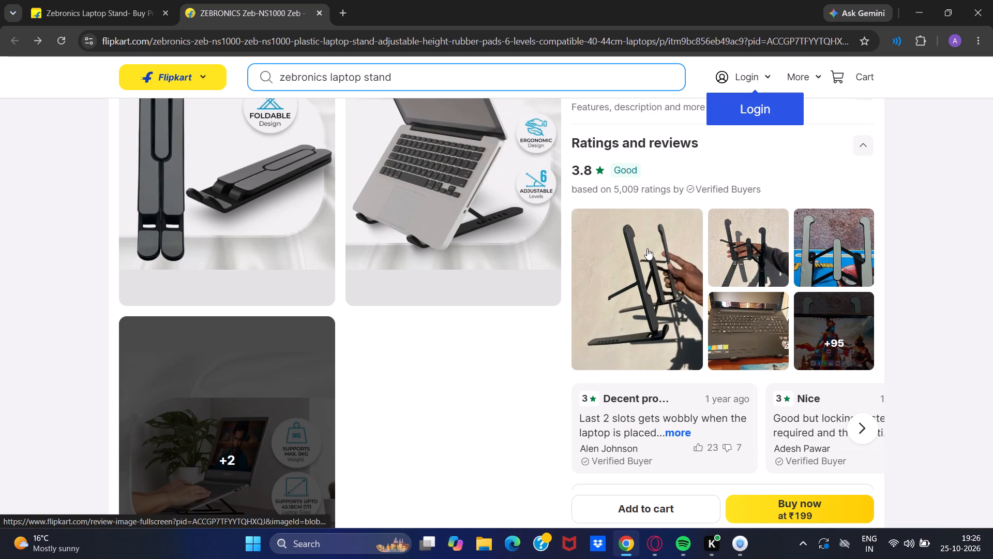
{"action": "left_click", "coordinate": [603, 281]}
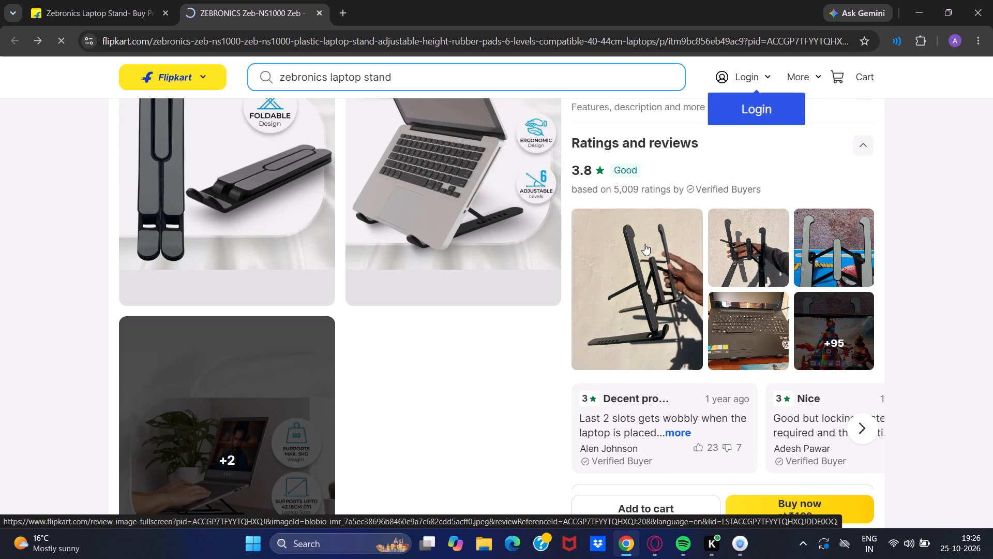
{"action": "left_click", "coordinate": [626, 271]}
{"action": "left_click", "coordinate": [621, 281]}
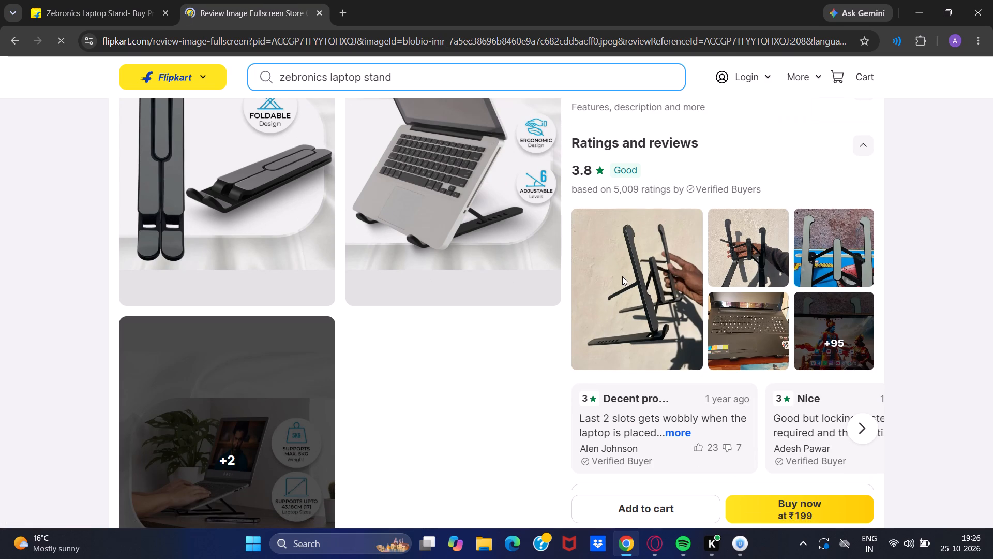
View the full-screen customer photo and go back to the Zeb-NS1000 product page.
{"action": "key", "text": "Return"}
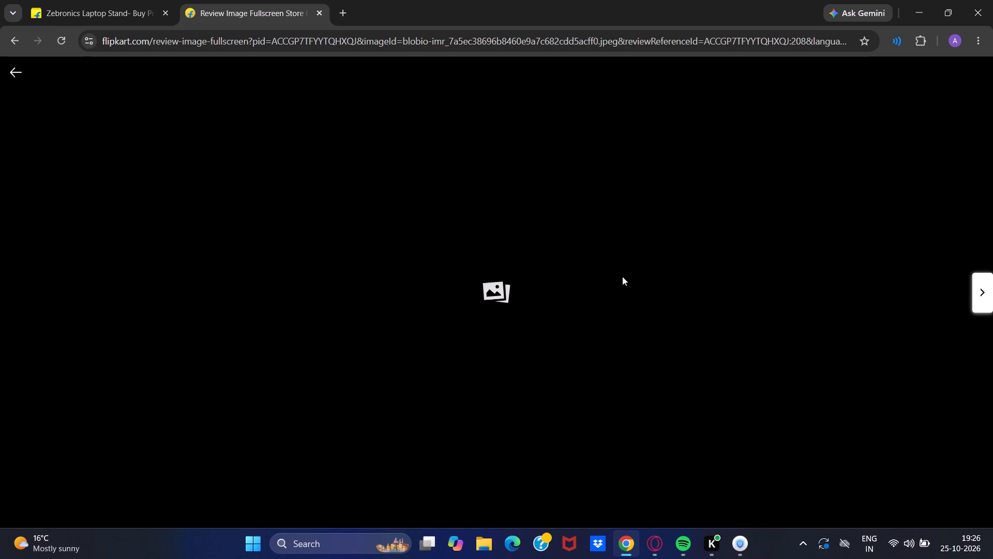
{"action": "left_click", "coordinate": [531, 237]}
{"action": "right_click", "coordinate": [555, 262]}
{"action": "left_click", "coordinate": [647, 211]}
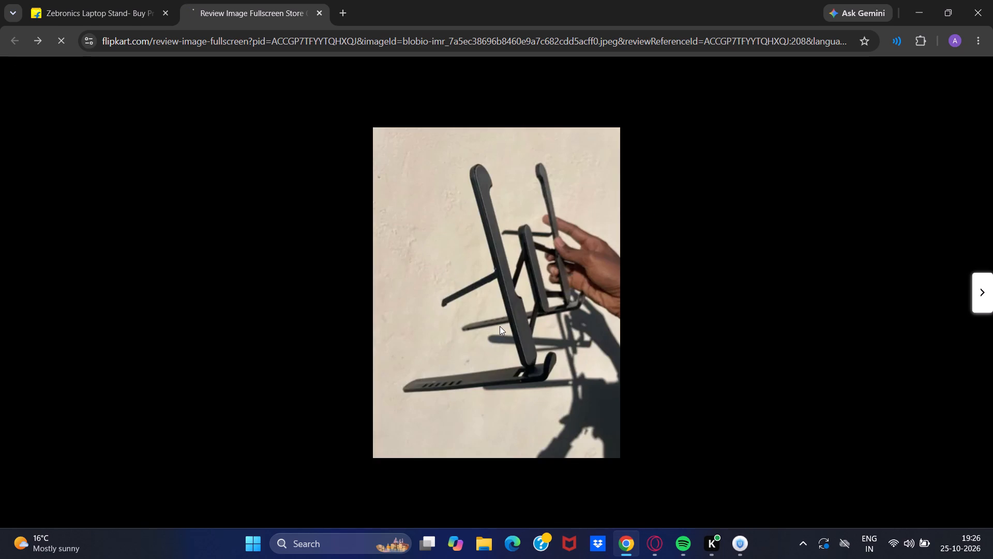
{"action": "right_click", "coordinate": [550, 280]}
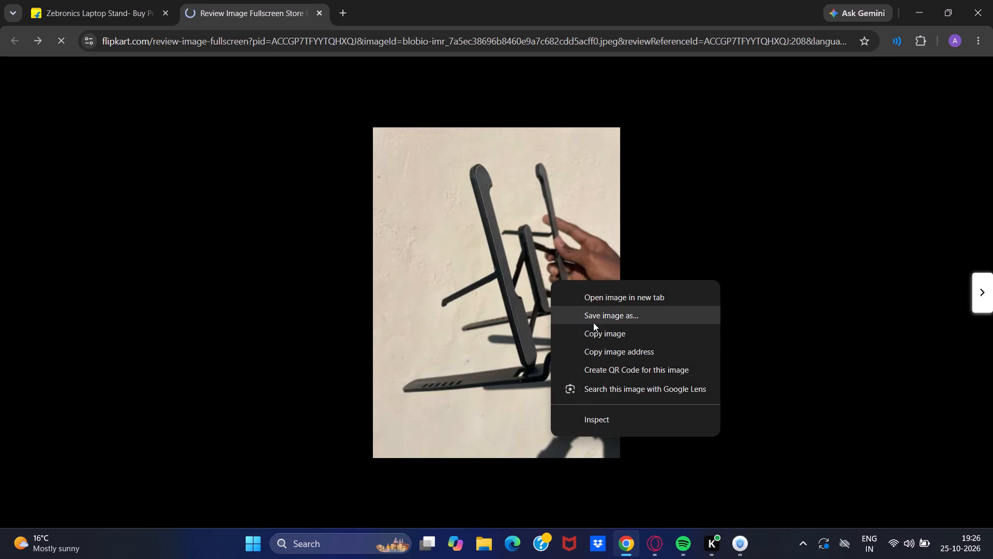
{"action": "left_click", "coordinate": [474, 357]}
{"action": "right_click", "coordinate": [915, 325]}
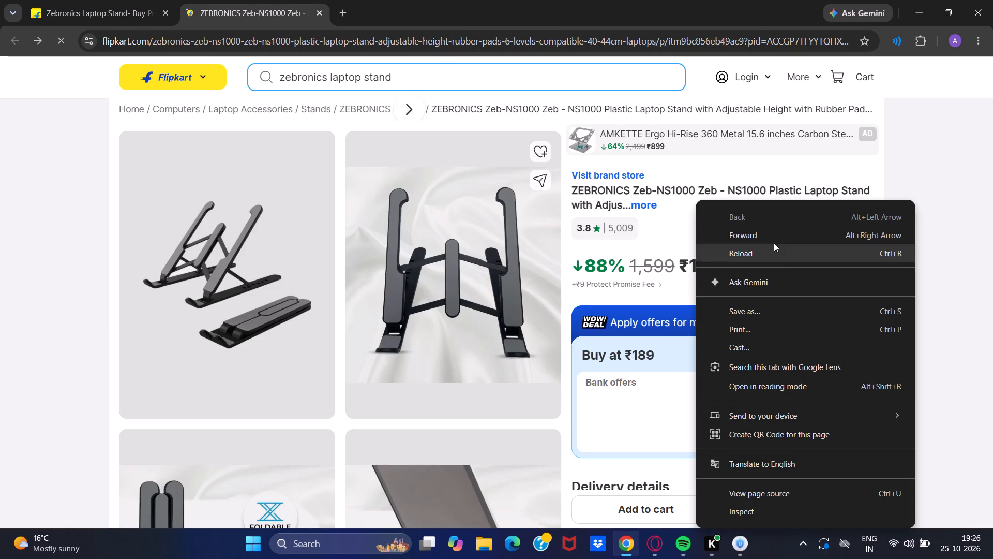
View the first product image of the laptop stand in full-image view and close it again.
{"action": "left_click", "coordinate": [246, 381]}
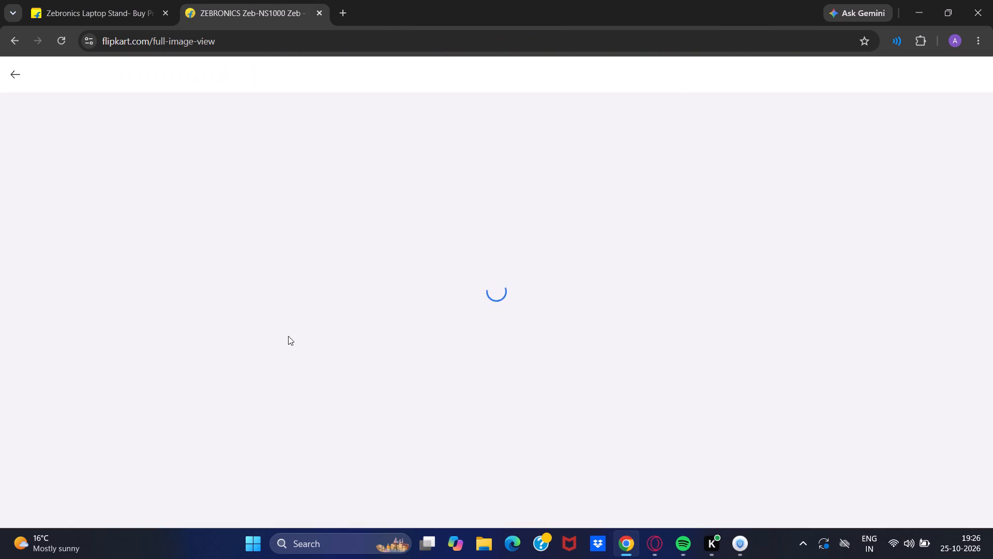
{"action": "right_click", "coordinate": [318, 344]}
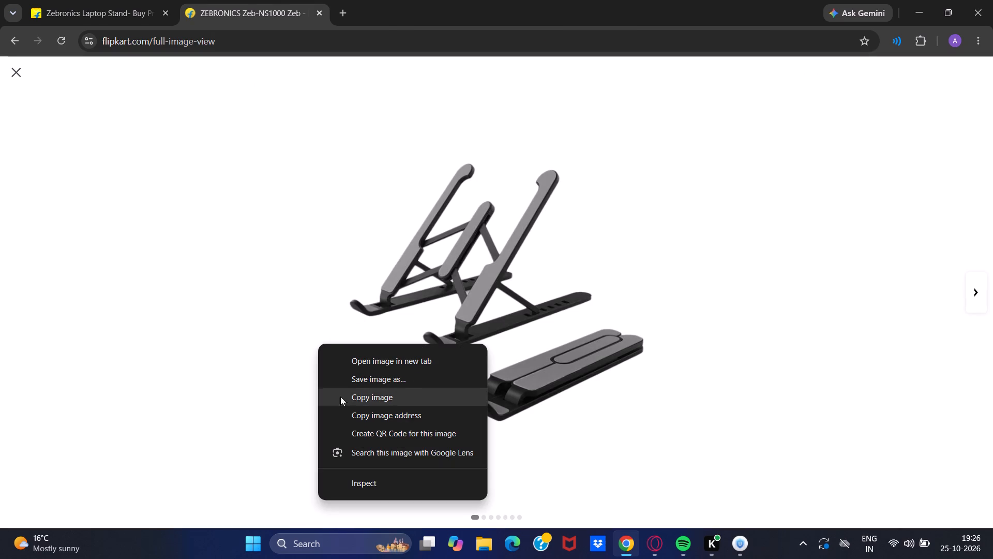
{"action": "double_click", "coordinate": [291, 410]}
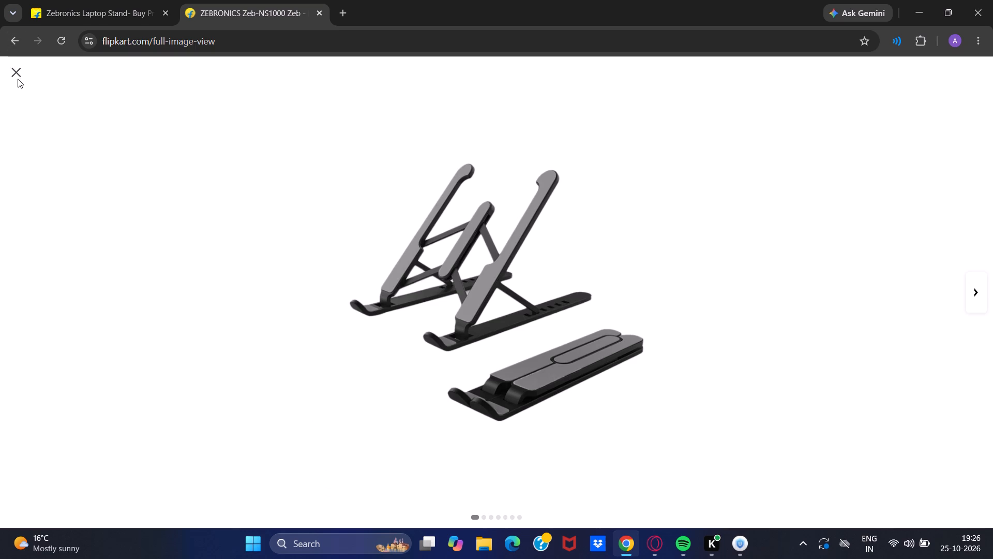
{"action": "left_click", "coordinate": [13, 64]}
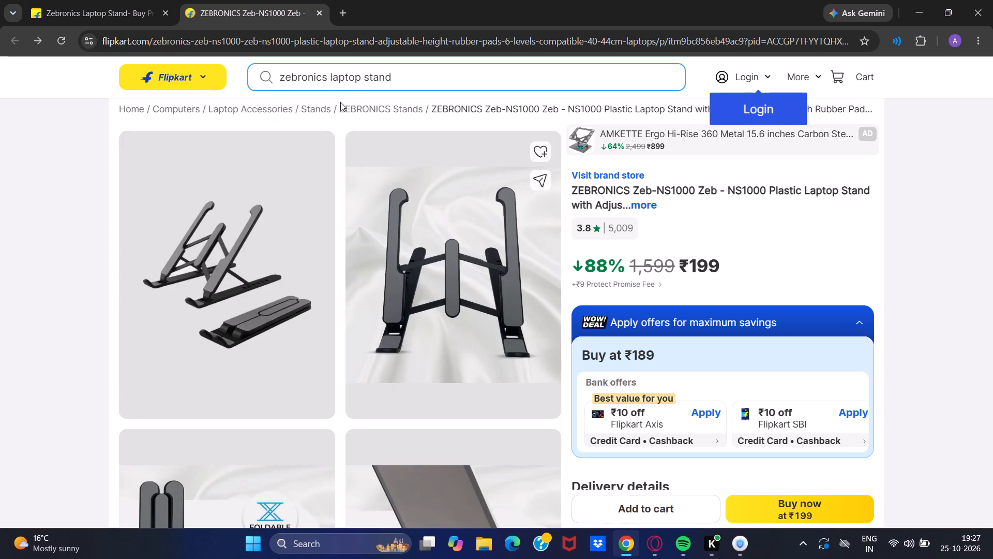
Start a Snipping Tool video recording of the product page area above the taskbar, and deny microphone access.
{"action": "key", "text": "Print"}
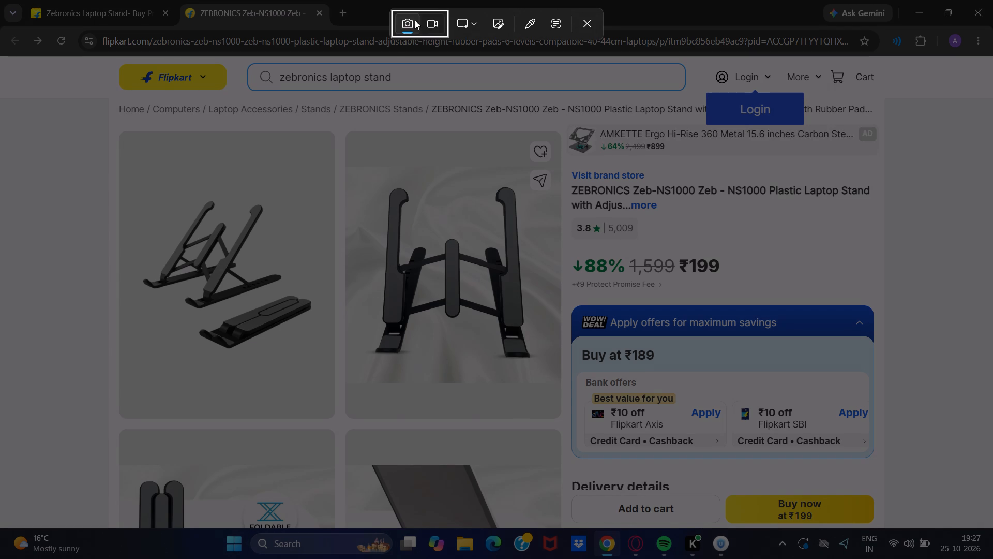
{"action": "left_click", "coordinate": [435, 21]}
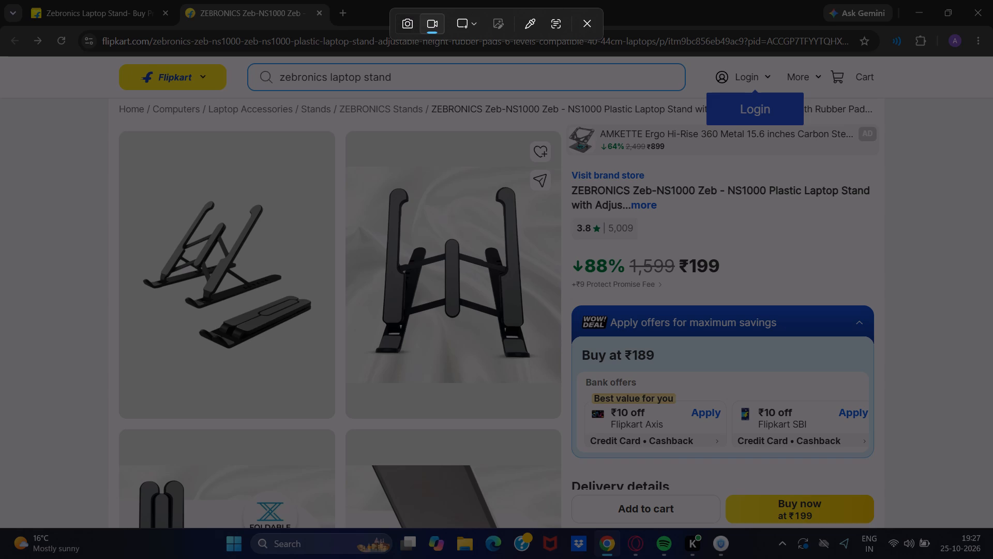
{"action": "left_click_drag", "start_coordinate": [55, 40], "coordinate": [964, 558]}
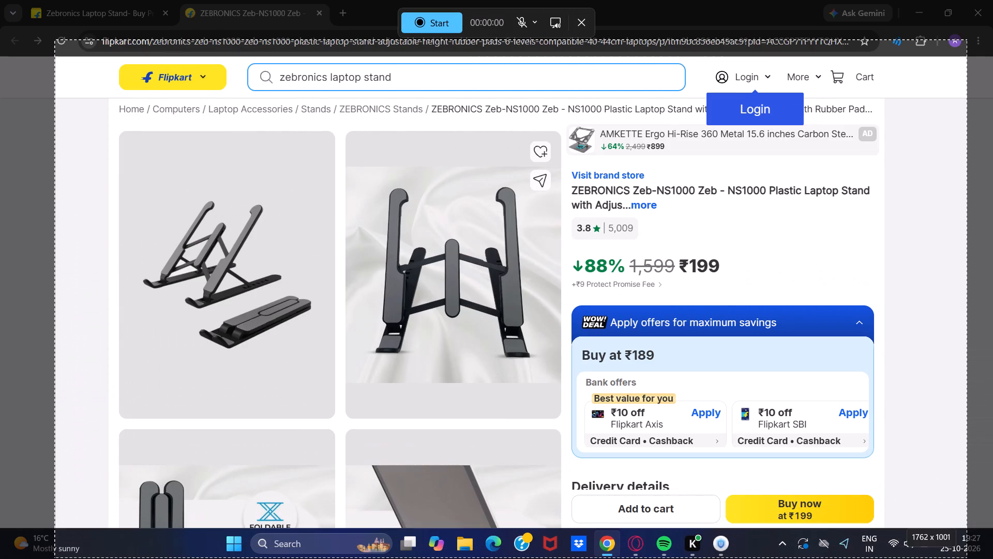
{"action": "left_click_drag", "start_coordinate": [964, 558], "coordinate": [950, 528]}
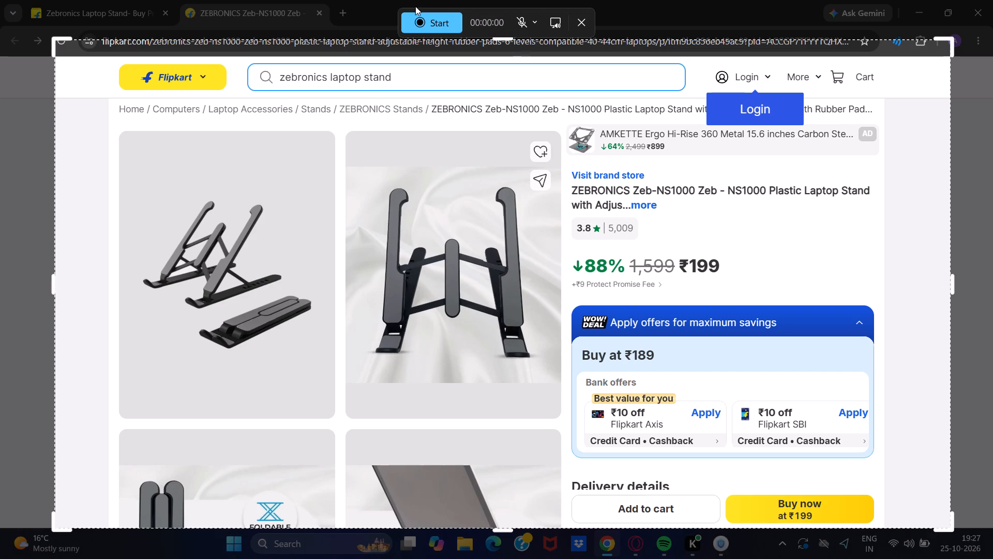
{"action": "left_click", "coordinate": [426, 19]}
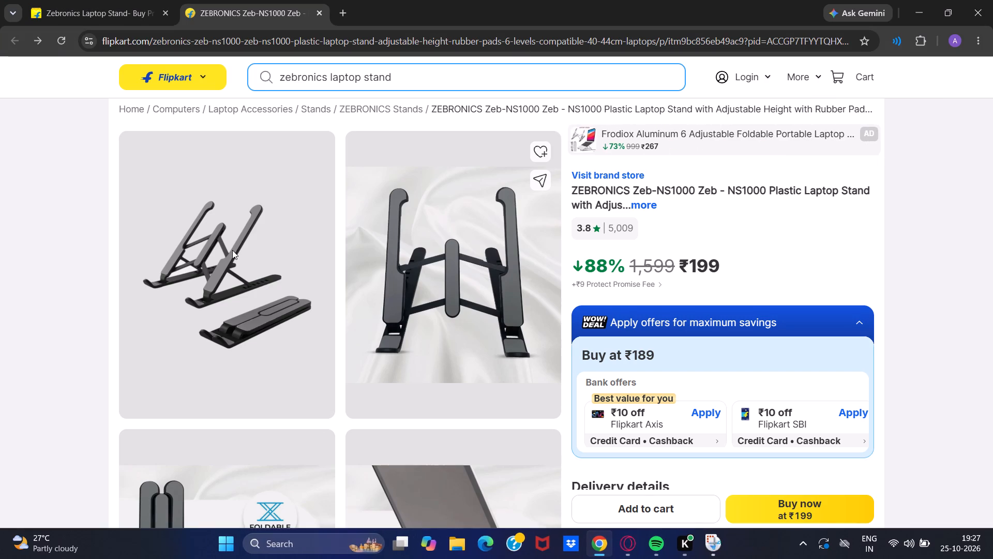
{"action": "left_click", "coordinate": [231, 244]}
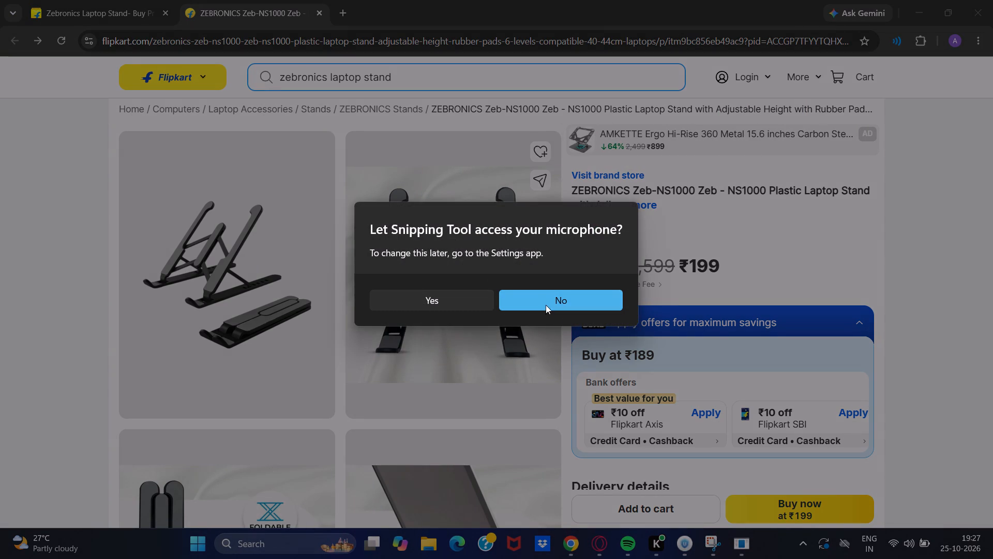
{"action": "left_click", "coordinate": [549, 289]}
{"action": "left_click", "coordinate": [559, 297]}
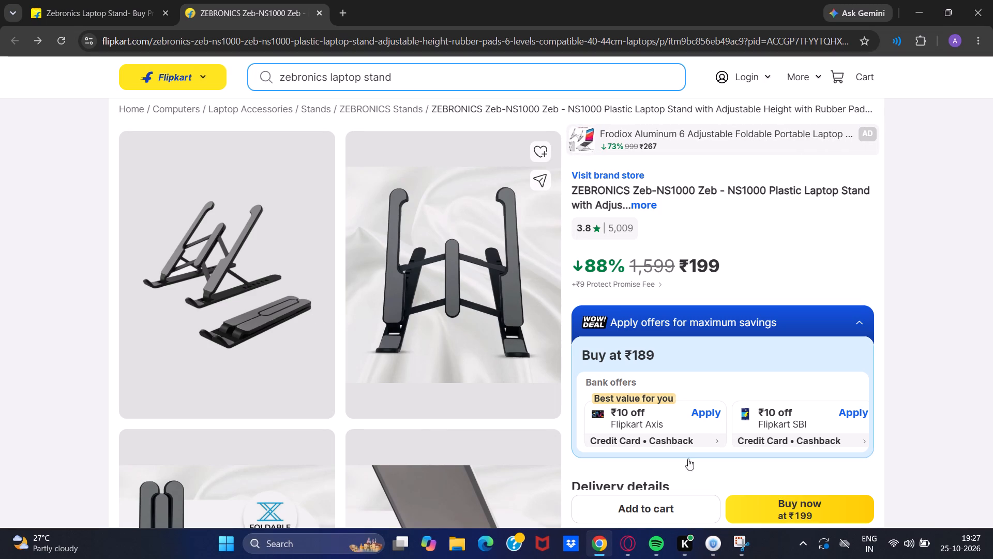
While recording, show the customer photo of the laptop from the ratings and reviews in full screen, and advance to another photo.
{"action": "scroll", "coordinate": [949, 310], "scroll_direction": "down", "scroll_amount": 1}
{"action": "scroll", "coordinate": [585, 339], "scroll_direction": "down", "scroll_amount": 4}
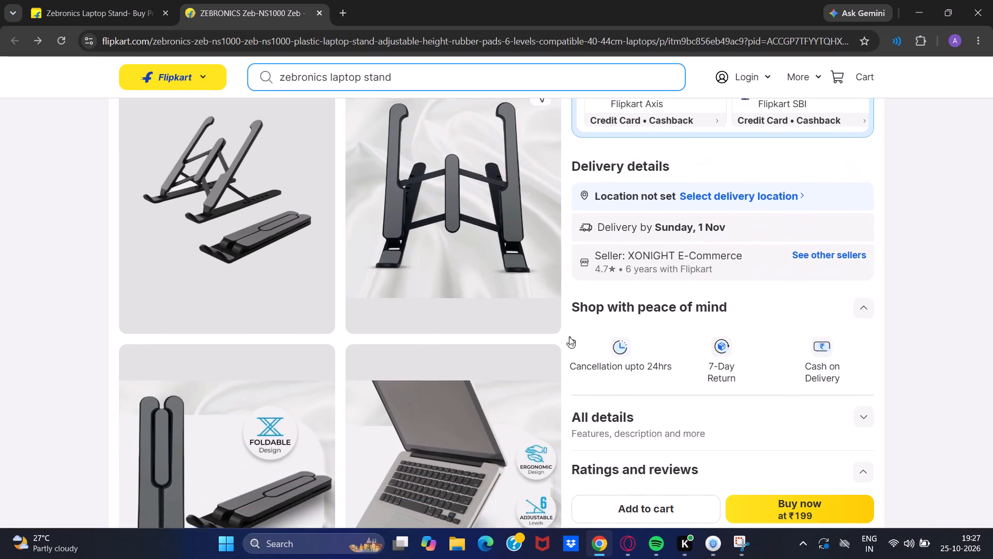
{"action": "scroll", "coordinate": [569, 336], "scroll_direction": "down", "scroll_amount": 6}
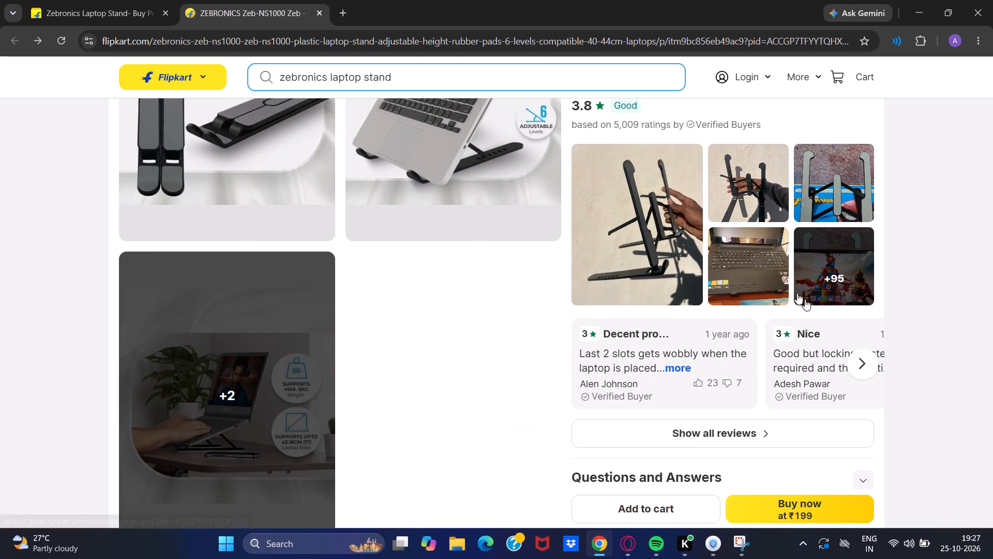
{"action": "left_click", "coordinate": [738, 278]}
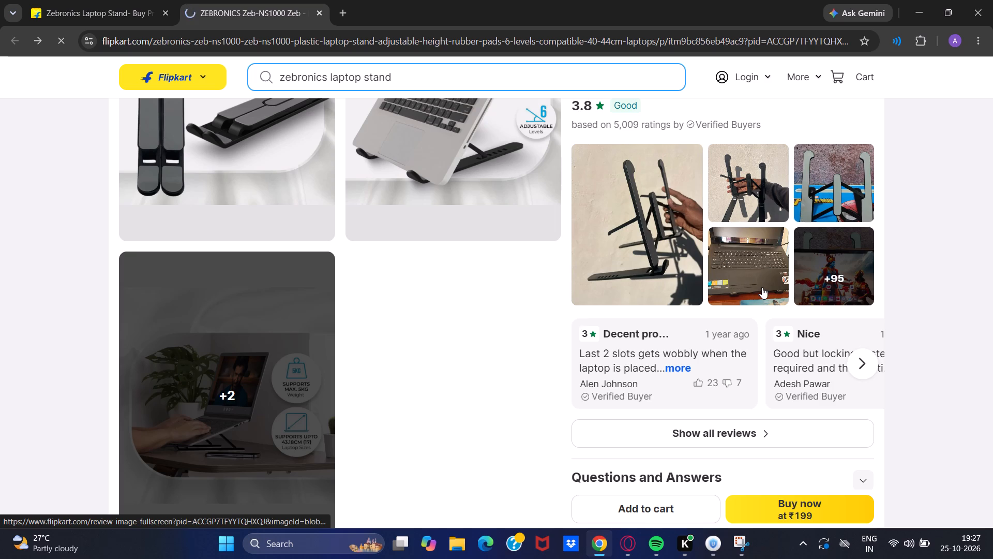
{"action": "left_click", "coordinate": [682, 227]}
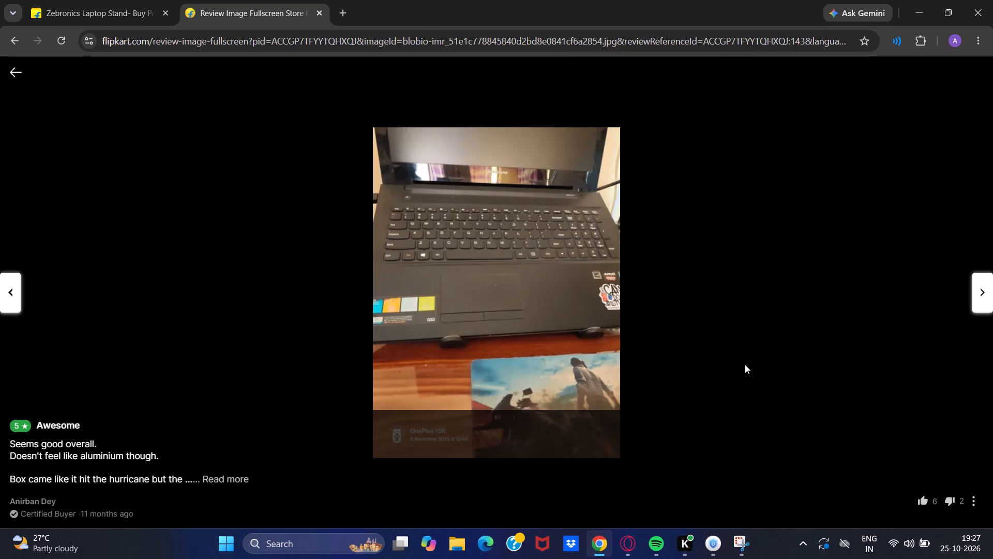
{"action": "left_click", "coordinate": [979, 278]}
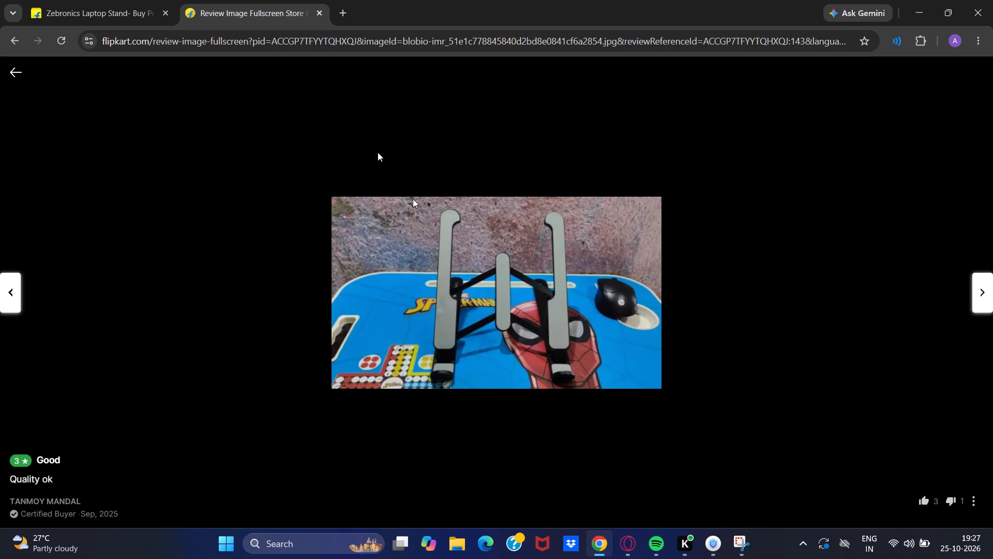
Go back from the full-screen customer photo to the product page while the recording runs.
{"action": "right_click", "coordinate": [649, 251]}
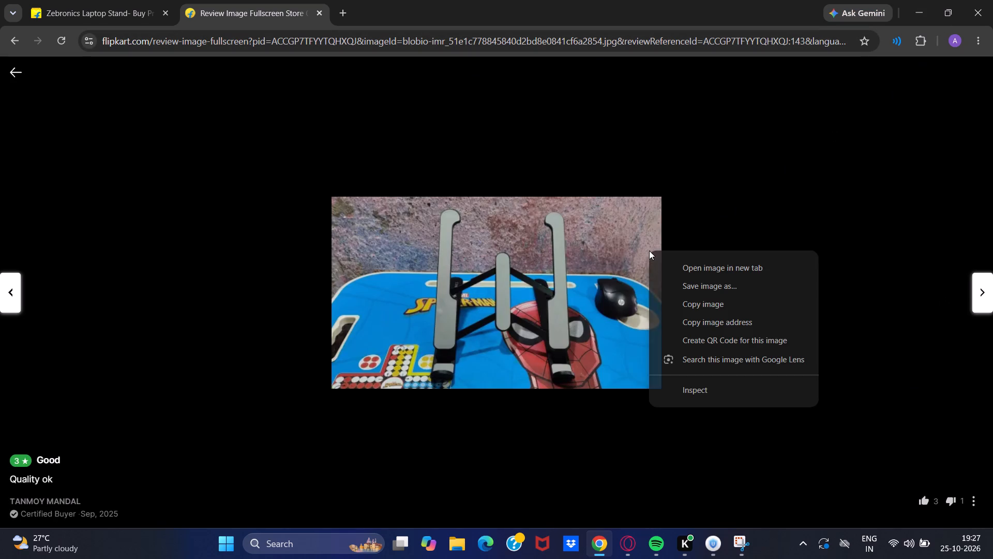
{"action": "left_click_drag", "start_coordinate": [595, 311], "coordinate": [600, 318]}
{"action": "right_click", "coordinate": [866, 330]}
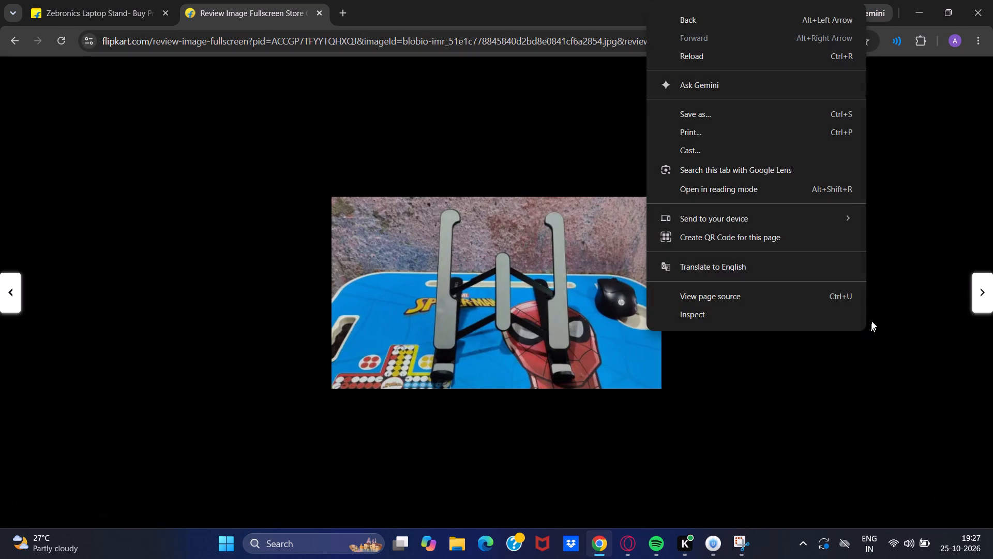
{"action": "left_click", "coordinate": [700, 26]}
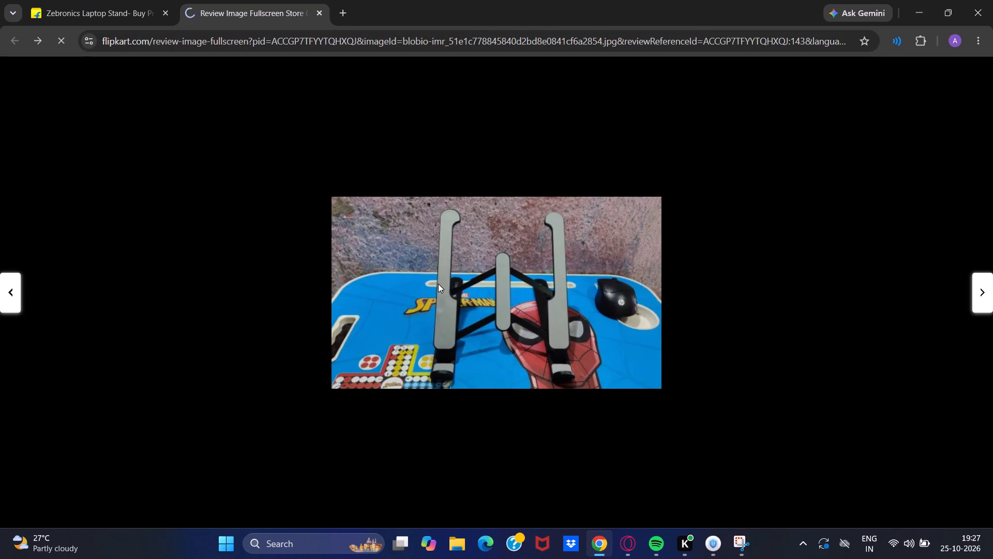
{"action": "left_click", "coordinate": [243, 266]}
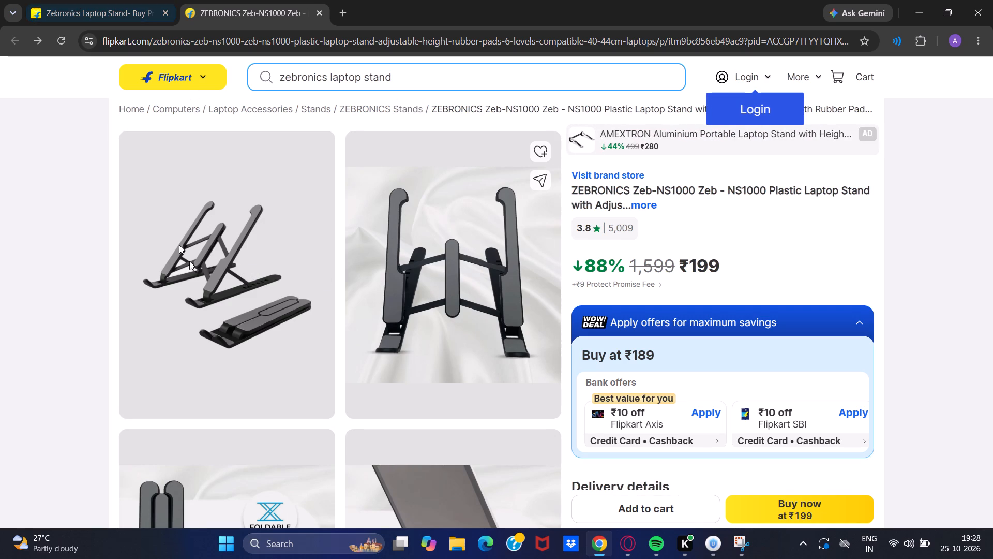
While recording, open the first product image in full view and advance through the gallery to the last image.
{"action": "left_click", "coordinate": [265, 341]}
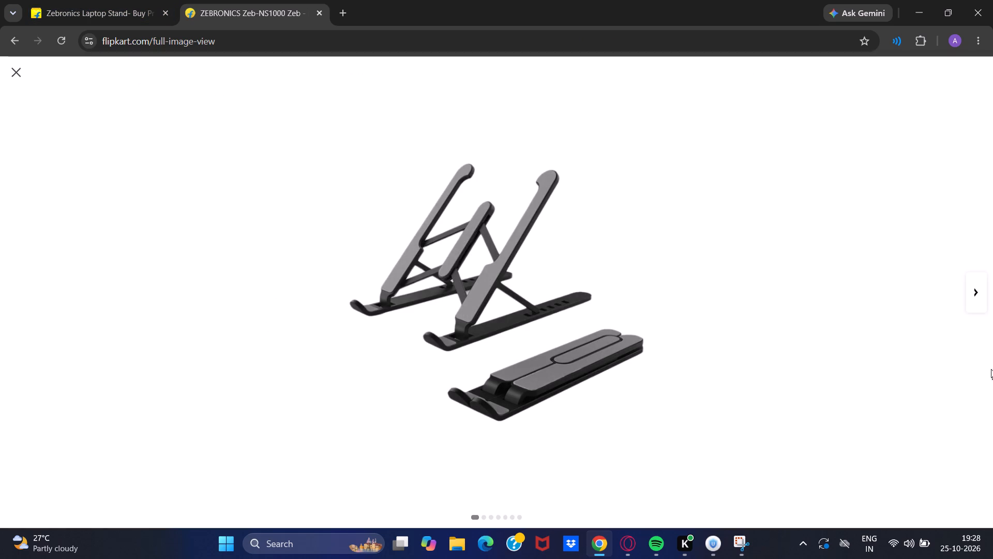
{"action": "left_click", "coordinate": [970, 290]}
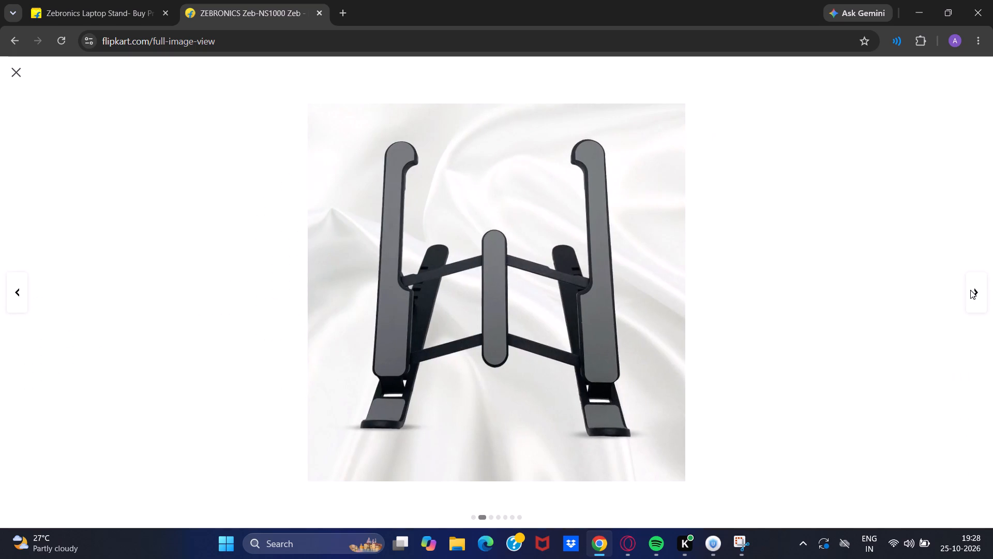
{"action": "left_click", "coordinate": [970, 290]}
{"action": "left_click", "coordinate": [970, 289]}
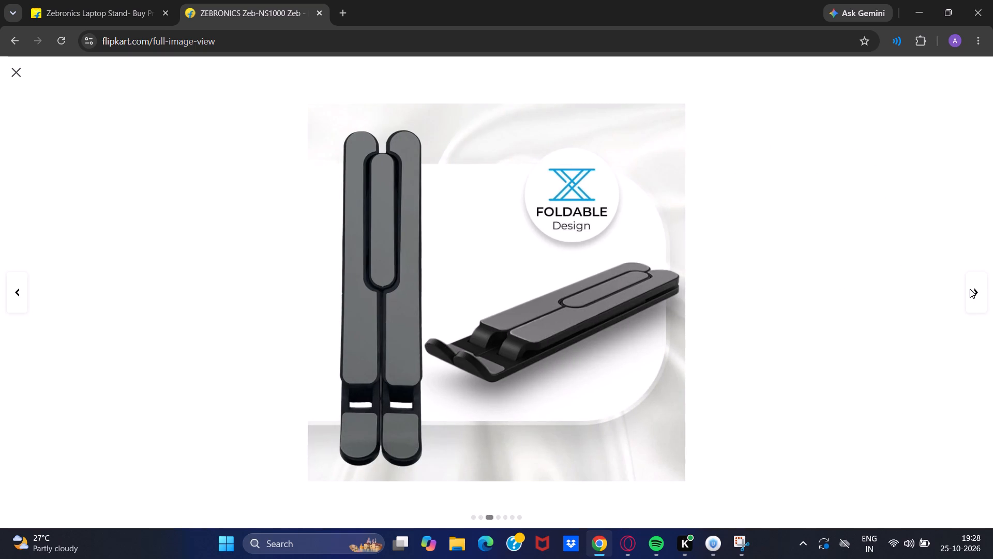
{"action": "left_click", "coordinate": [970, 289]}
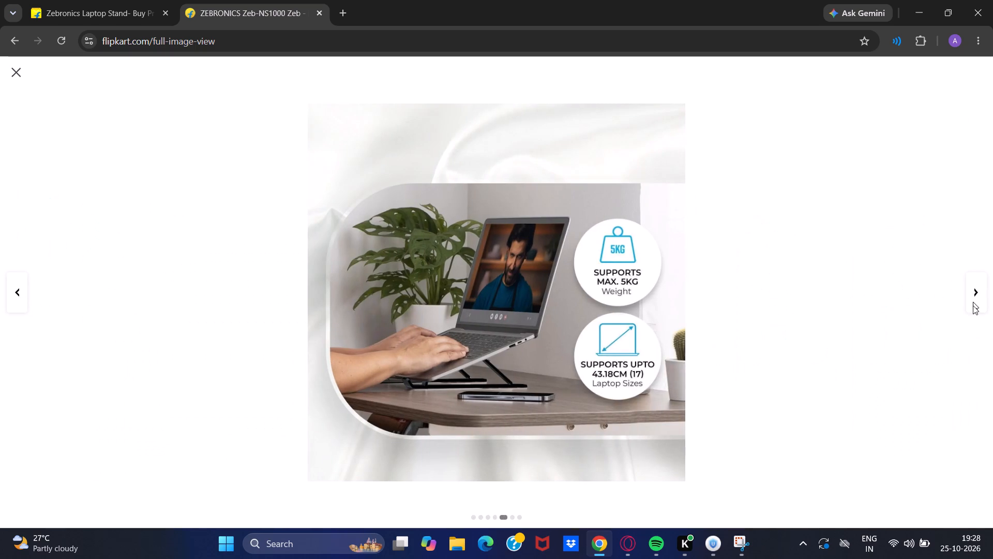
{"action": "left_click", "coordinate": [973, 305]}
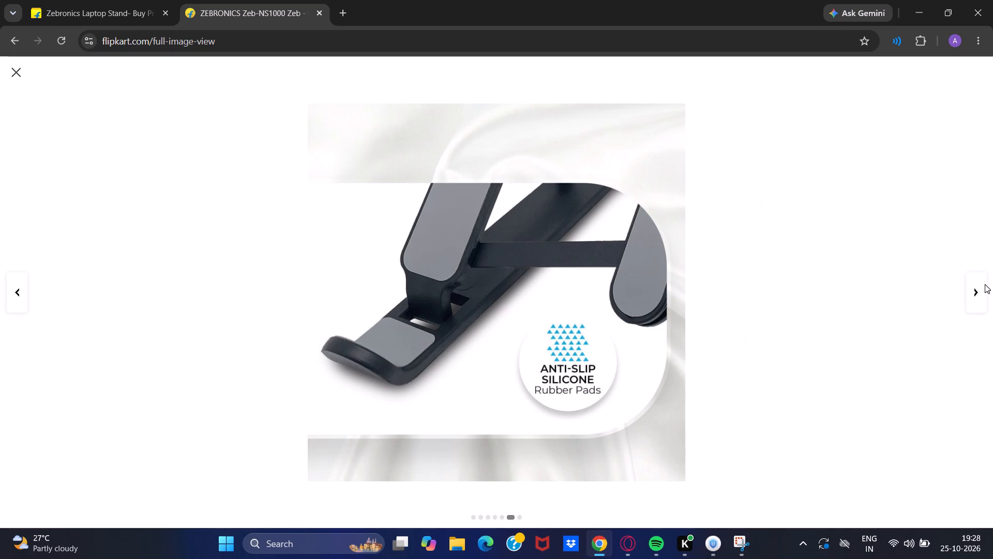
{"action": "left_click", "coordinate": [977, 289]}
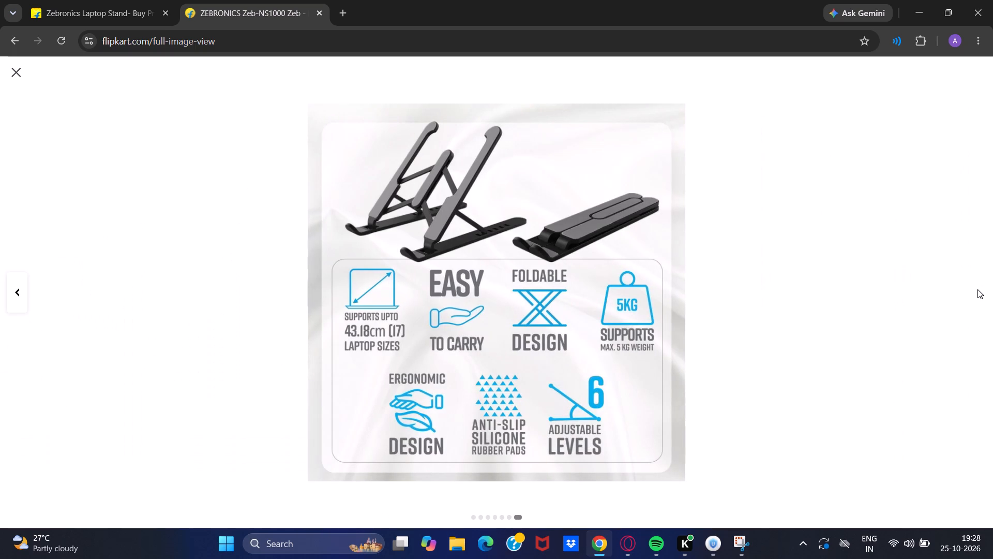
{"action": "left_click", "coordinate": [977, 289]}
{"action": "left_click", "coordinate": [971, 296]}
Stop the screen recording.
{"action": "left_click", "coordinate": [449, 23]}
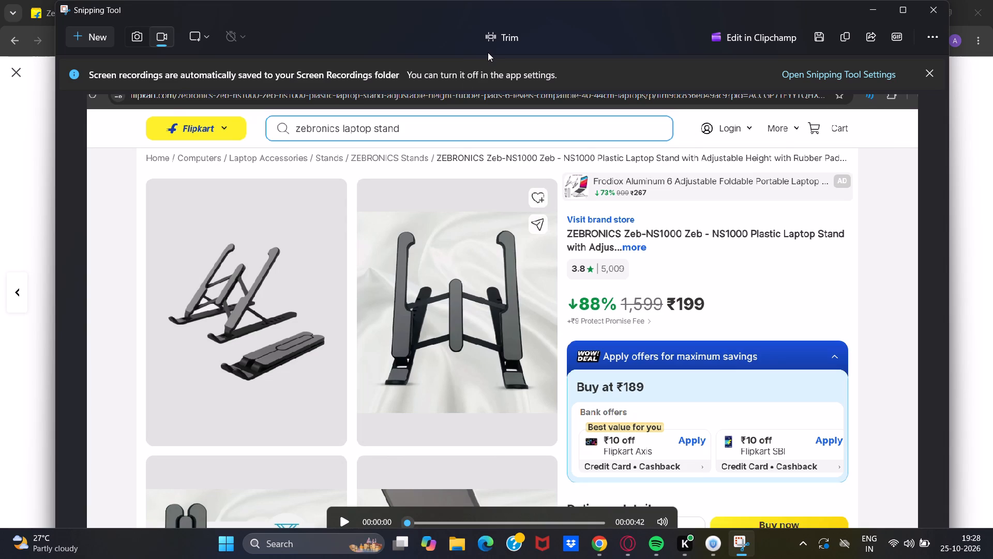
Play back the finished screen recording in Snipping Tool.
{"action": "left_click", "coordinate": [343, 516]}
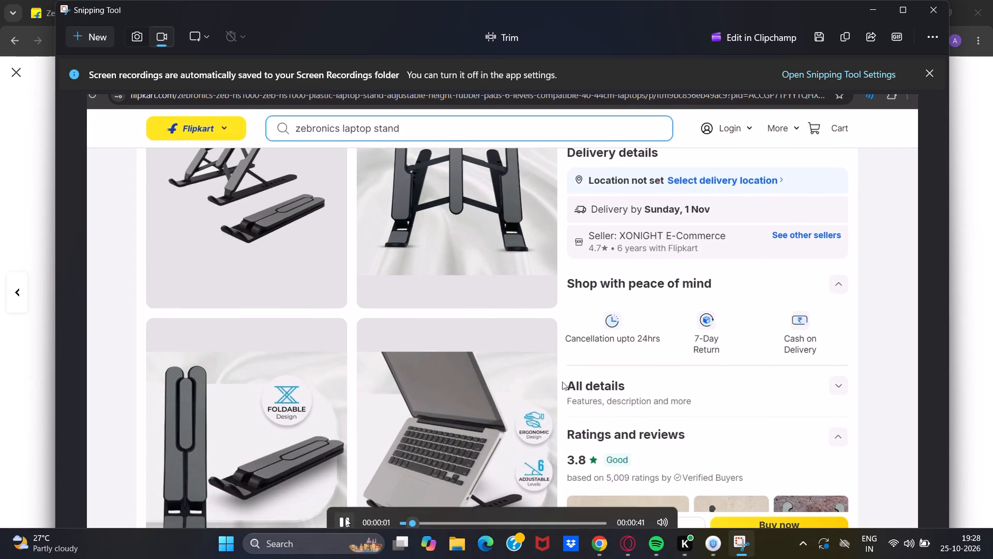
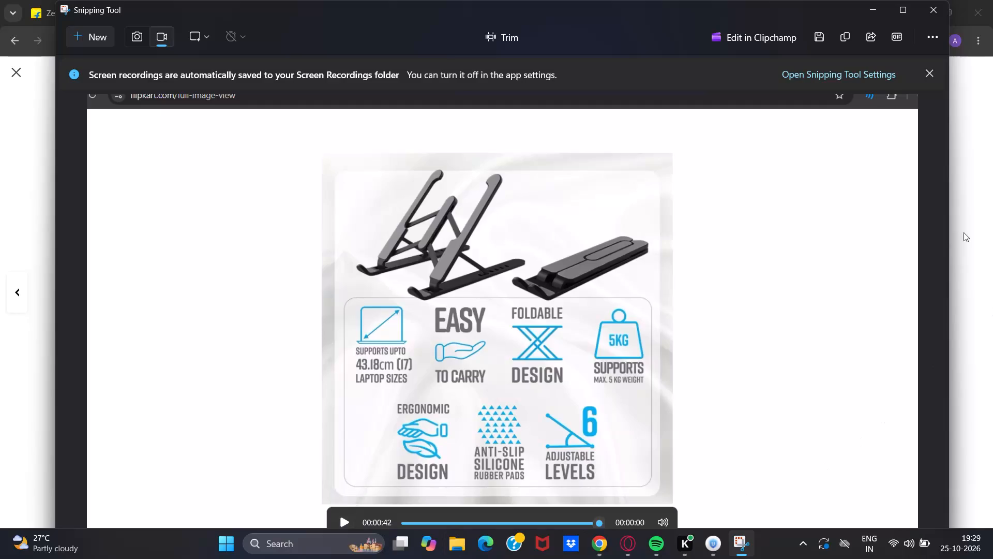
Dismiss the auto-save notice and close the Snipping Tool recording window and the Chrome browser.
{"action": "left_click", "coordinate": [930, 77]}
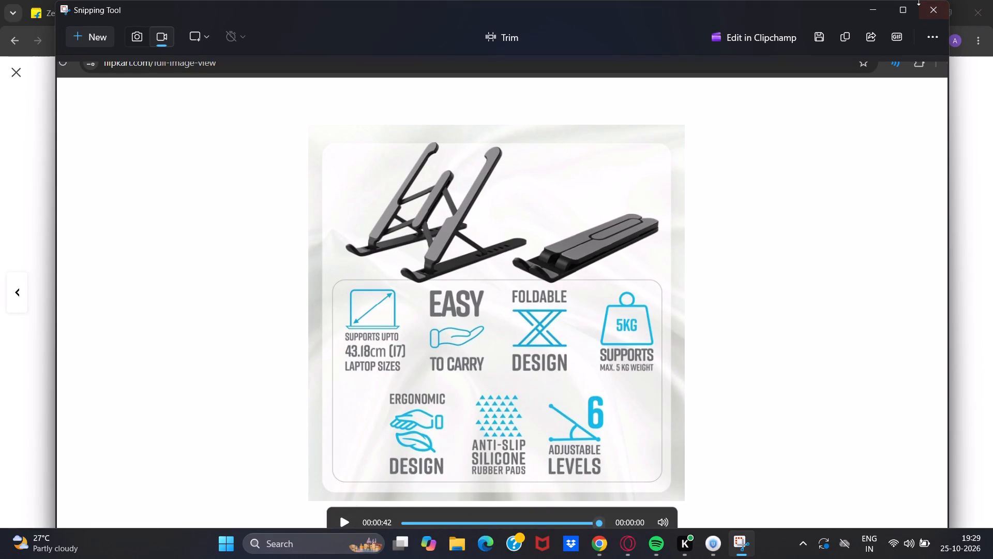
{"action": "left_click", "coordinate": [930, 0]}
{"action": "left_click_drag", "start_coordinate": [935, 4], "coordinate": [935, 11]}
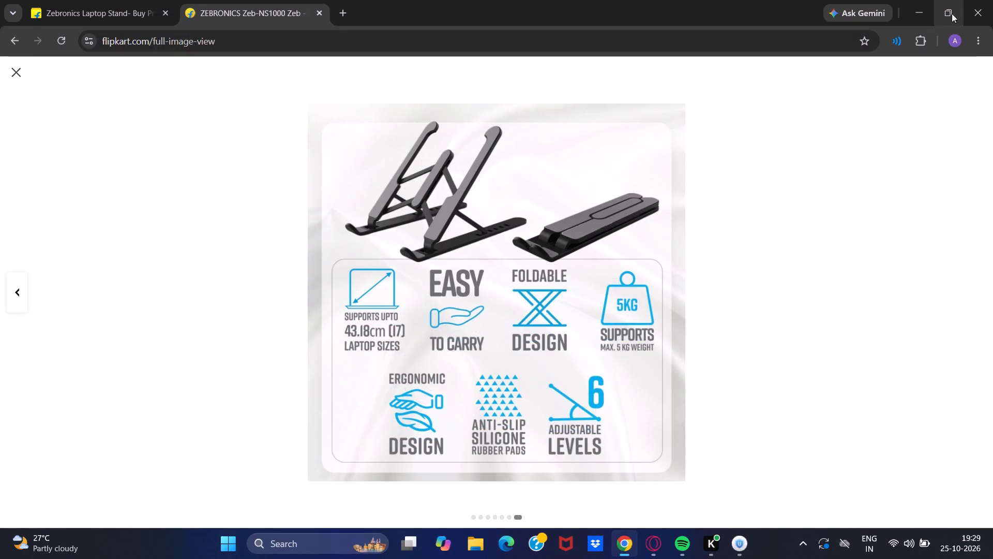
{"action": "left_click", "coordinate": [969, 8]}
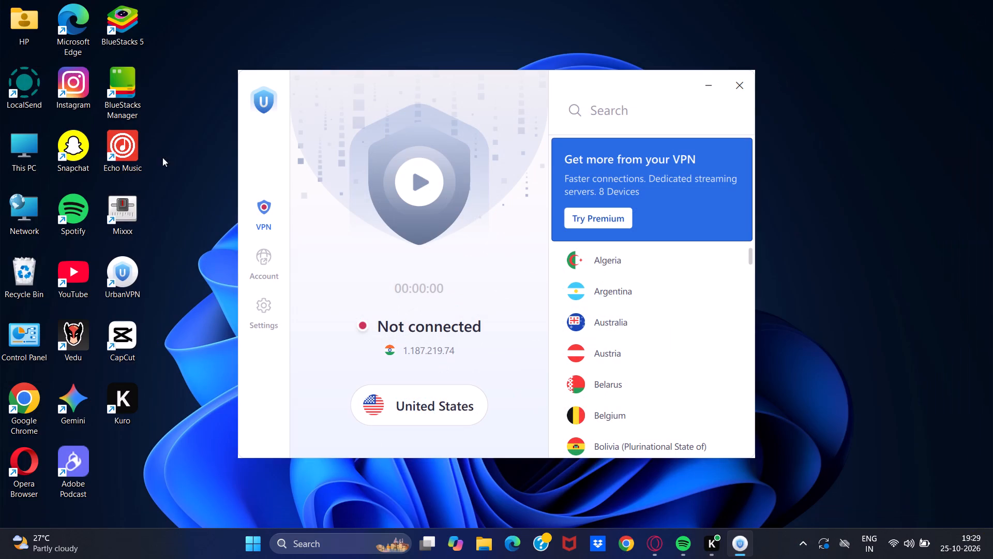
Refresh the desktop and connect UrbanVPN to the United States server.
{"action": "right_click", "coordinate": [927, 330]}
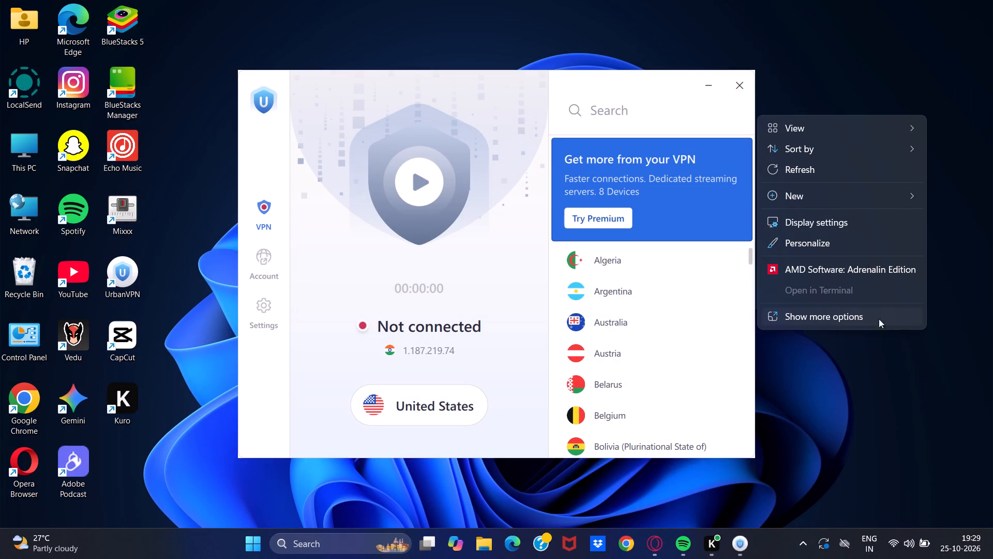
{"action": "left_click", "coordinate": [838, 169]}
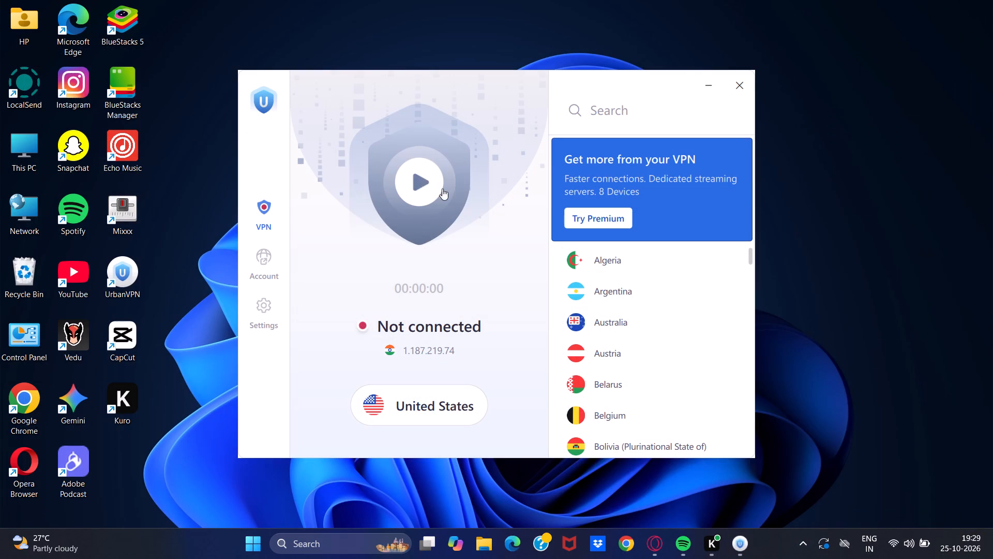
{"action": "left_click", "coordinate": [422, 178]}
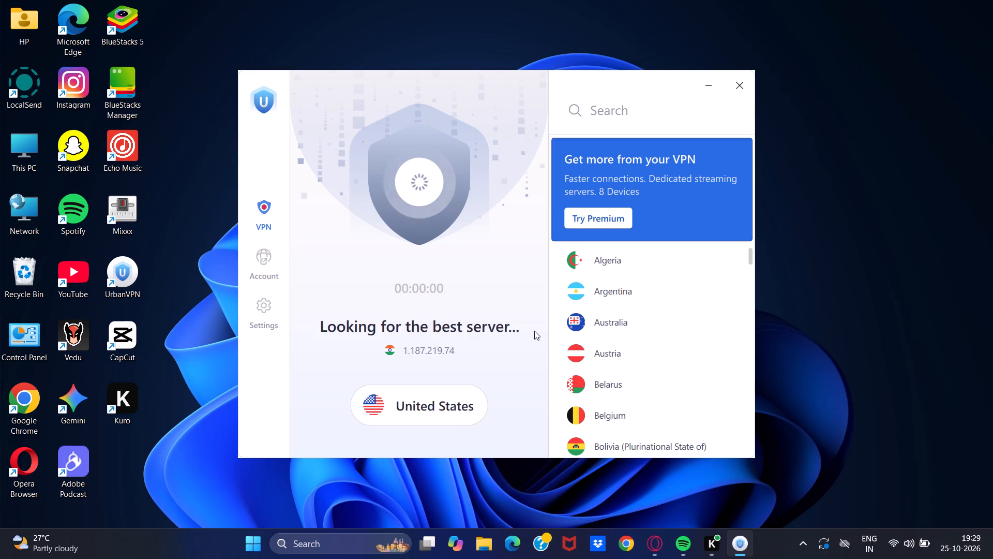
Launch CapCut from the desktop and open project 1024.
{"action": "left_click", "coordinate": [127, 322]}
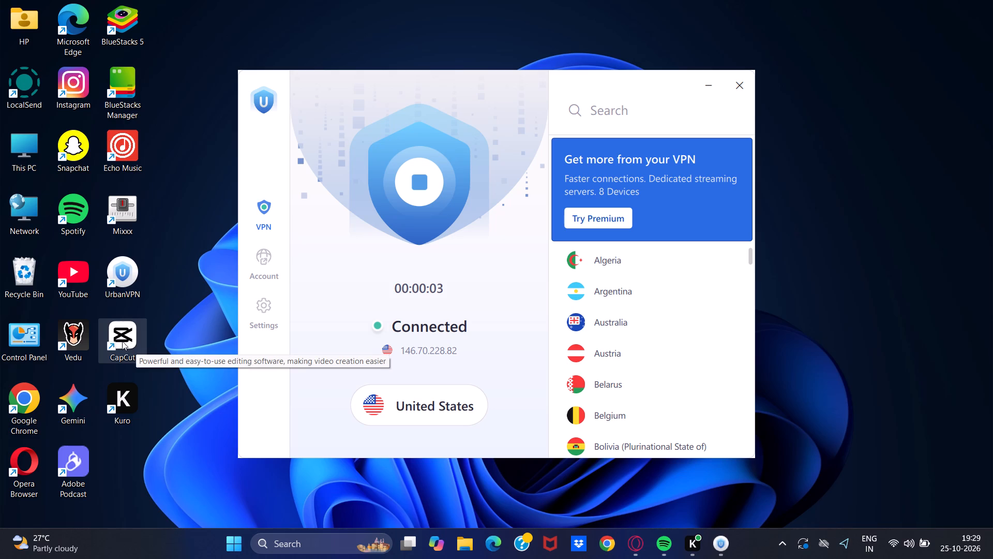
{"action": "key", "text": "Return"}
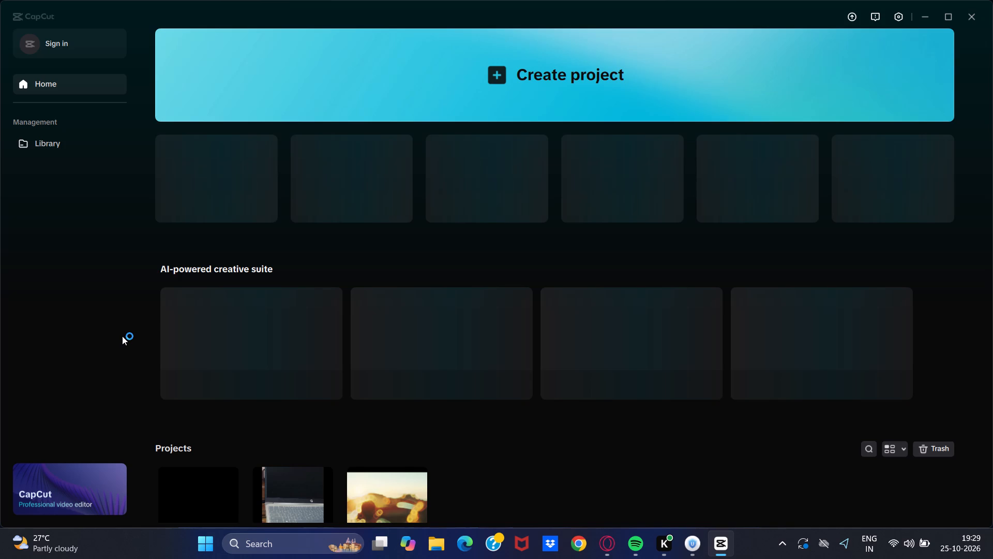
{"action": "scroll", "coordinate": [363, 168], "scroll_direction": "down", "scroll_amount": 4}
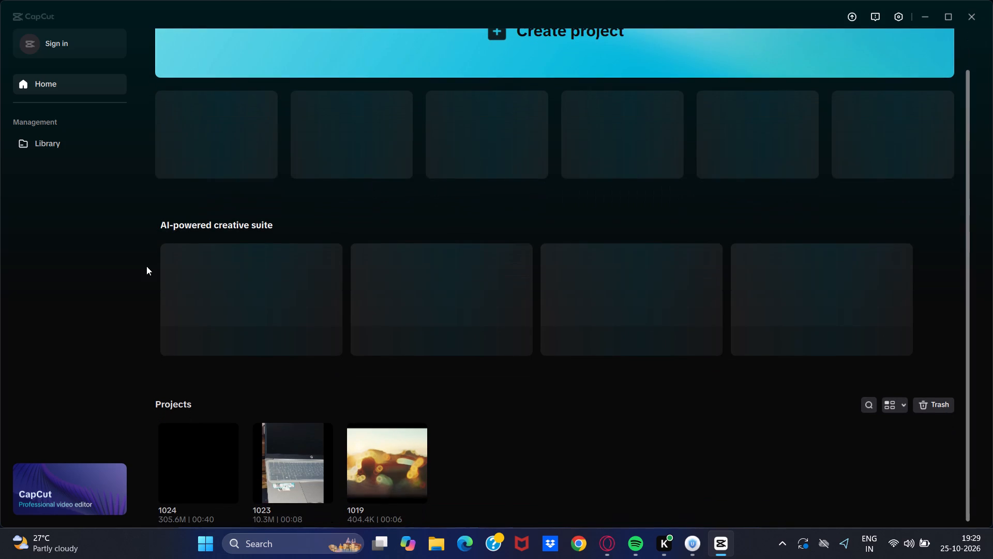
{"action": "left_click", "coordinate": [183, 470]}
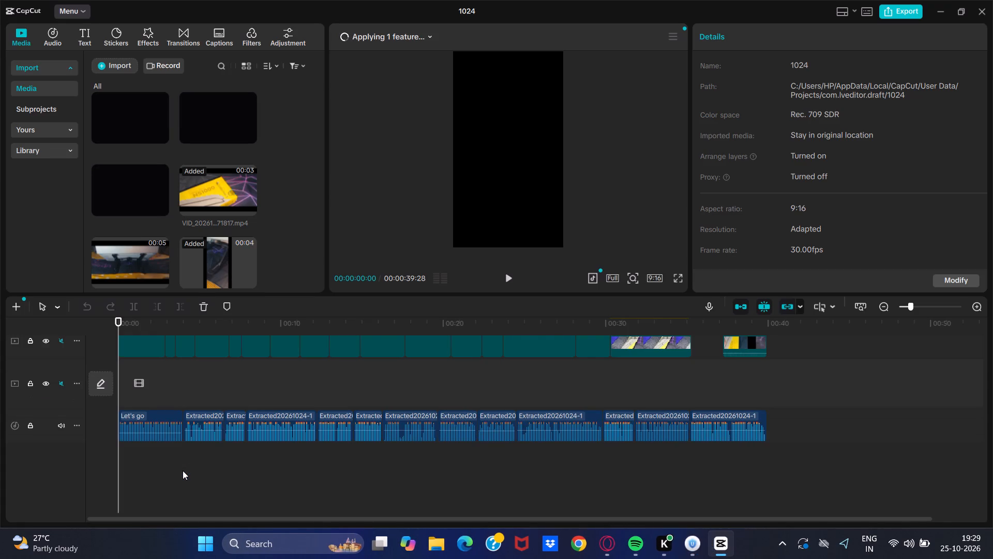
Play the opening seconds of the timeline and check the footage around the 8-second mark.
{"action": "left_click", "coordinate": [510, 287]}
{"action": "left_click", "coordinate": [505, 270]}
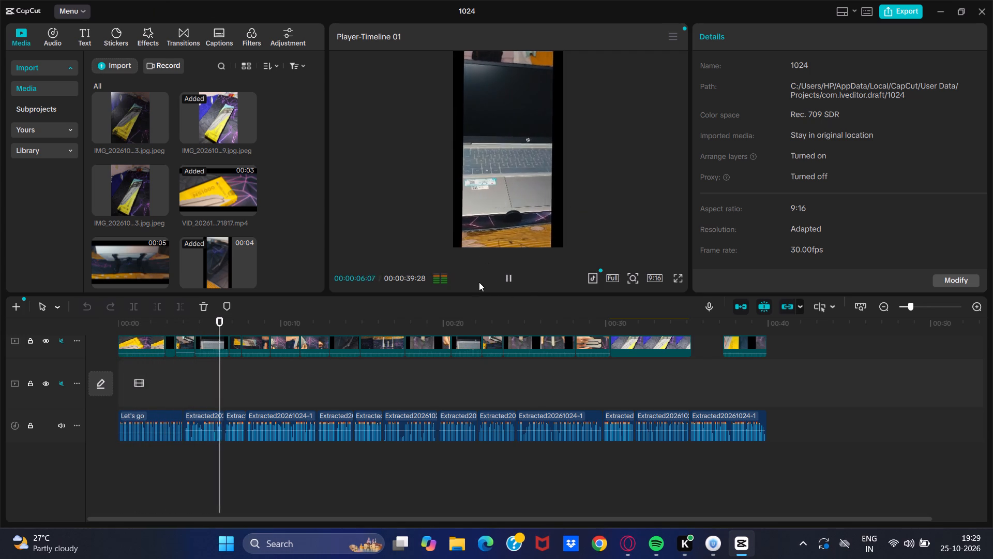
{"action": "left_click", "coordinate": [510, 279]}
{"action": "scroll", "coordinate": [474, 379], "scroll_direction": "up", "scroll_amount": 4}
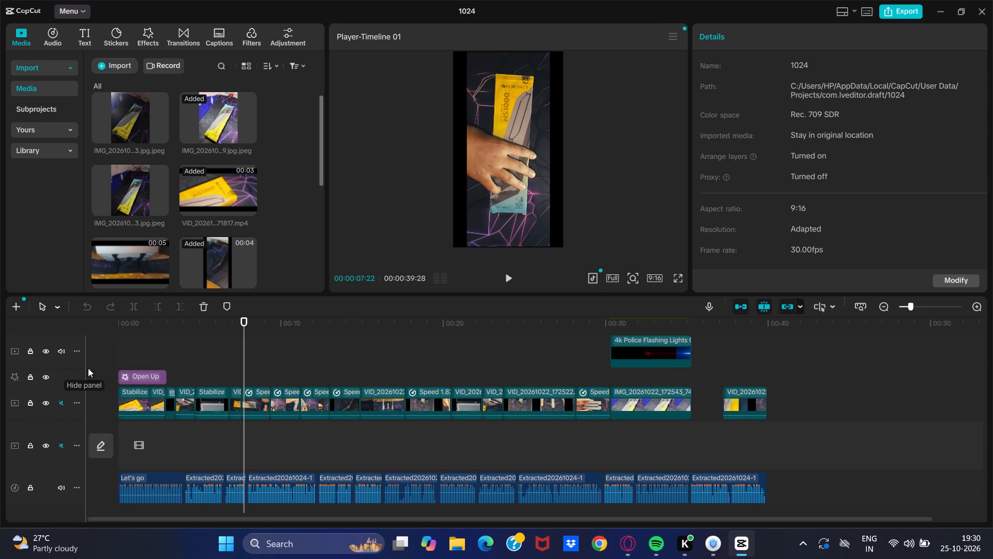
{"action": "left_click", "coordinate": [263, 358]}
{"action": "left_click", "coordinate": [254, 377]}
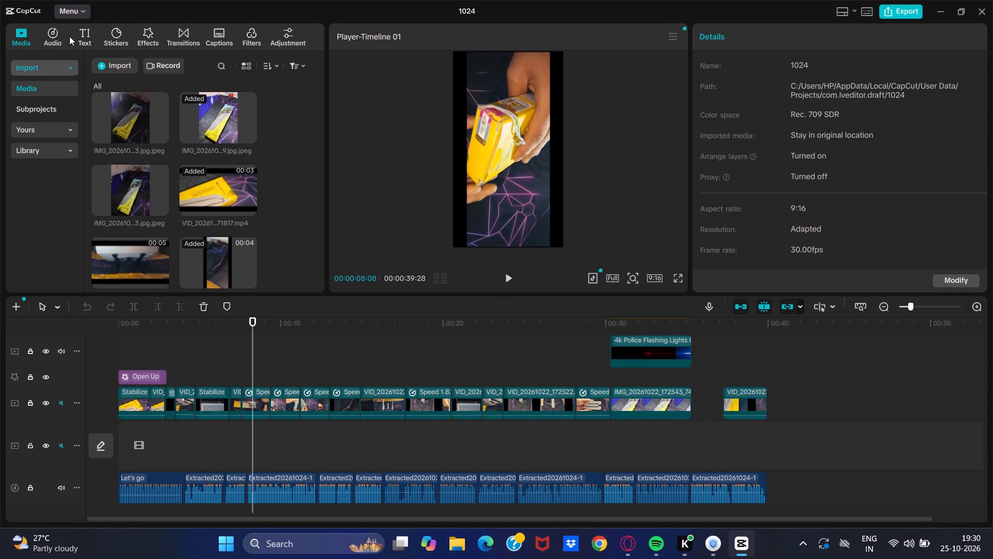
Select the Hindi caption over the laptop clip at about 6 seconds and delete its first paragraph's text.
{"action": "left_click", "coordinate": [89, 31]}
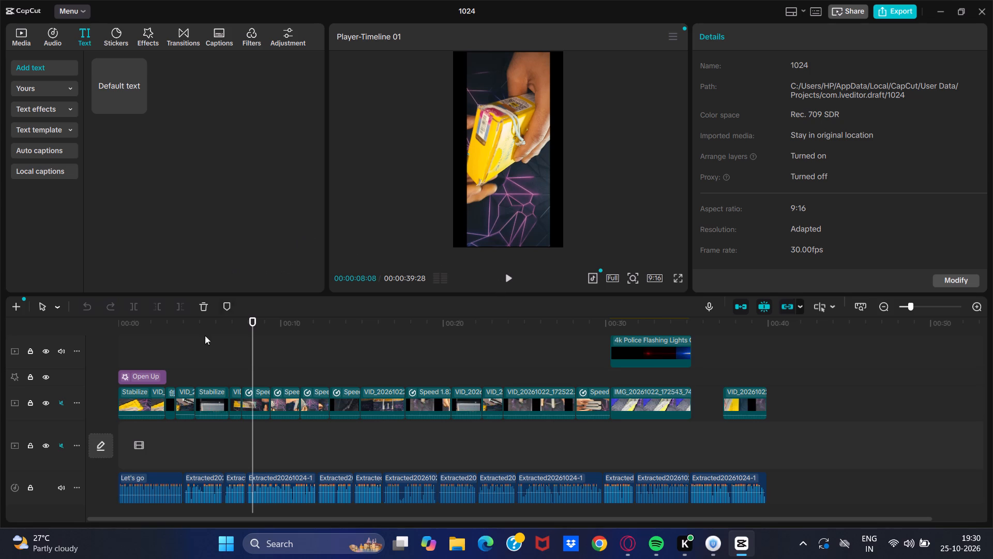
{"action": "left_click_drag", "start_coordinate": [249, 360], "coordinate": [245, 365]}
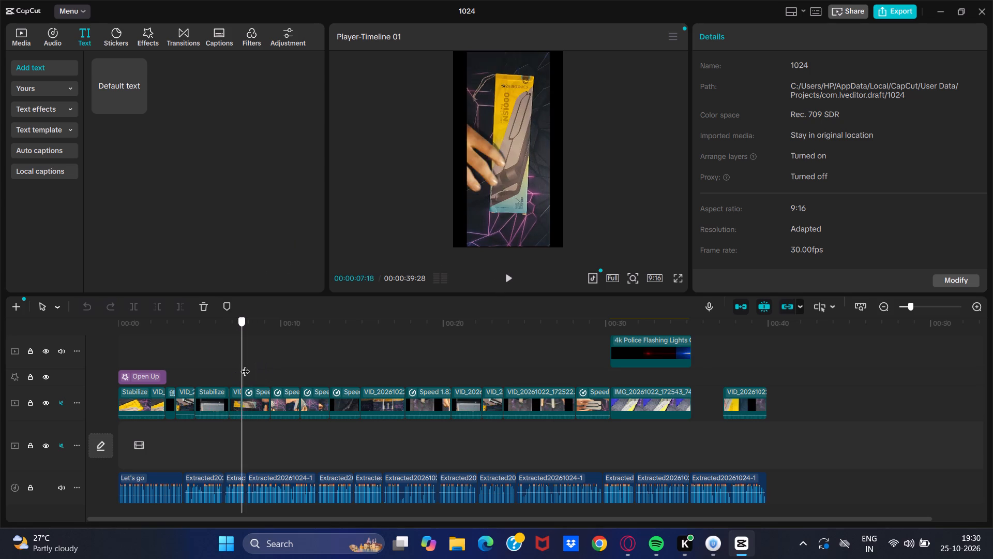
{"action": "left_click_drag", "start_coordinate": [245, 365], "coordinate": [208, 379]}
{"action": "left_click", "coordinate": [504, 280]}
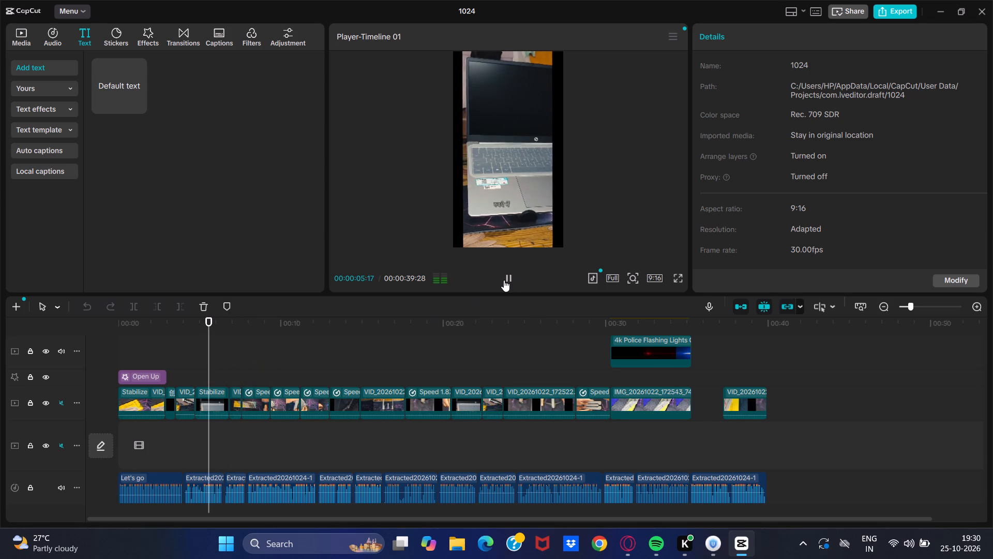
{"action": "left_click", "coordinate": [501, 280]}
{"action": "left_click", "coordinate": [491, 199]}
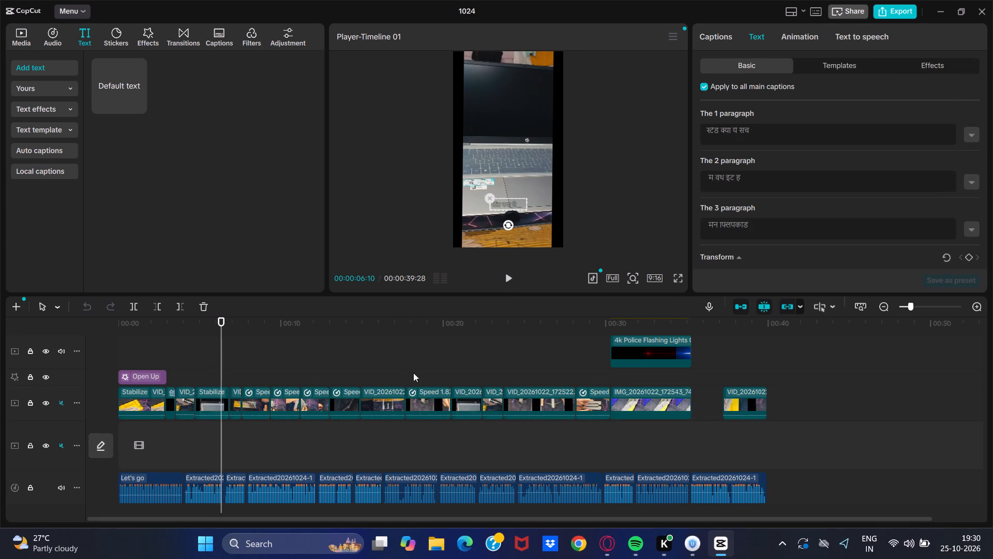
{"action": "left_click", "coordinate": [859, 140]}
{"action": "left_click_drag", "start_coordinate": [839, 148], "coordinate": [825, 154]}
{"action": "left_click_drag", "start_coordinate": [825, 154], "coordinate": [769, 137]}
{"action": "left_click", "coordinate": [770, 135]}
{"action": "left_click_drag", "start_coordinate": [770, 135], "coordinate": [717, 124]}
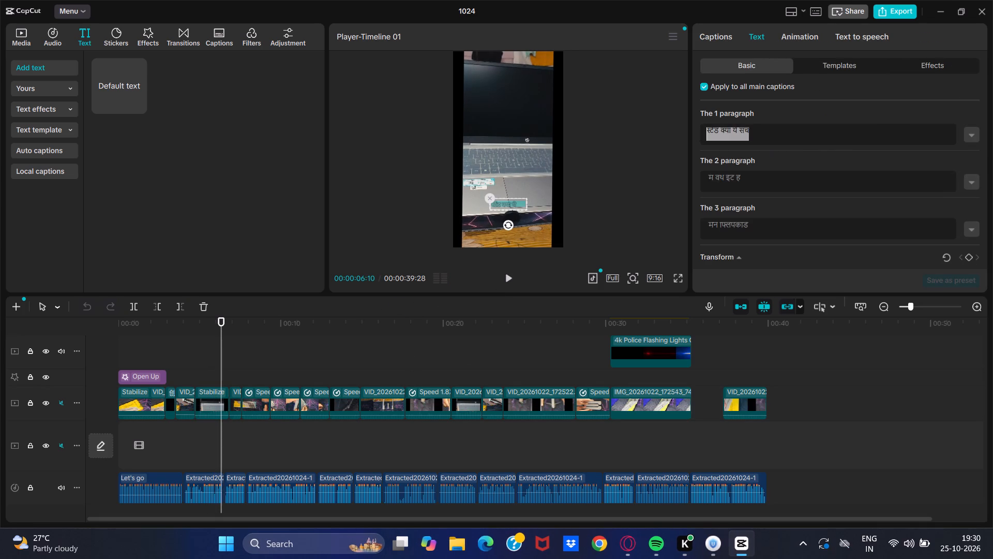
{"action": "left_click_drag", "start_coordinate": [717, 124], "coordinate": [673, 139]}
{"action": "key", "text": "BackSpace"}
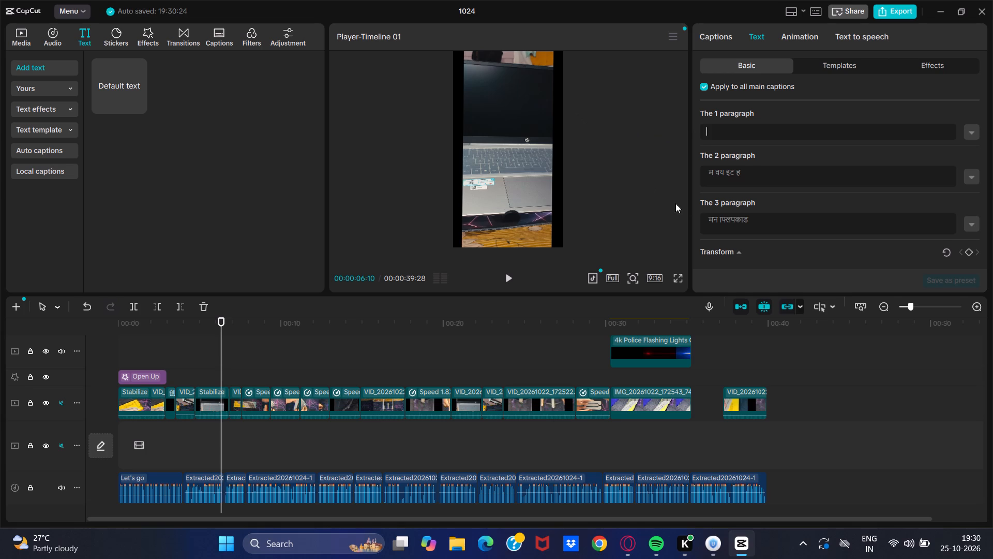
Delete the text of the second and third paragraphs in the caption settings.
{"action": "left_click_drag", "start_coordinate": [759, 173], "coordinate": [609, 167]}
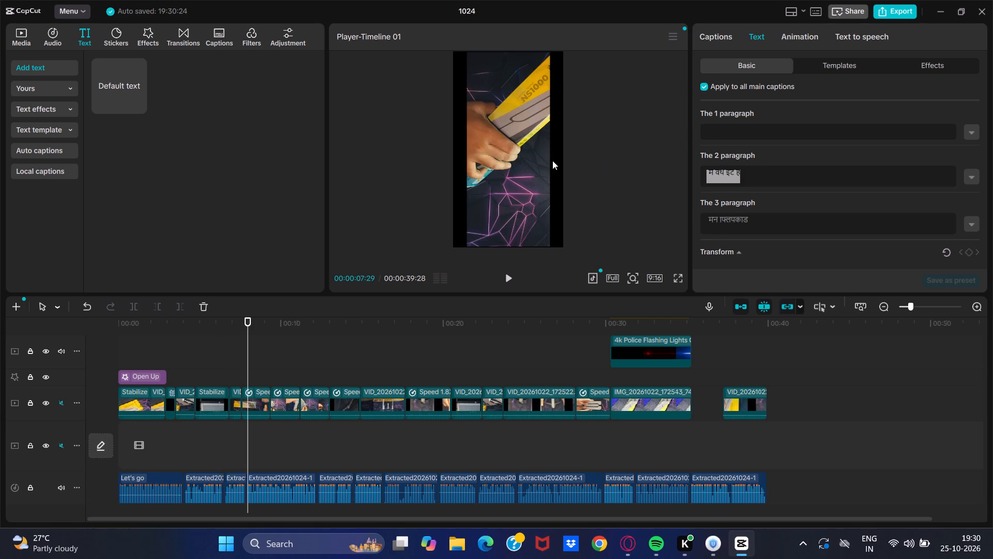
{"action": "key", "text": "BackSpace"}
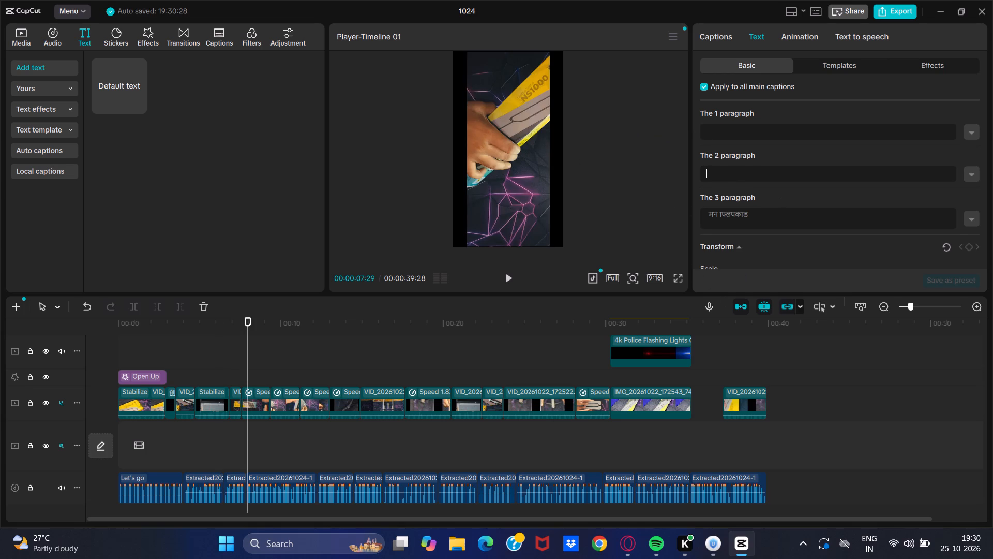
{"action": "left_click_drag", "start_coordinate": [782, 216], "coordinate": [725, 233]}
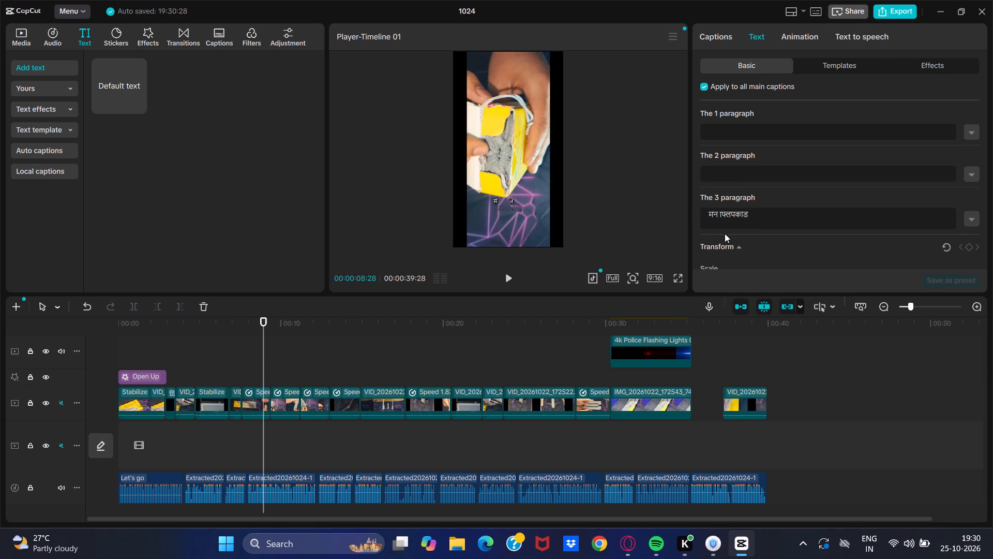
{"action": "left_click_drag", "start_coordinate": [725, 233], "coordinate": [607, 244]}
{"action": "left_click_drag", "start_coordinate": [775, 211], "coordinate": [561, 189]}
{"action": "left_click_drag", "start_coordinate": [561, 189], "coordinate": [584, 197]}
{"action": "left_click_drag", "start_coordinate": [768, 214], "coordinate": [668, 205]}
{"action": "key", "text": "BackSpace"}
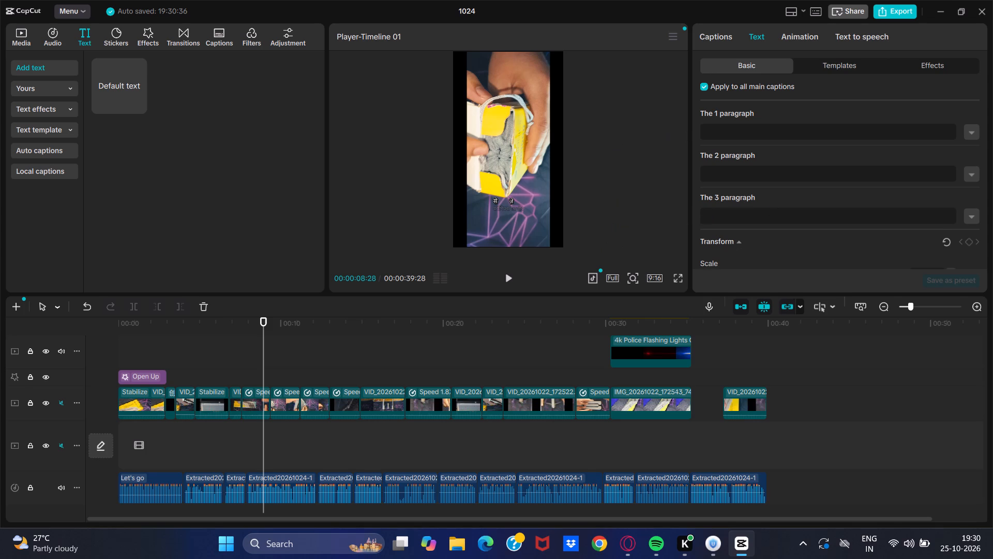
{"action": "scroll", "coordinate": [790, 125], "scroll_direction": "down", "scroll_amount": 3}
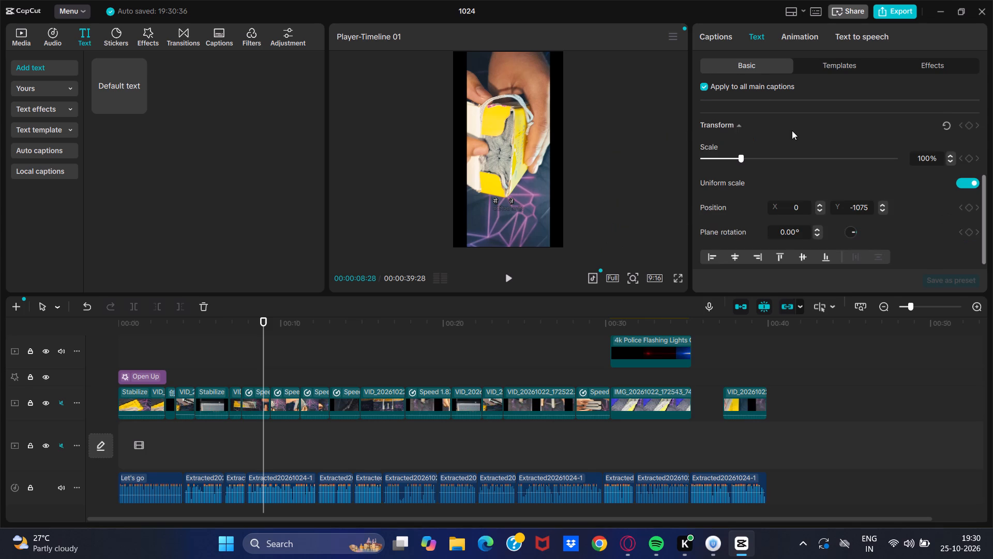
{"action": "scroll", "coordinate": [720, 255], "scroll_direction": "up", "scroll_amount": 5}
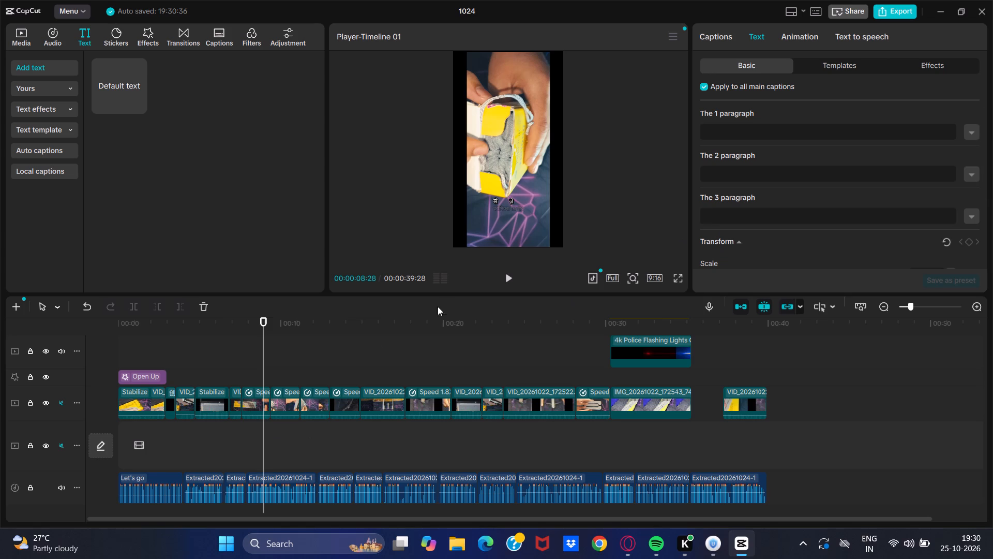
Play on to the caption at about 9.5 seconds, select it, and delete its first paragraph's text.
{"action": "left_click", "coordinate": [509, 281]}
{"action": "left_click", "coordinate": [509, 281]}
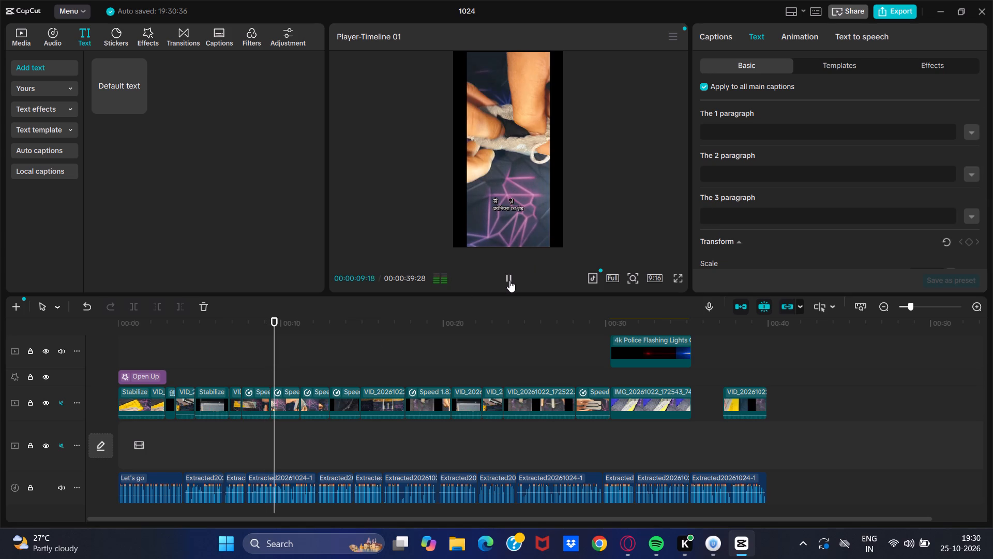
{"action": "left_click", "coordinate": [499, 201]}
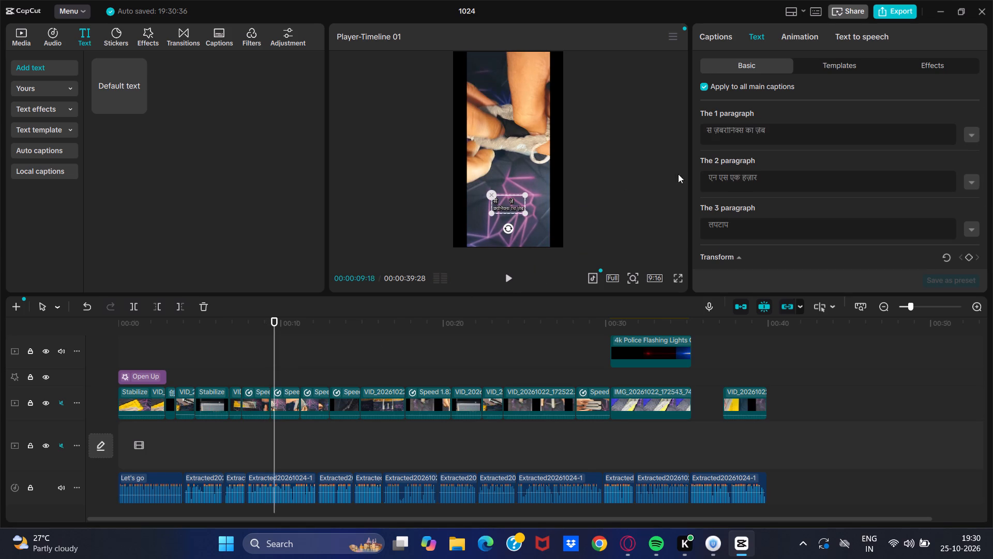
{"action": "left_click_drag", "start_coordinate": [845, 131], "coordinate": [500, 194]}
{"action": "left_click_drag", "start_coordinate": [500, 194], "coordinate": [498, 194]}
{"action": "left_click_drag", "start_coordinate": [882, 138], "coordinate": [784, 127]}
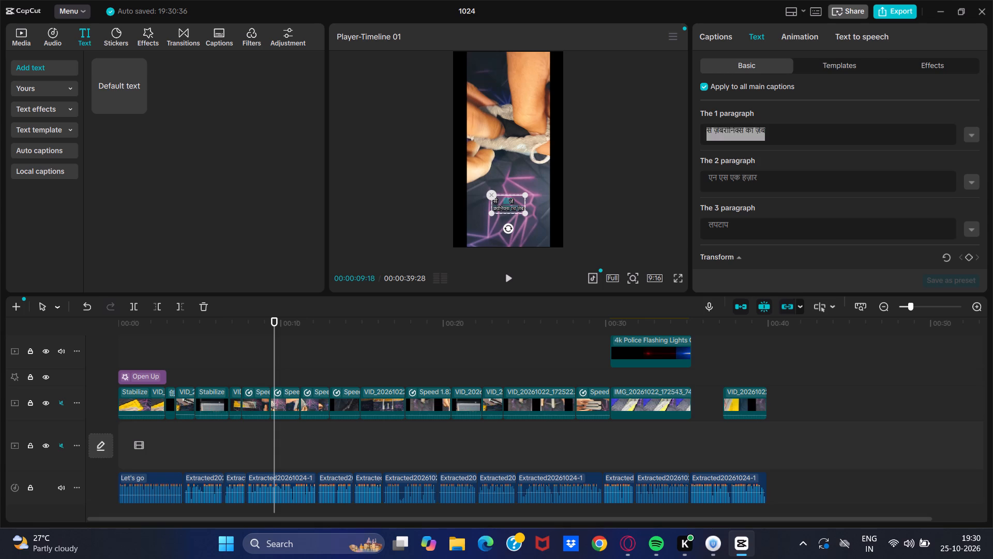
{"action": "left_click_drag", "start_coordinate": [784, 127], "coordinate": [601, 151]}
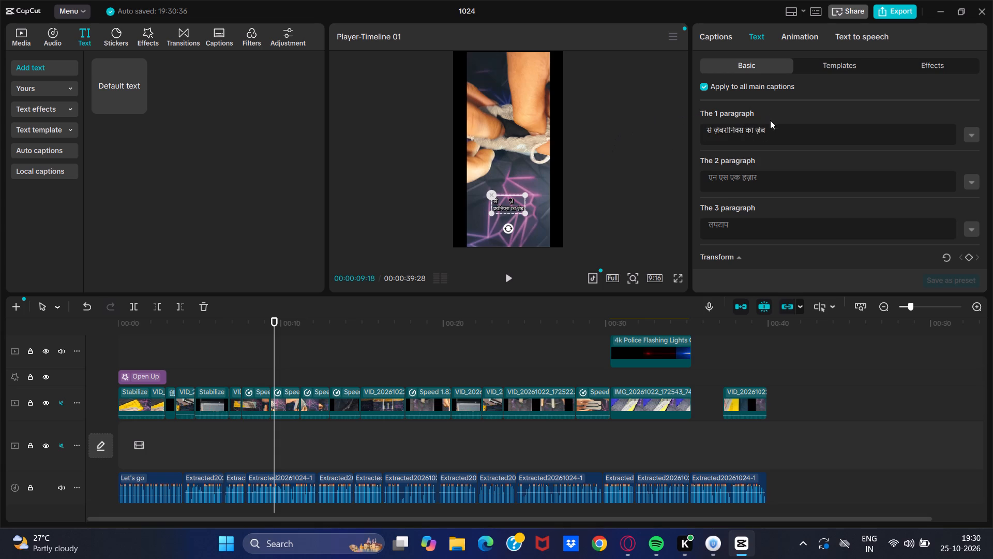
{"action": "left_click_drag", "start_coordinate": [772, 126], "coordinate": [675, 158]}
{"action": "key", "text": "BackSpace"}
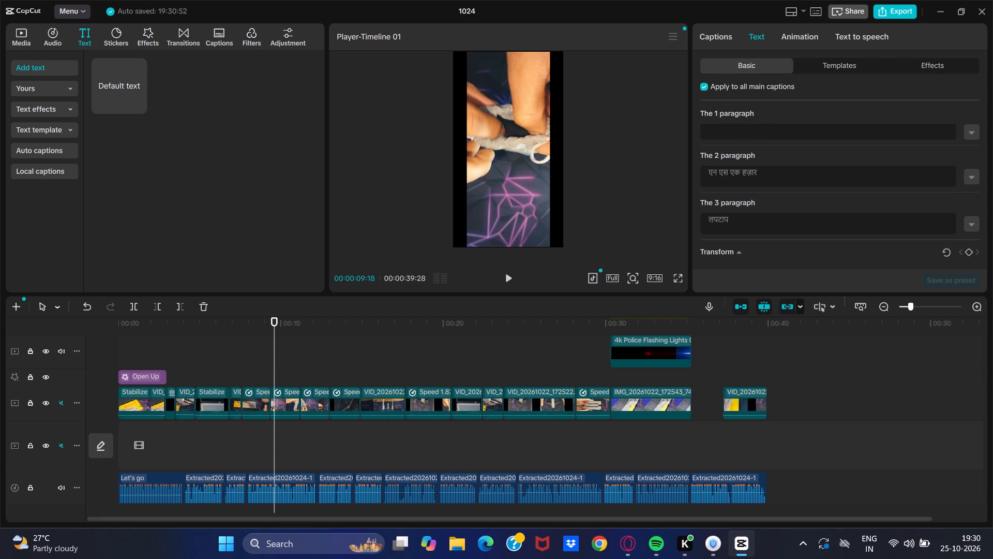
Delete the second and third paragraph texts, एन एस एक हज़ार and लैपटॉप, from the caption settings.
{"action": "left_click", "coordinate": [765, 171]}
{"action": "left_click_drag", "start_coordinate": [766, 173], "coordinate": [664, 169]}
{"action": "key", "text": "BackSpace"}
{"action": "left_click", "coordinate": [739, 216]}
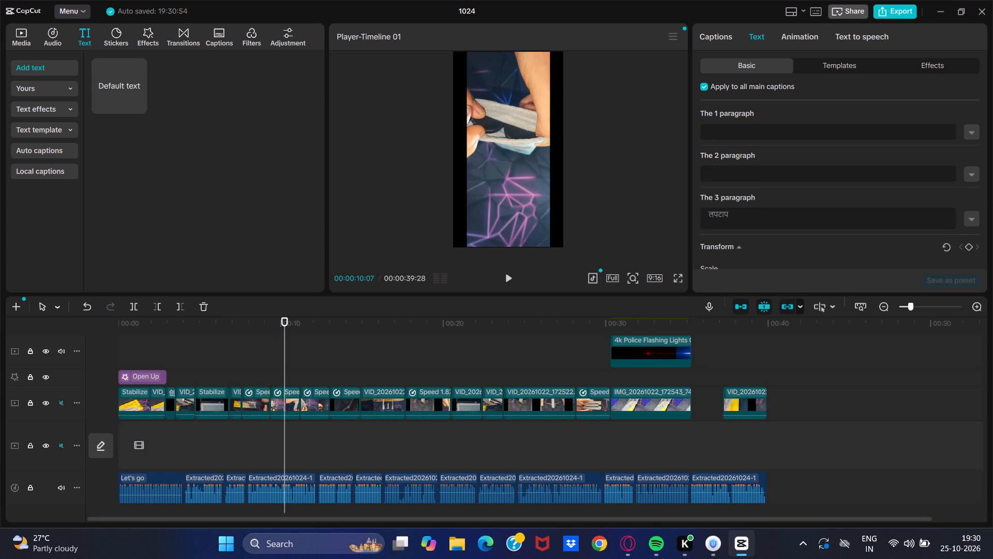
{"action": "left_click_drag", "start_coordinate": [742, 220], "coordinate": [632, 207]}
{"action": "key", "text": "BackSpace"}
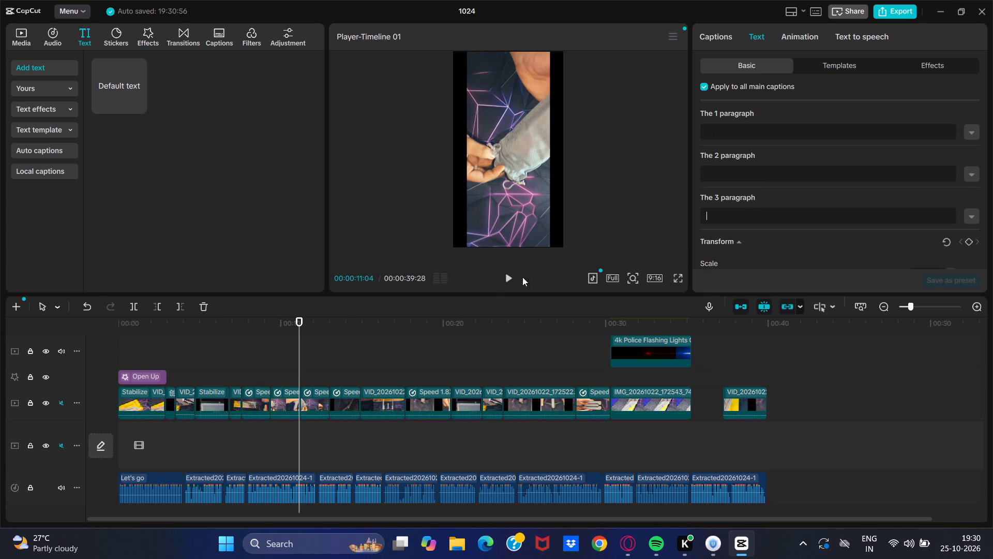
Return to the Hindi caption at about 4.5 seconds, select it, and delete the text of its second and first paragraphs.
{"action": "left_click", "coordinate": [503, 278]}
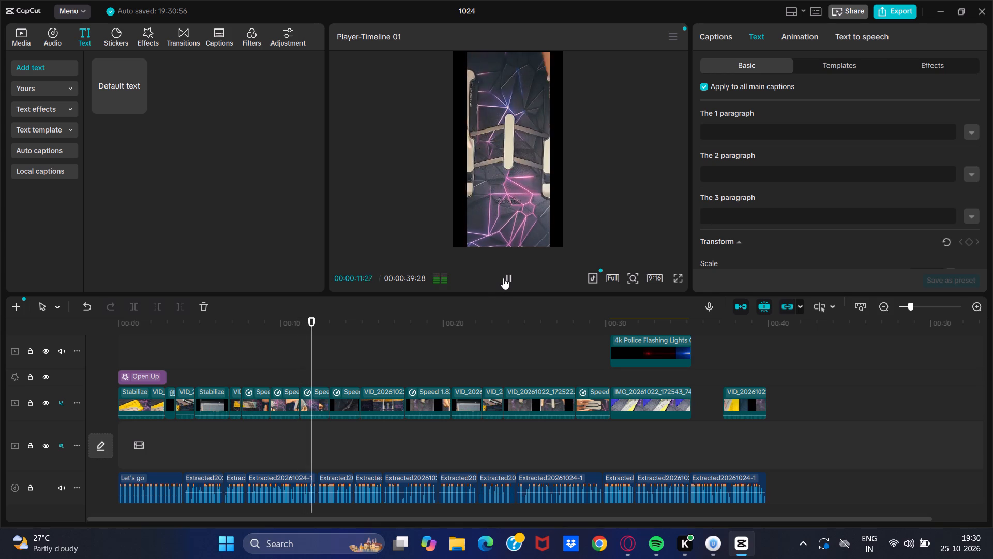
{"action": "left_click", "coordinate": [503, 278]}
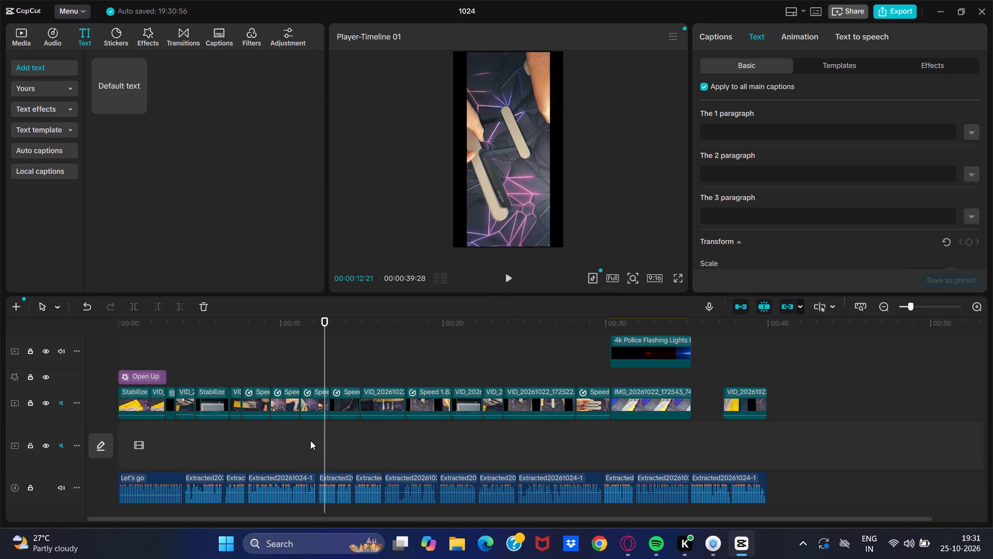
{"action": "left_click_drag", "start_coordinate": [327, 429], "coordinate": [319, 437]}
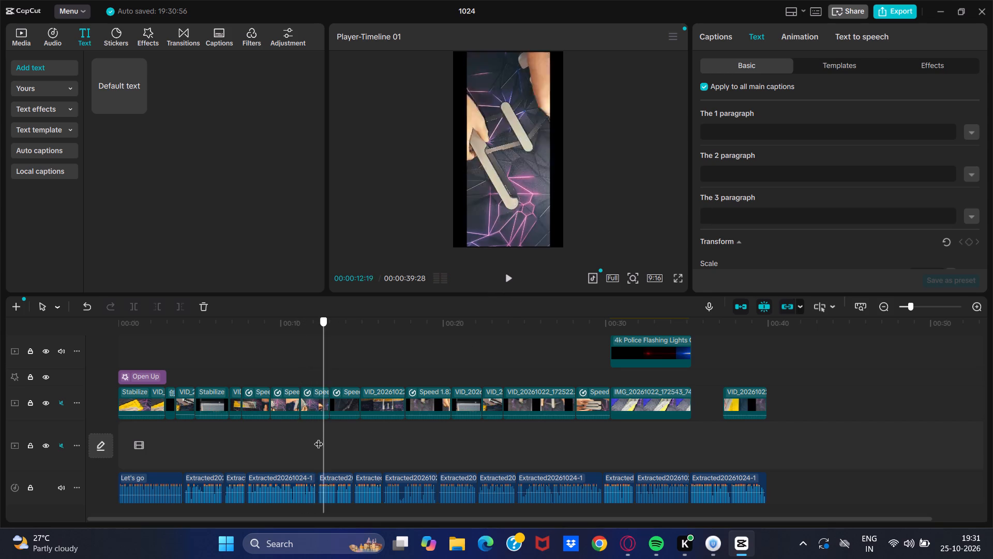
{"action": "left_click_drag", "start_coordinate": [319, 437], "coordinate": [326, 443]}
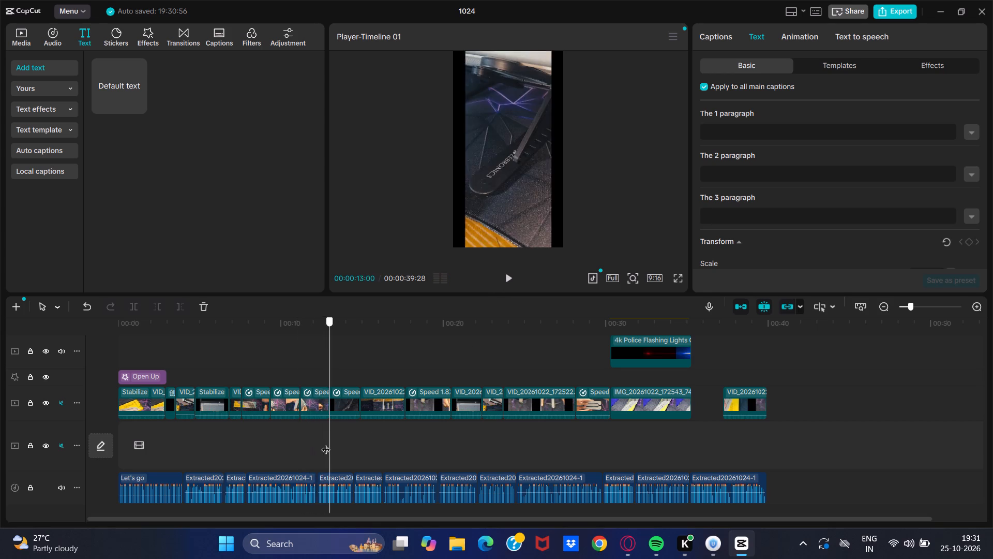
{"action": "left_click_drag", "start_coordinate": [326, 443], "coordinate": [191, 491]}
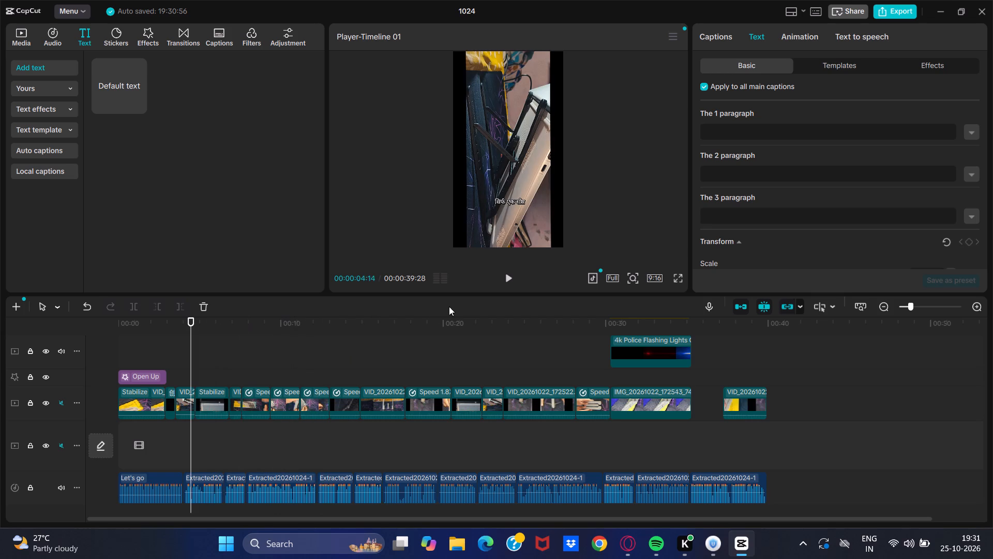
{"action": "left_click", "coordinate": [509, 198]}
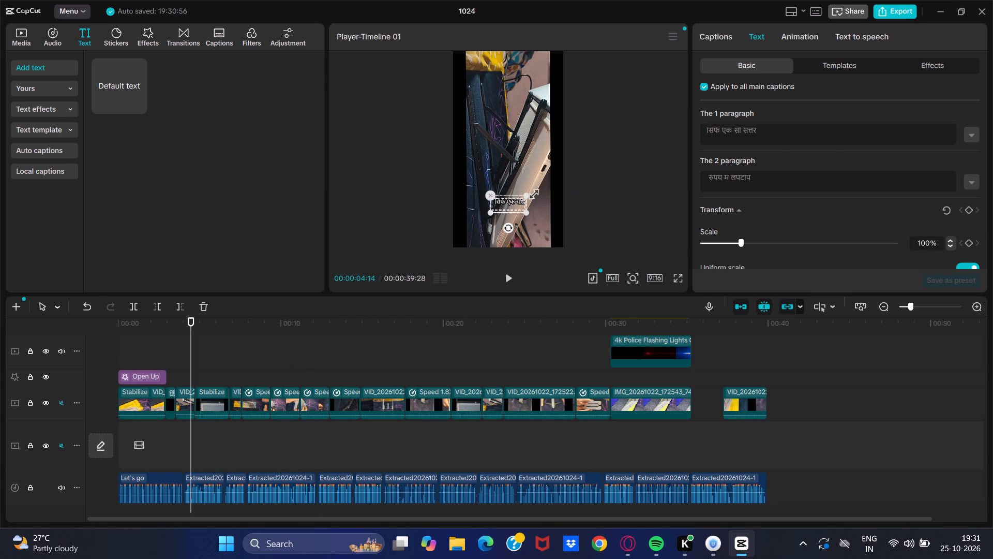
{"action": "left_click_drag", "start_coordinate": [819, 177], "coordinate": [611, 228]}
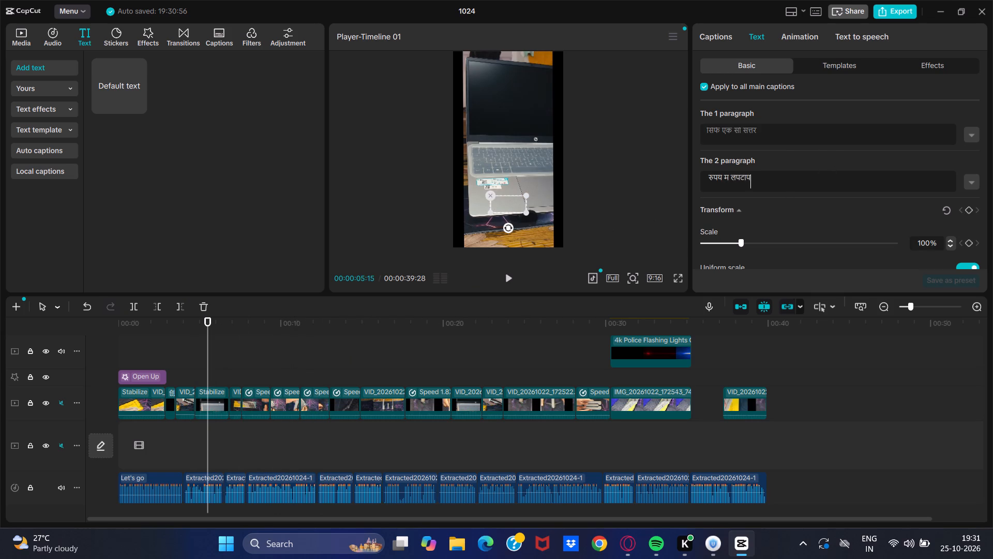
{"action": "left_click_drag", "start_coordinate": [749, 177], "coordinate": [627, 202]}
{"action": "left_click_drag", "start_coordinate": [751, 182], "coordinate": [709, 185]}
{"action": "key", "text": "BackSpace"}
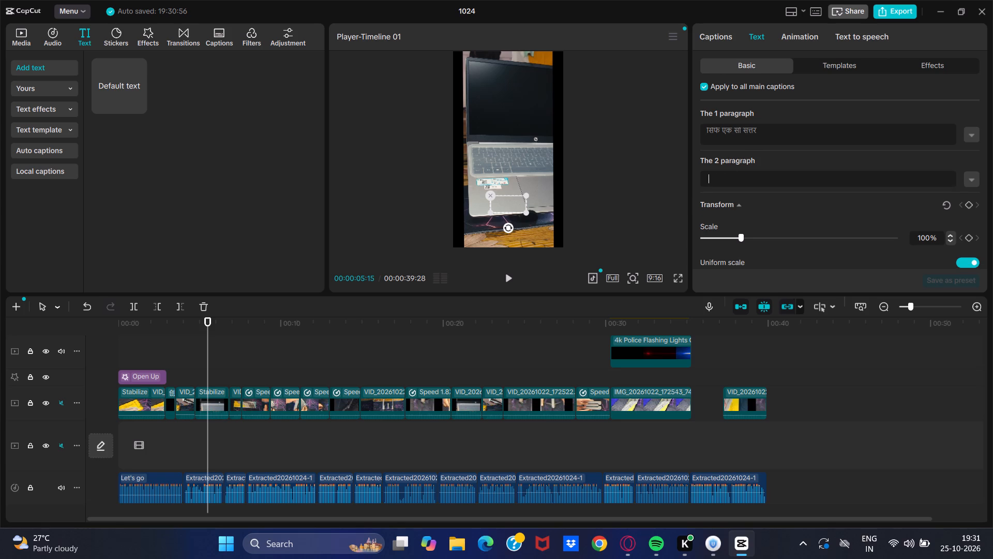
{"action": "left_click_drag", "start_coordinate": [796, 119], "coordinate": [689, 148]}
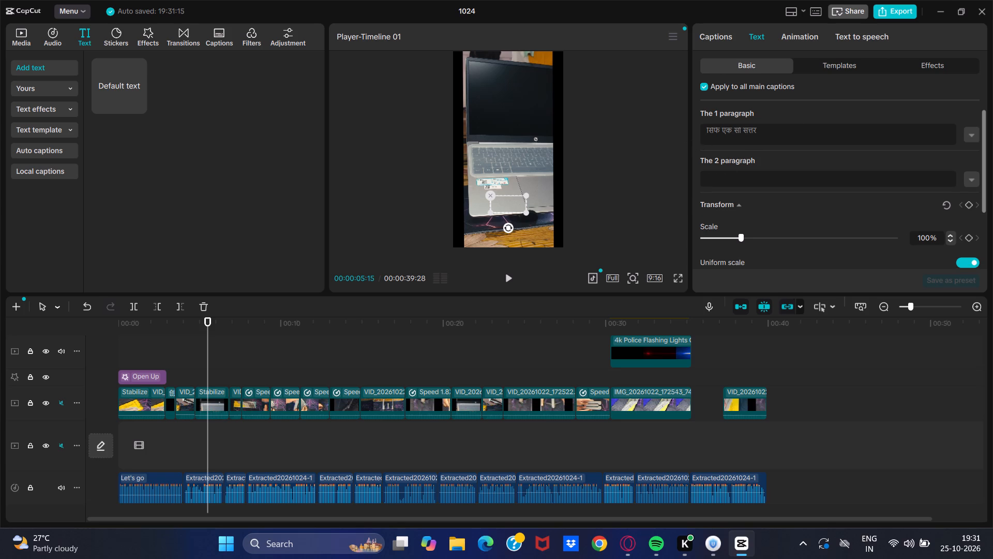
{"action": "left_click_drag", "start_coordinate": [762, 127], "coordinate": [778, 144]}
{"action": "key", "text": "BackSpace"}
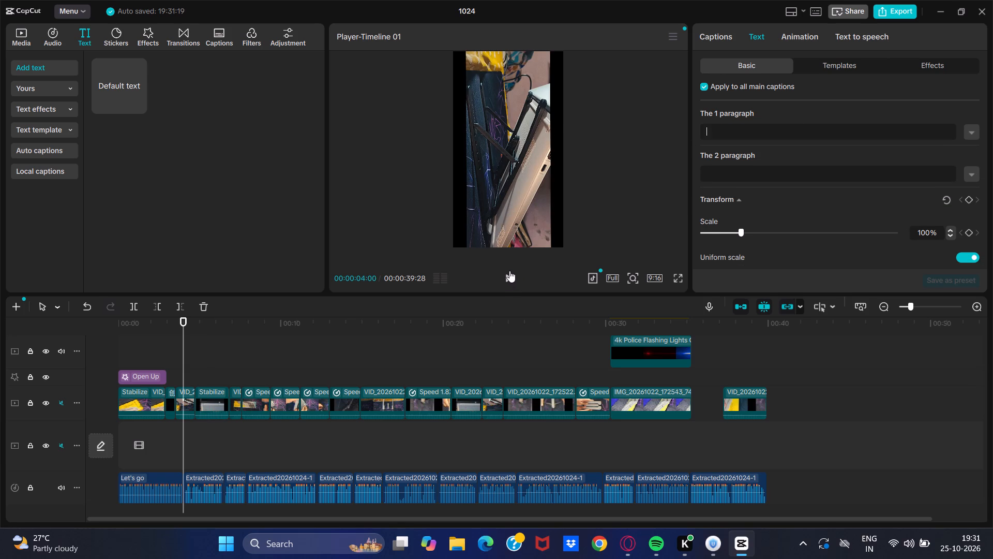
Play on to the caption at about 12 seconds, select it, and delete its first paragraph's text.
{"action": "left_click", "coordinate": [509, 271]}
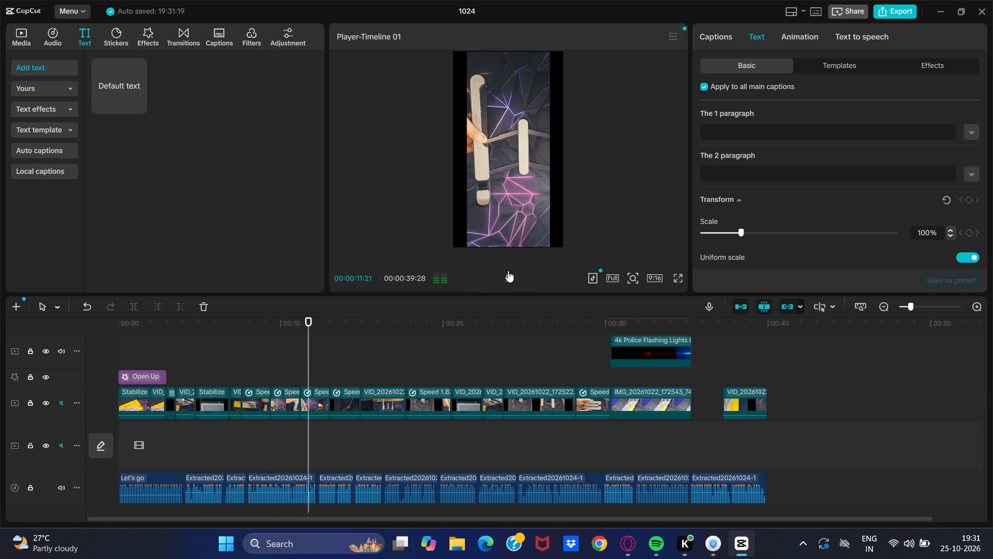
{"action": "left_click", "coordinate": [508, 271]}
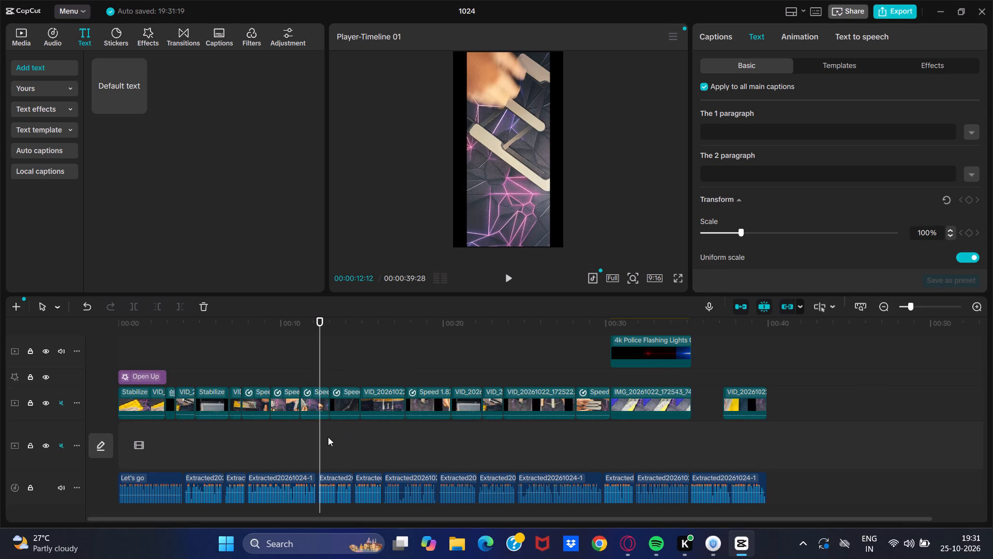
{"action": "left_click_drag", "start_coordinate": [322, 442], "coordinate": [315, 445]}
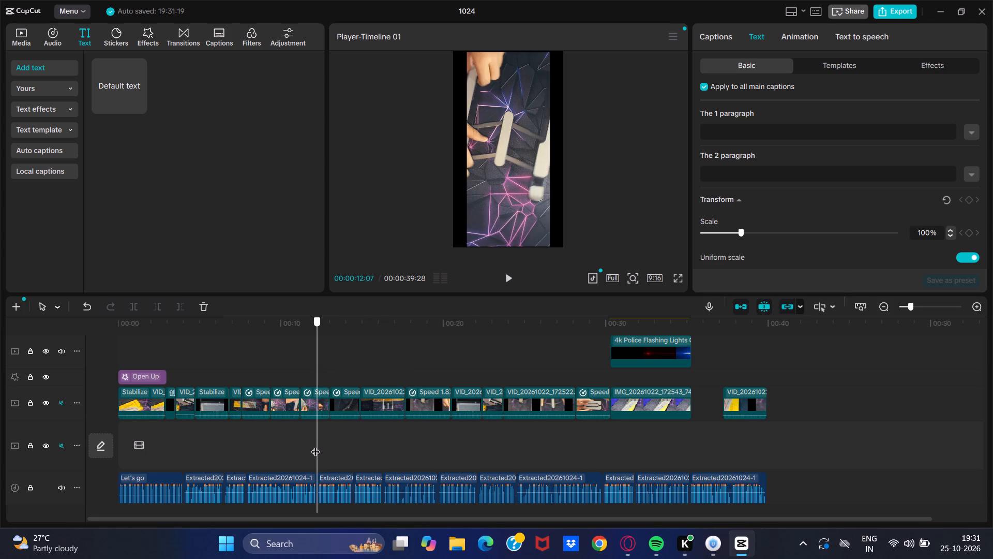
{"action": "left_click_drag", "start_coordinate": [315, 445], "coordinate": [308, 447]}
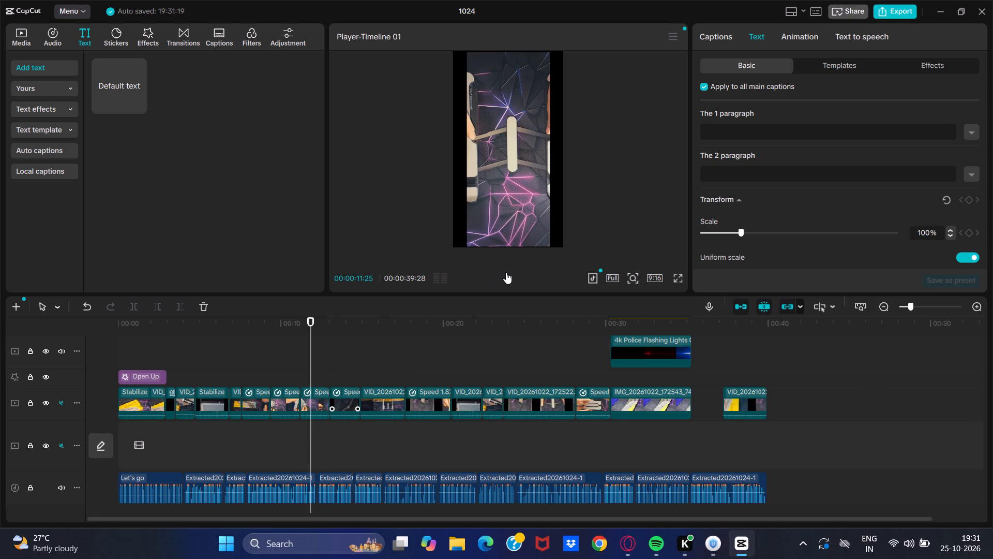
{"action": "double_click", "coordinate": [506, 272]}
{"action": "left_click", "coordinate": [514, 194]}
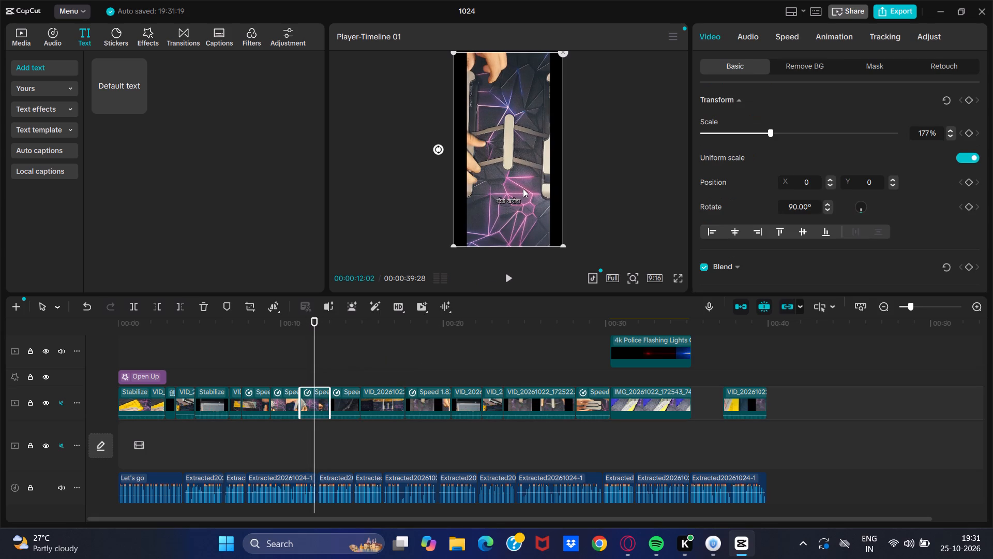
{"action": "left_click", "coordinate": [502, 202]}
{"action": "left_click", "coordinate": [505, 199]}
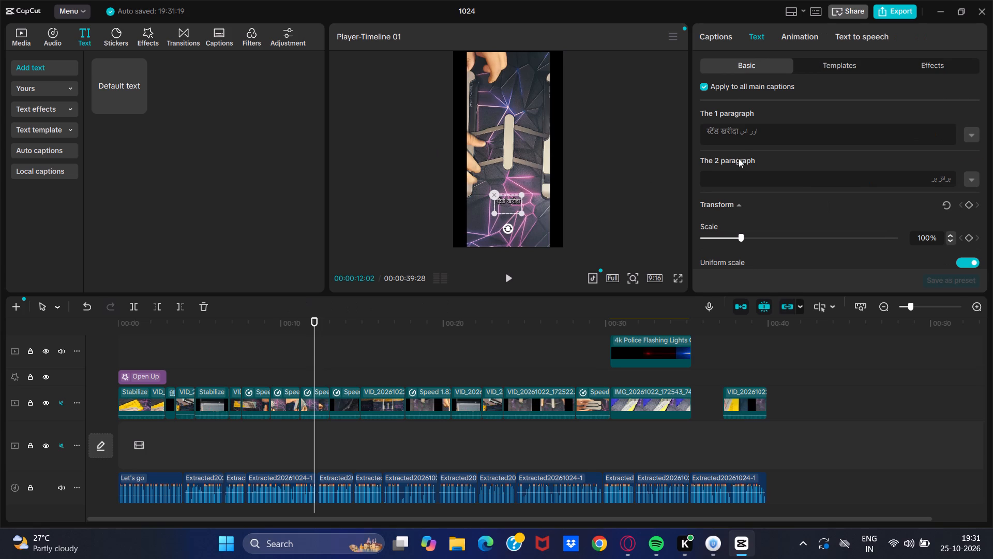
{"action": "left_click_drag", "start_coordinate": [790, 134], "coordinate": [678, 142]}
{"action": "left_click_drag", "start_coordinate": [678, 142], "coordinate": [684, 146]}
{"action": "left_click_drag", "start_coordinate": [770, 128], "coordinate": [735, 122]}
{"action": "key", "text": "BackSpace"}
Play on to the caption at about 25 seconds, select it, and delete the text of all three paragraphs.
{"action": "left_click", "coordinate": [506, 276]}
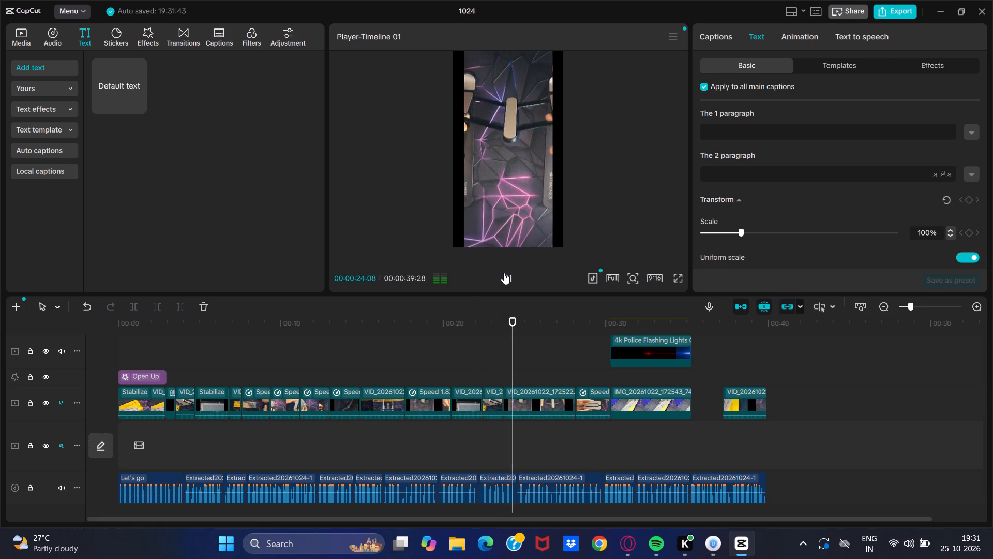
{"action": "left_click", "coordinate": [504, 273]}
{"action": "left_click", "coordinate": [507, 197]}
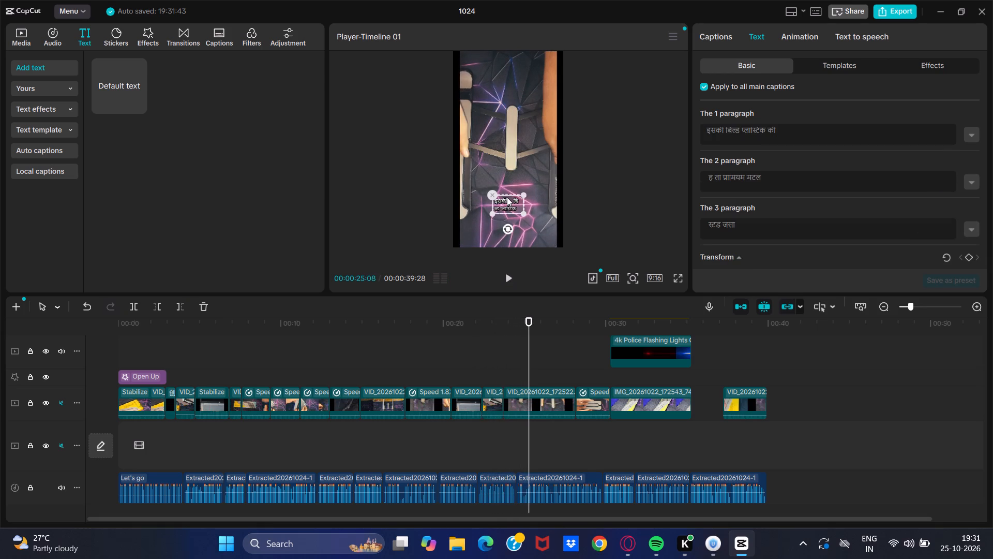
{"action": "left_click_drag", "start_coordinate": [789, 176], "coordinate": [671, 196]}
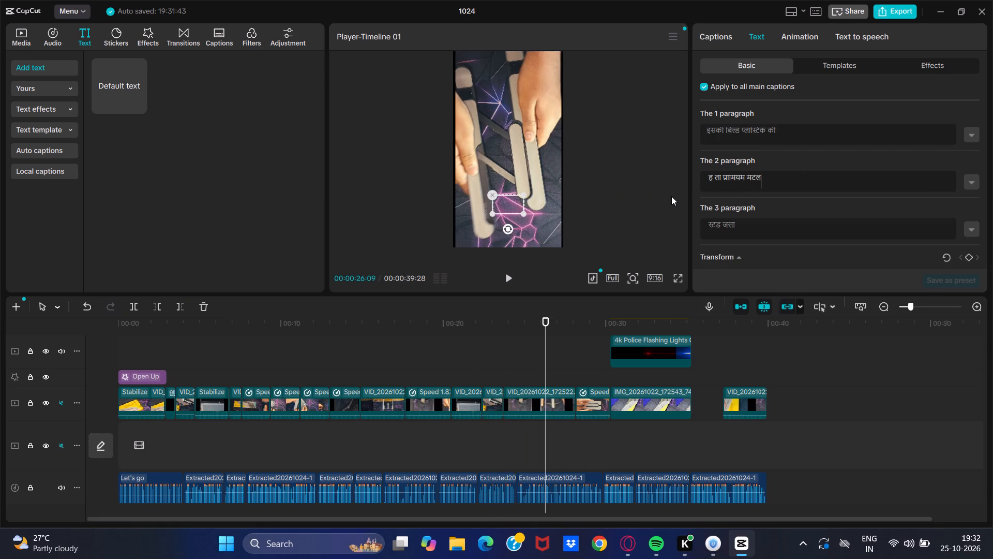
{"action": "left_click_drag", "start_coordinate": [671, 196], "coordinate": [667, 196]}
{"action": "left_click_drag", "start_coordinate": [780, 173], "coordinate": [689, 194]}
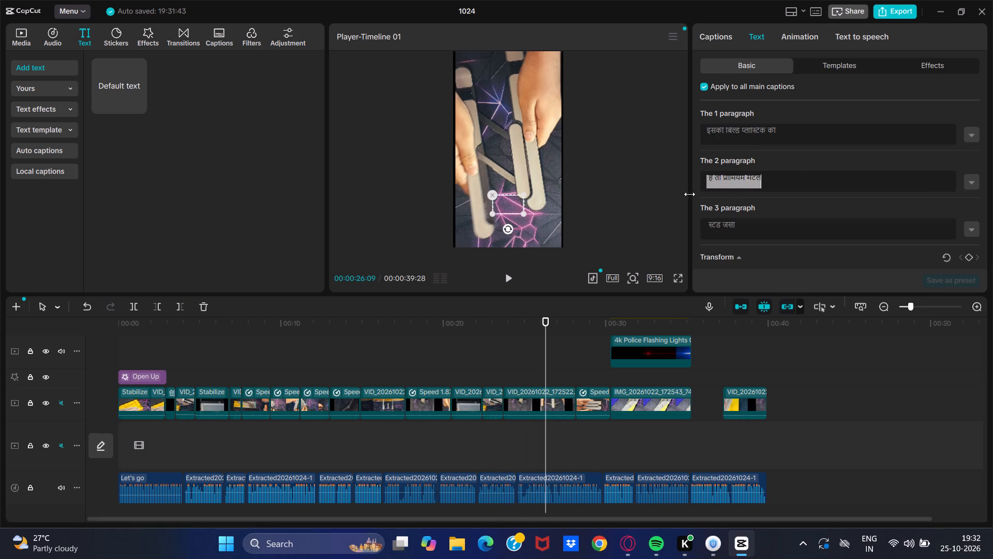
{"action": "left_click_drag", "start_coordinate": [689, 194], "coordinate": [698, 186]}
{"action": "key", "text": "BackSpace"}
{"action": "left_click_drag", "start_coordinate": [778, 122], "coordinate": [752, 141]}
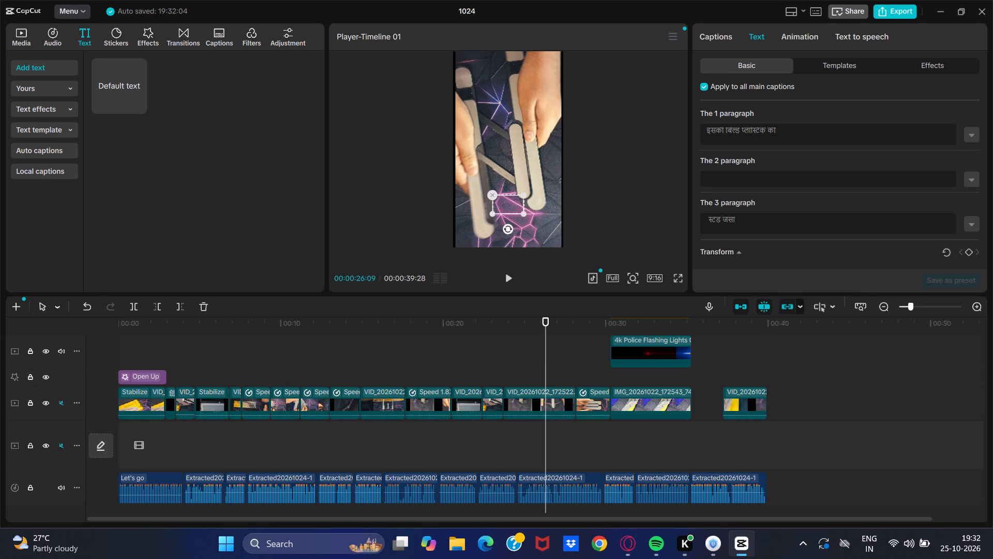
{"action": "left_click_drag", "start_coordinate": [752, 141], "coordinate": [698, 148]}
{"action": "left_click_drag", "start_coordinate": [704, 139], "coordinate": [815, 147]}
{"action": "key", "text": "BackSpace"}
{"action": "left_click_drag", "start_coordinate": [702, 209], "coordinate": [761, 228]}
{"action": "key", "text": "BackSpace"}
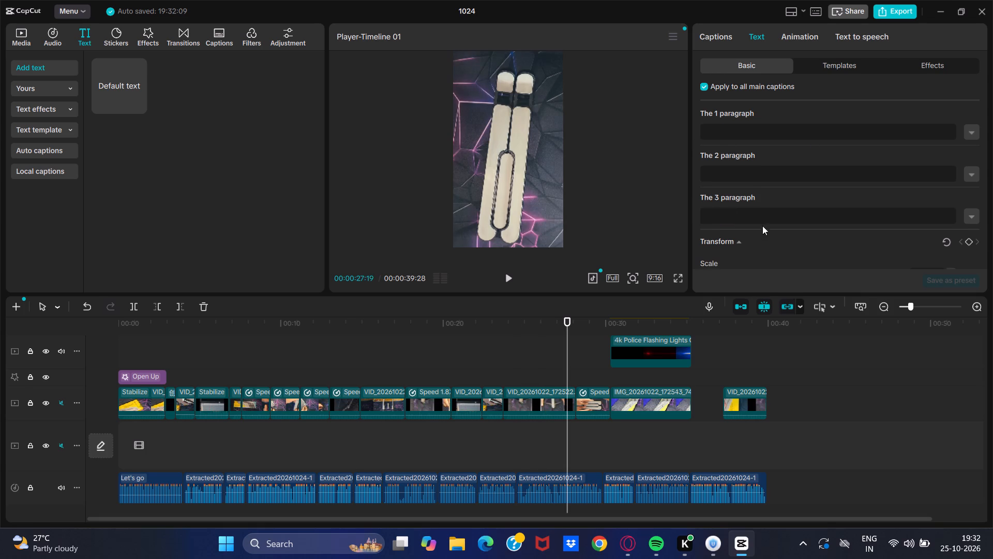
Play on to the caption at about 29 seconds, select it, and delete its single paragraph's text.
{"action": "left_click", "coordinate": [513, 279]}
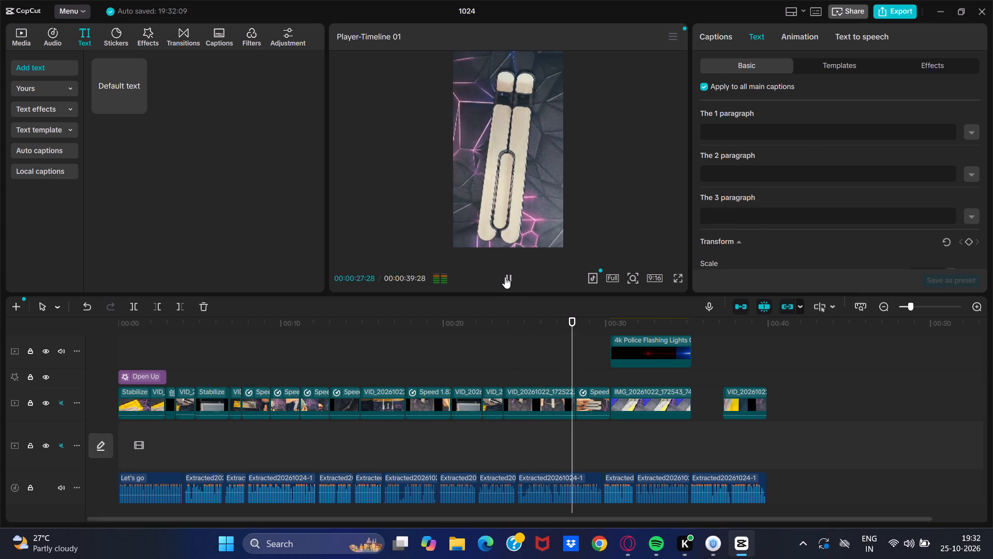
{"action": "left_click", "coordinate": [504, 271]}
{"action": "left_click", "coordinate": [523, 199]}
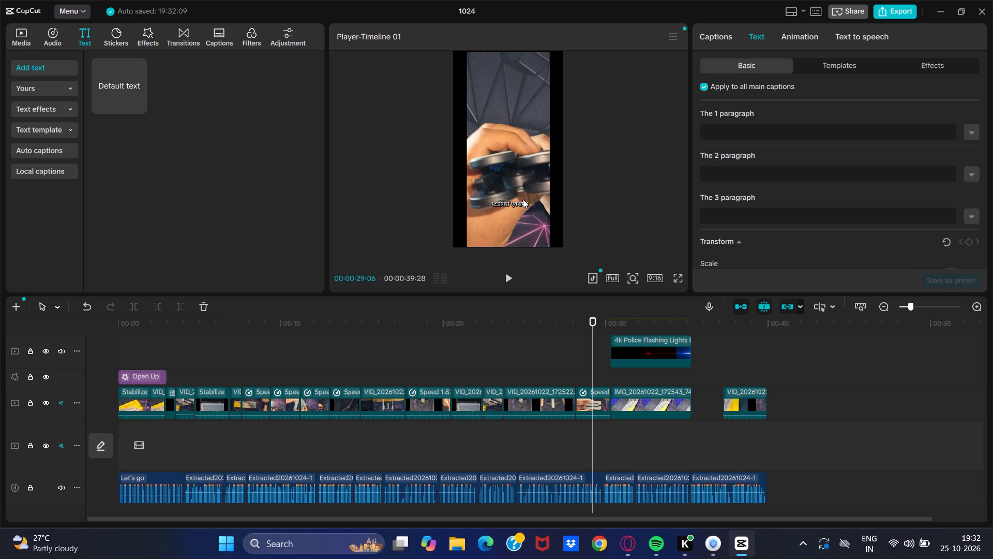
{"action": "left_click_drag", "start_coordinate": [795, 135], "coordinate": [632, 169]}
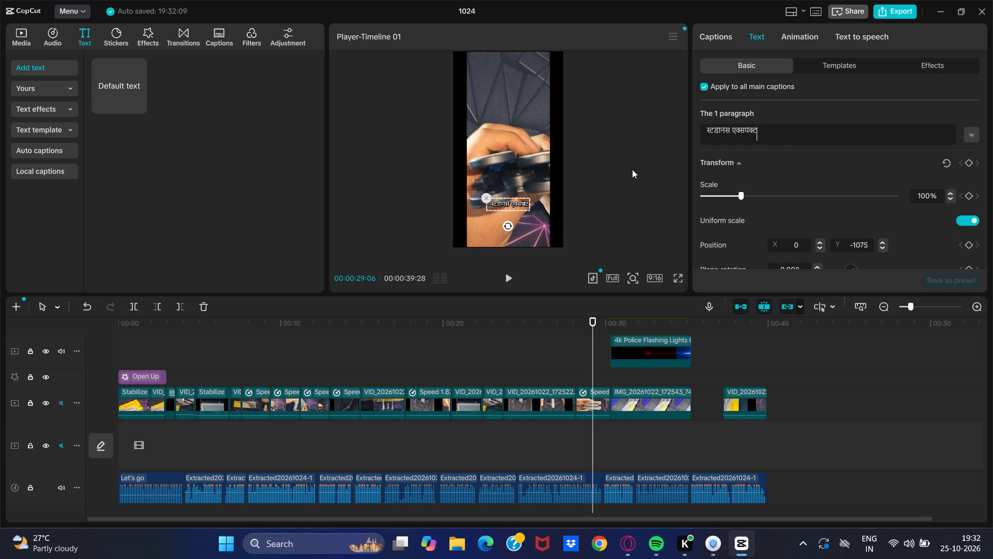
{"action": "left_click_drag", "start_coordinate": [632, 169], "coordinate": [654, 159]}
{"action": "left_click_drag", "start_coordinate": [689, 130], "coordinate": [811, 146]}
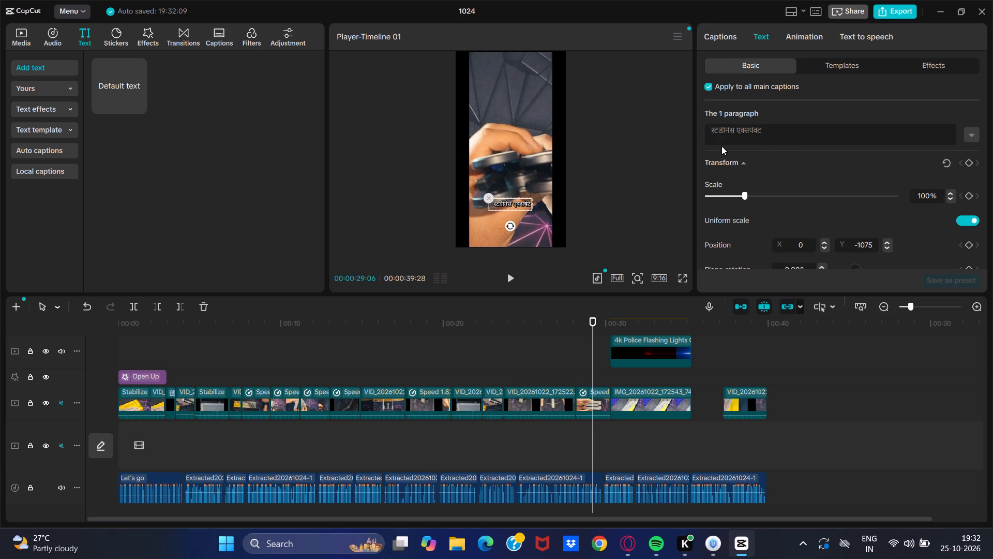
{"action": "left_click_drag", "start_coordinate": [713, 137], "coordinate": [856, 132]}
{"action": "key", "text": "BackSpace"}
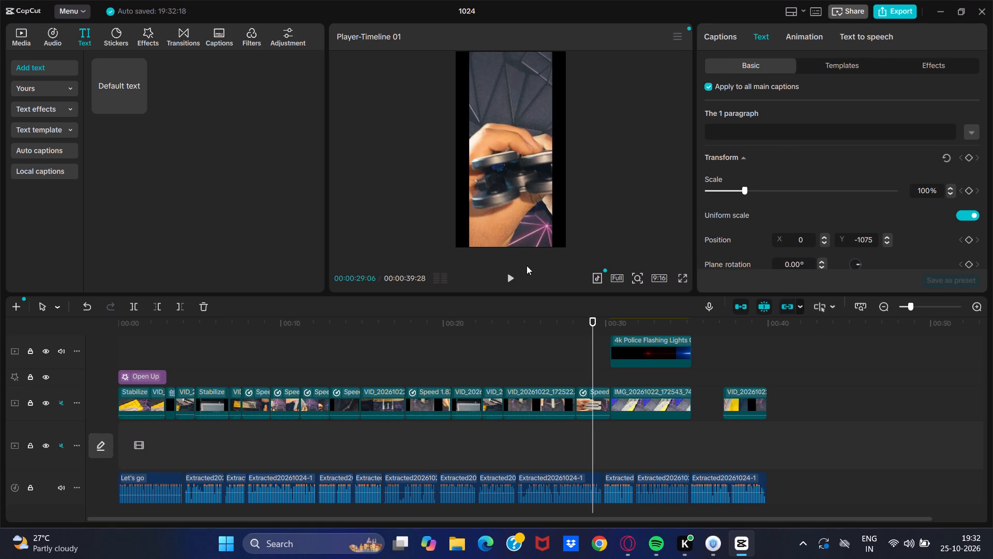
Play on to the caption over the product box at about 31 seconds, select it, and delete its second paragraph's text.
{"action": "left_click", "coordinate": [508, 273]}
{"action": "left_click", "coordinate": [502, 261]}
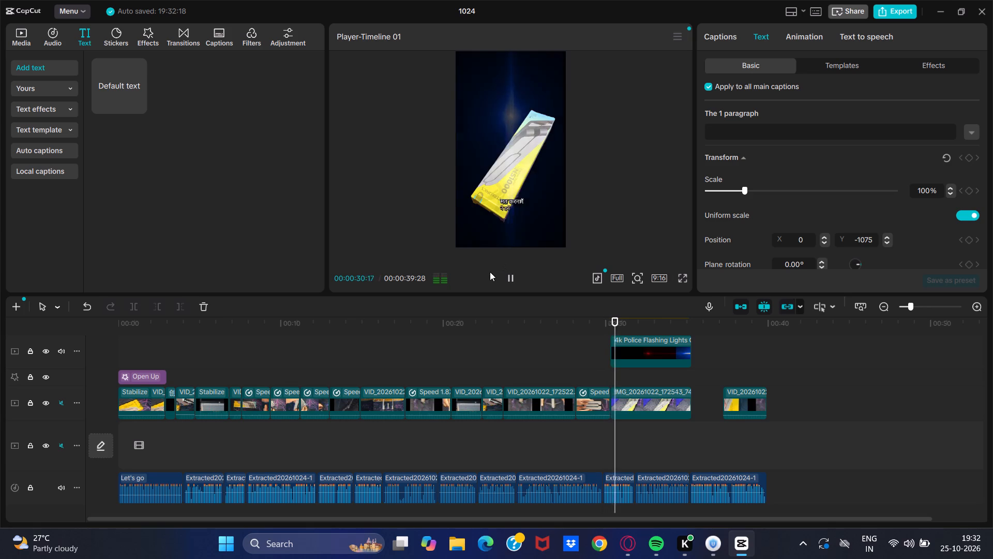
{"action": "left_click", "coordinate": [511, 281]}
{"action": "double_click", "coordinate": [509, 200]}
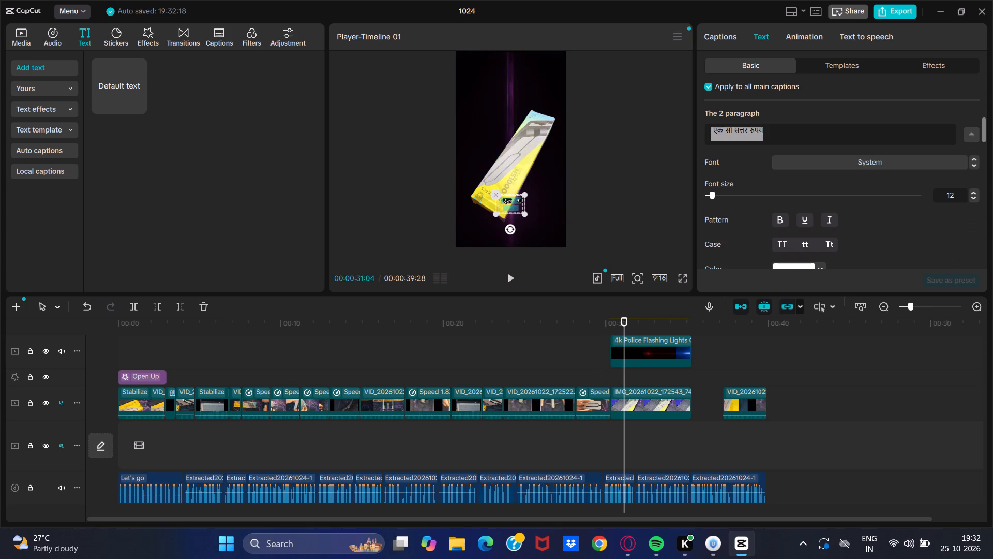
{"action": "key", "text": "BackSpace"}
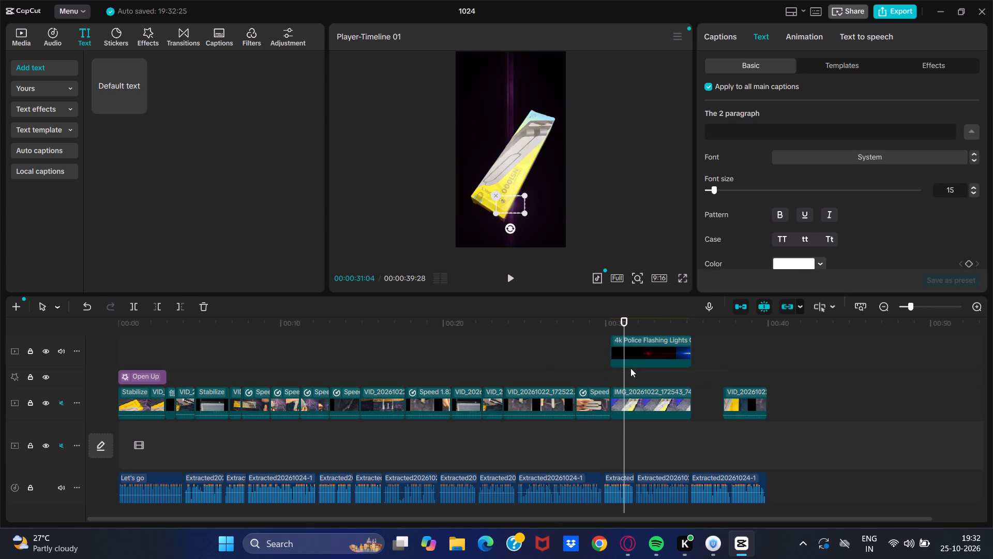
Replay from about 28 seconds, stop on the caption at about 30 seconds, and delete that whole caption.
{"action": "left_click_drag", "start_coordinate": [621, 363], "coordinate": [626, 350]}
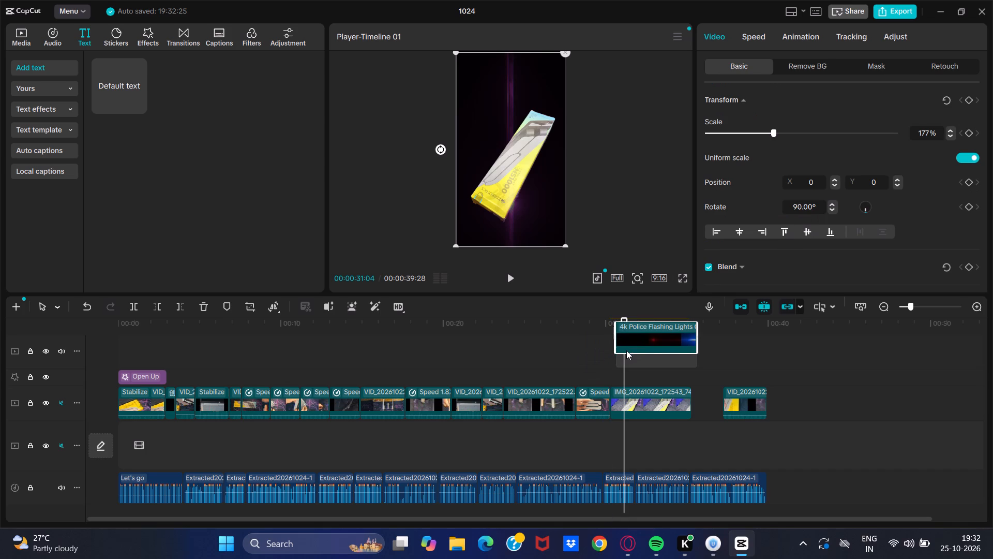
{"action": "left_click_drag", "start_coordinate": [626, 350], "coordinate": [622, 370]}
{"action": "left_click_drag", "start_coordinate": [625, 380], "coordinate": [574, 401]}
{"action": "left_click", "coordinate": [503, 275]}
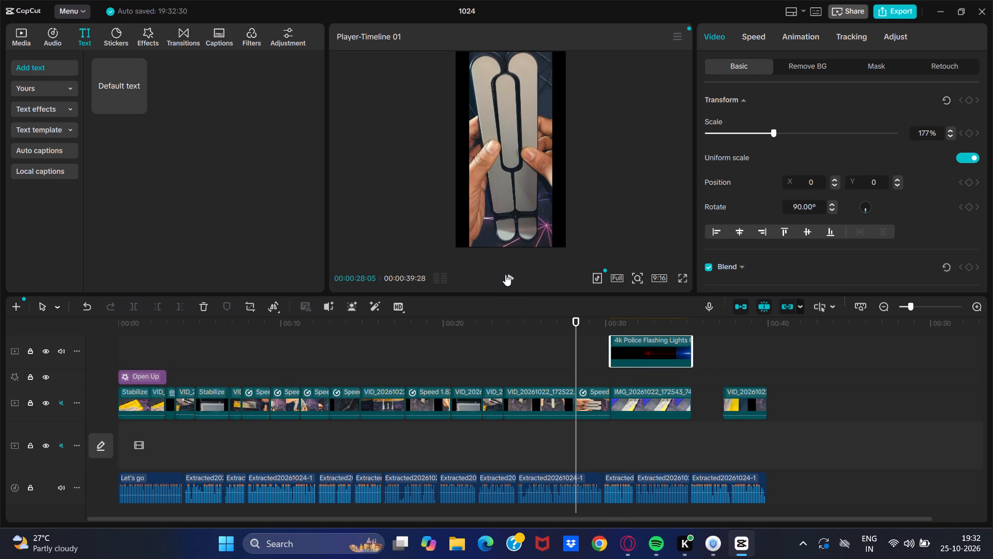
{"action": "double_click", "coordinate": [511, 273]}
{"action": "double_click", "coordinate": [511, 273]}
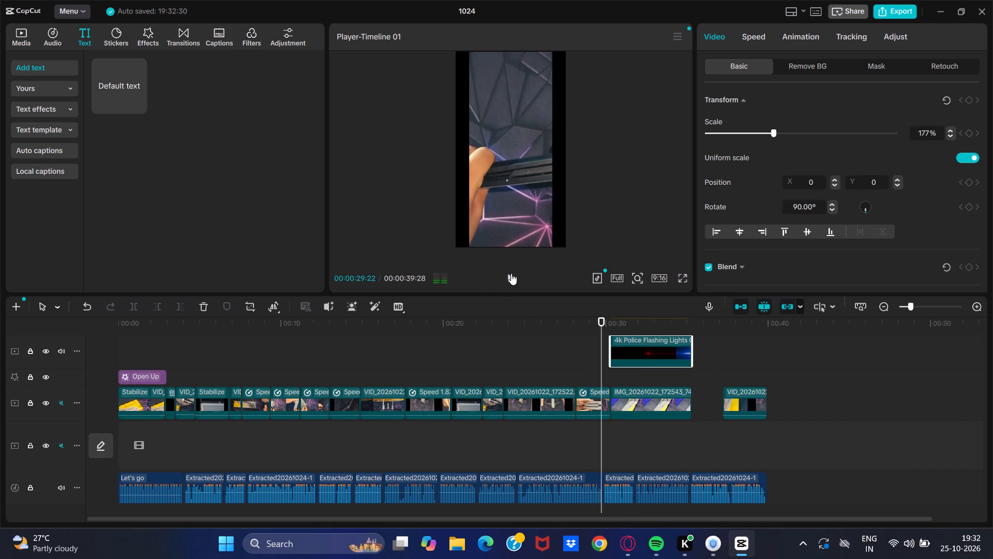
{"action": "left_click", "coordinate": [511, 273]}
{"action": "left_click", "coordinate": [501, 198]}
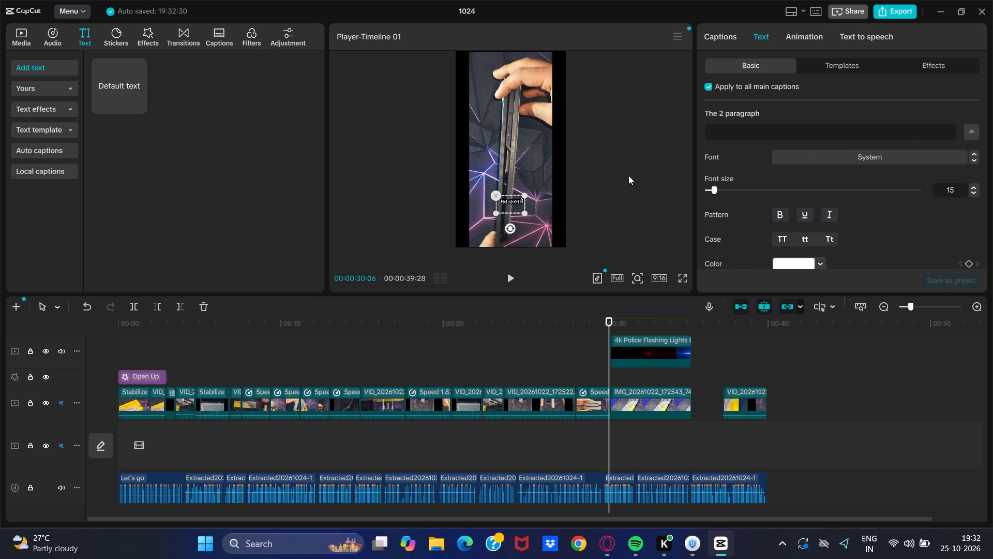
{"action": "scroll", "coordinate": [868, 205], "scroll_direction": "down", "scroll_amount": 3}
{"action": "scroll", "coordinate": [871, 200], "scroll_direction": "up", "scroll_amount": 3}
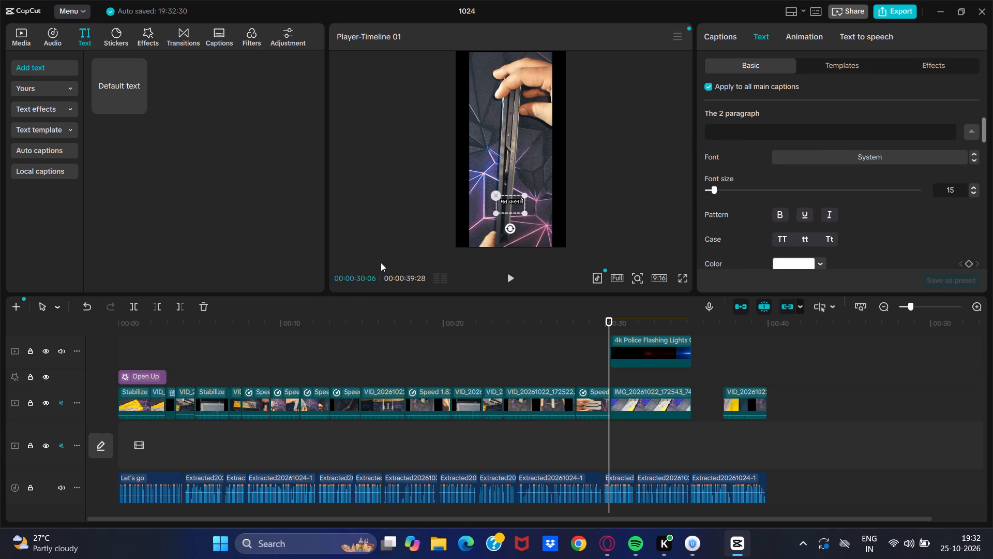
{"action": "left_click", "coordinate": [493, 195]}
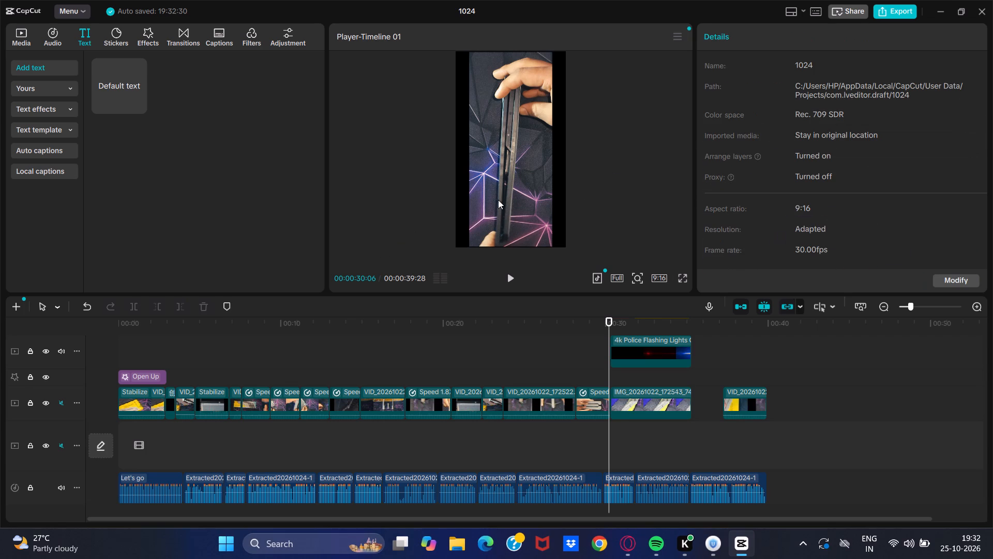
Play on to the caption over the product box at about 32 seconds and delete that caption.
{"action": "left_click", "coordinate": [513, 277]}
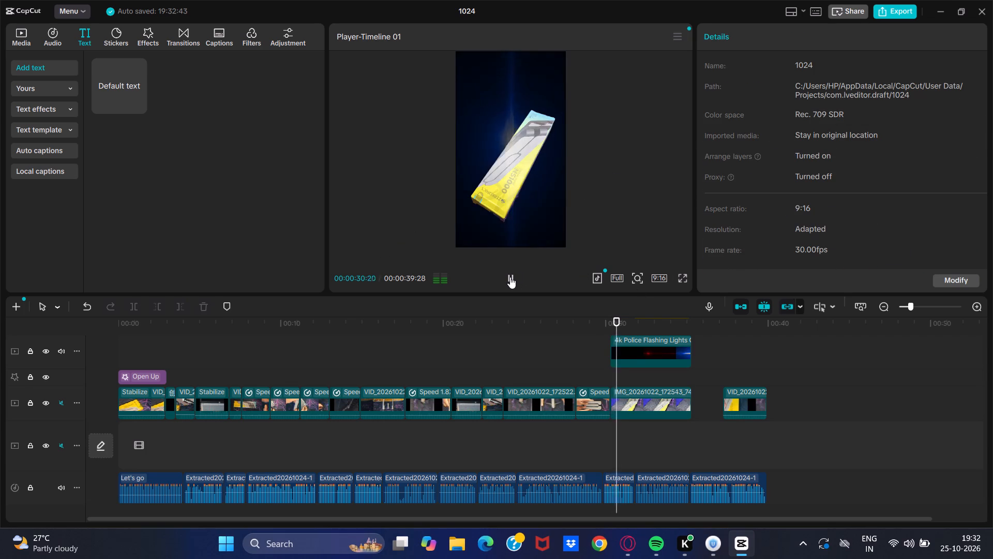
{"action": "left_click", "coordinate": [506, 276]}
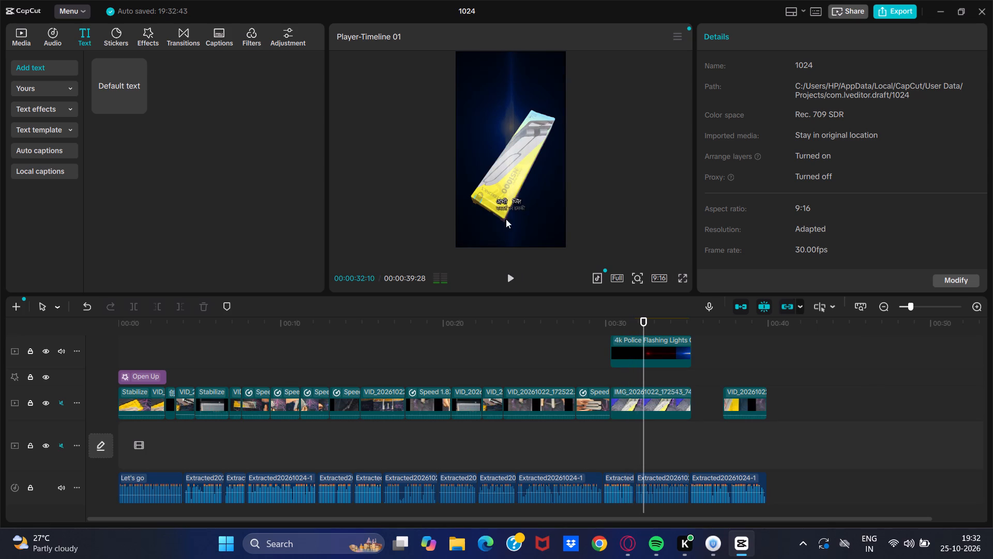
{"action": "left_click", "coordinate": [514, 203]}
{"action": "left_click", "coordinate": [494, 194]}
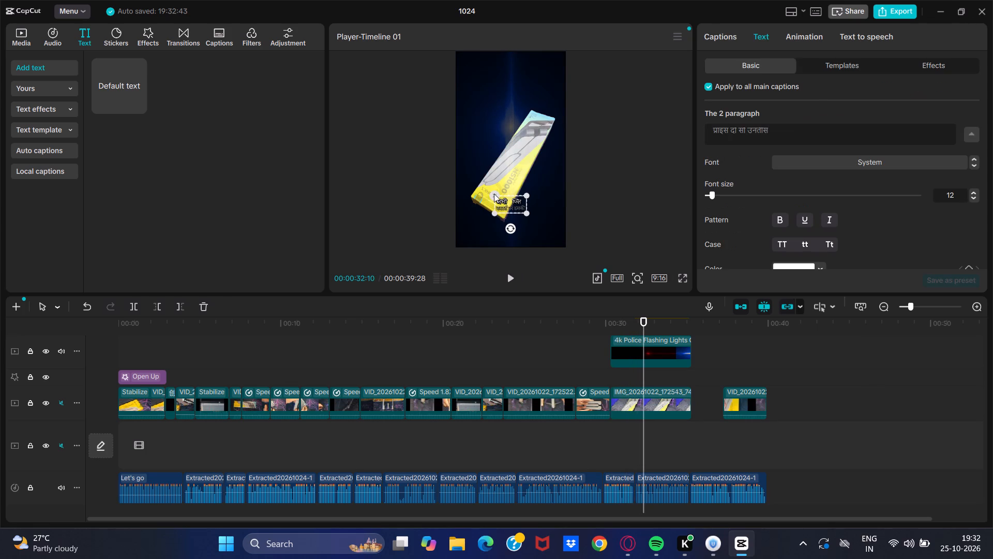
Play on past the product-box section and replay its end around 34 to 35 seconds to check for leftover captions.
{"action": "left_click", "coordinate": [510, 272]}
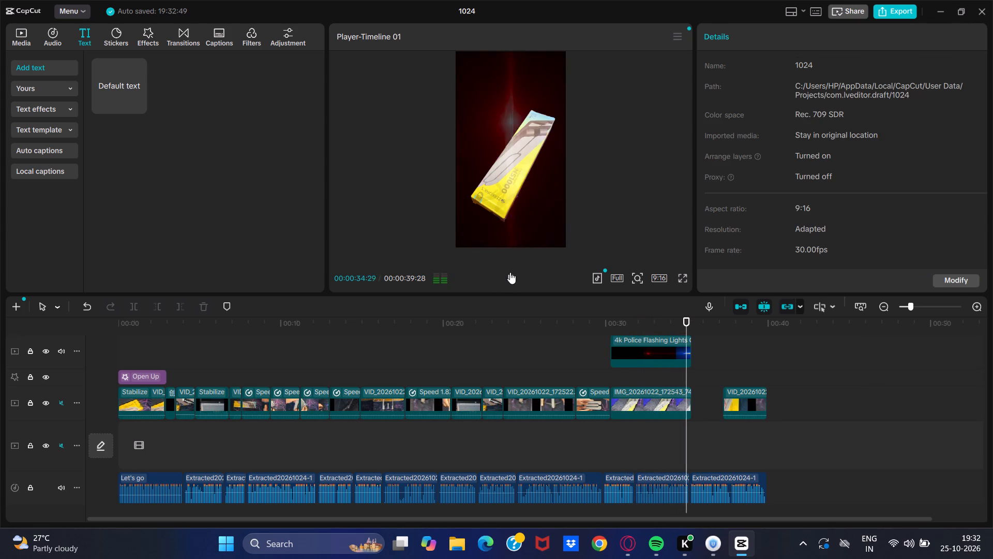
{"action": "left_click", "coordinate": [510, 272]}
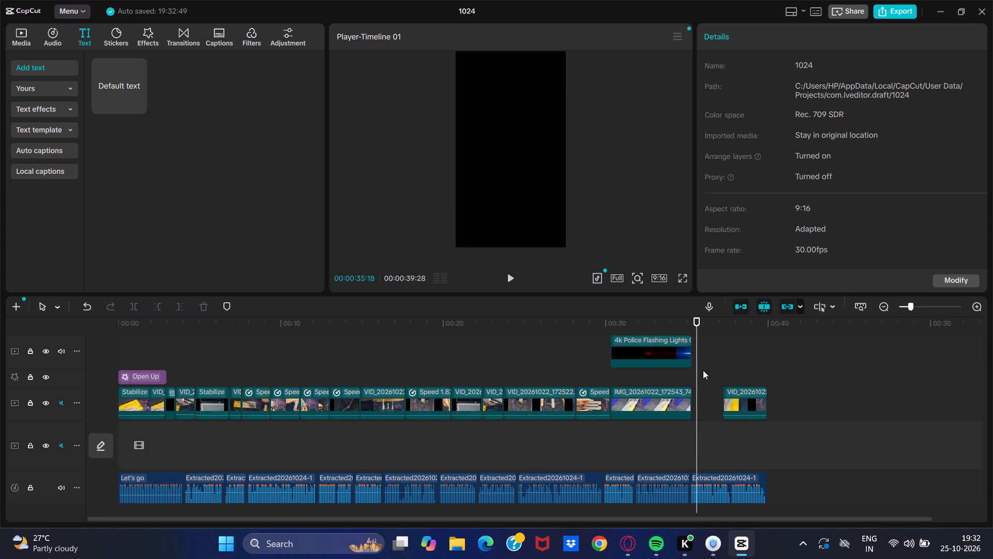
{"action": "left_click", "coordinate": [680, 373]}
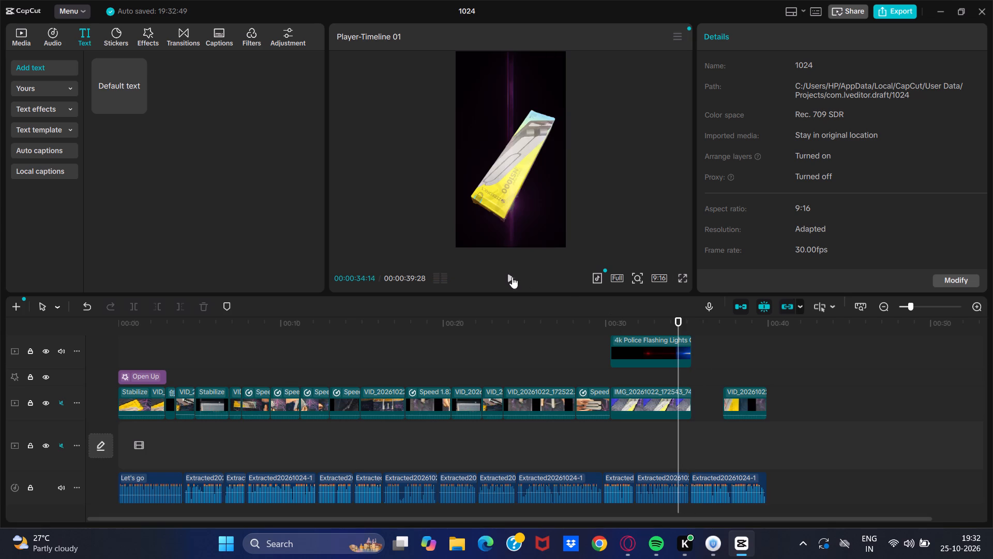
{"action": "left_click", "coordinate": [510, 275]}
{"action": "left_click", "coordinate": [510, 275]}
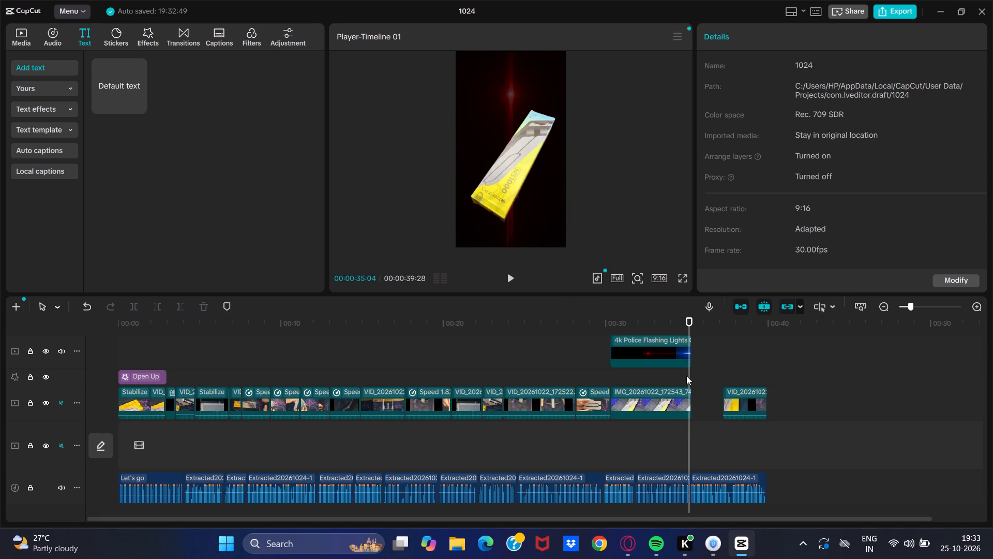
{"action": "left_click_drag", "start_coordinate": [690, 377], "coordinate": [678, 396]}
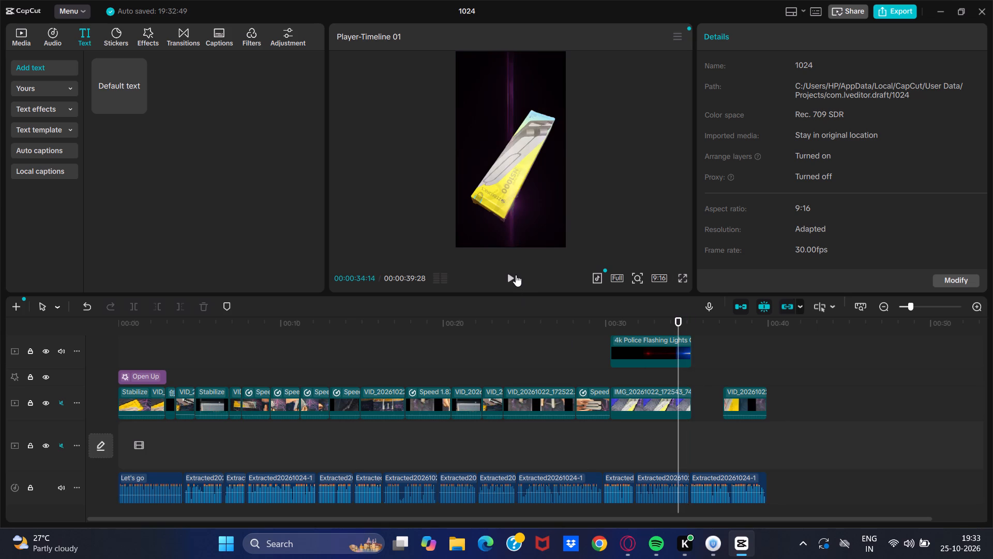
{"action": "left_click", "coordinate": [512, 273]}
{"action": "left_click", "coordinate": [505, 215]}
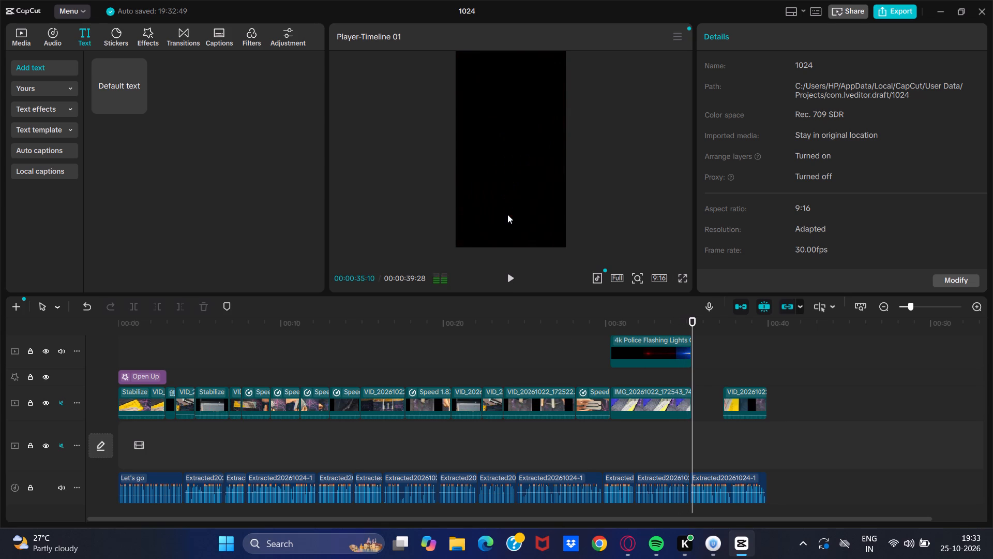
Play on to the caption over the yellow box at about 38 seconds, delete it, and play through to the end.
{"action": "left_click", "coordinate": [510, 274]}
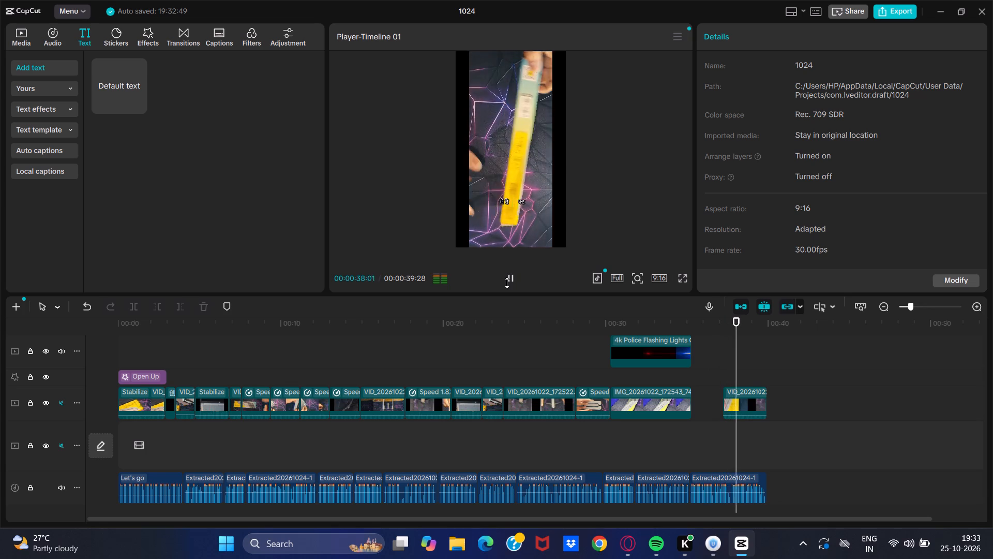
{"action": "left_click", "coordinate": [507, 283]}
{"action": "left_click", "coordinate": [508, 194]}
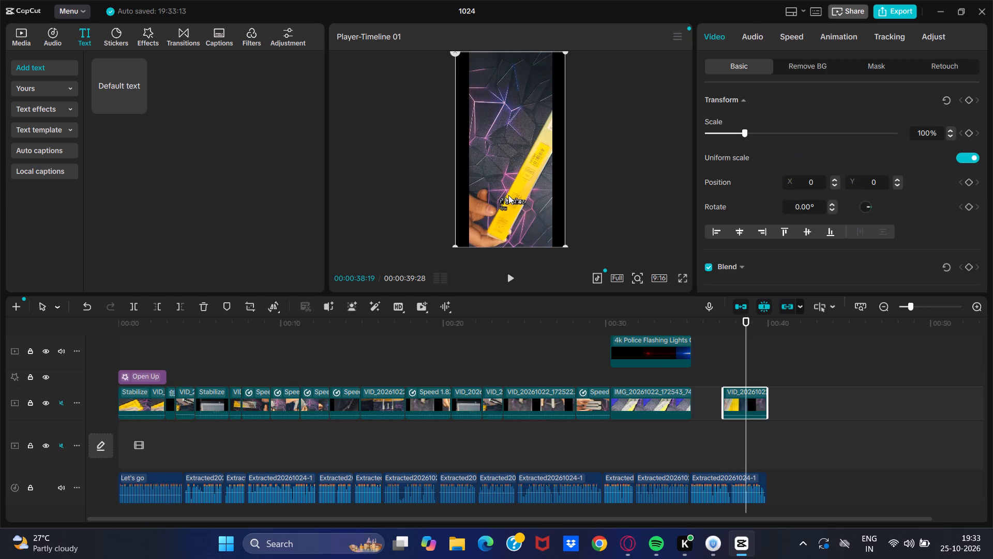
{"action": "left_click", "coordinate": [504, 205]}
{"action": "left_click", "coordinate": [503, 201]}
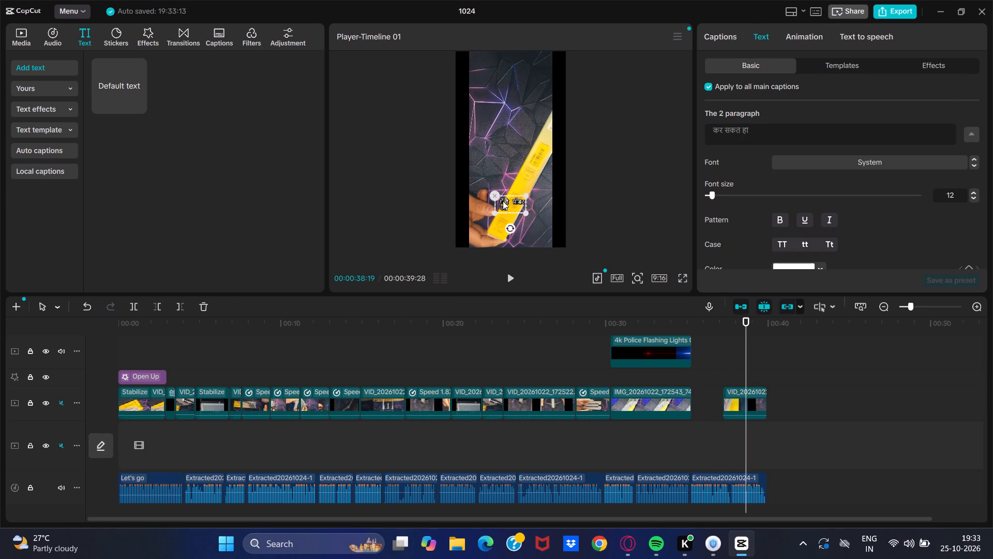
{"action": "left_click", "coordinate": [492, 190]}
{"action": "left_click", "coordinate": [508, 200]}
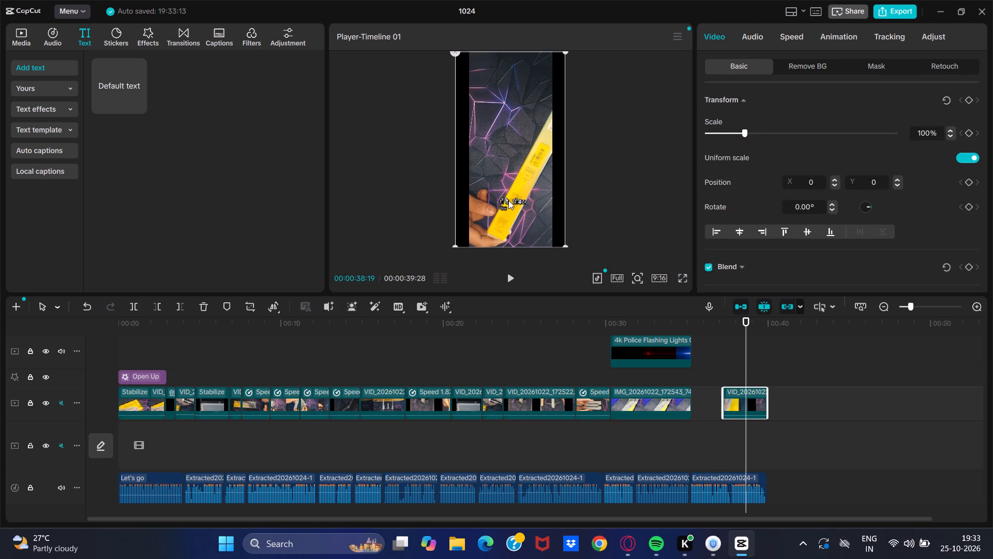
{"action": "left_click", "coordinate": [493, 194]}
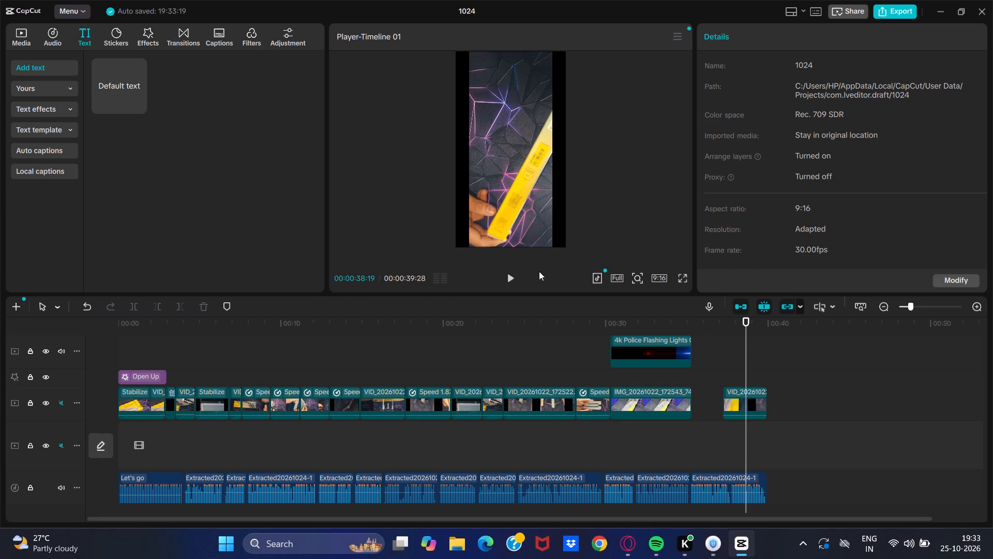
{"action": "left_click", "coordinate": [508, 281]}
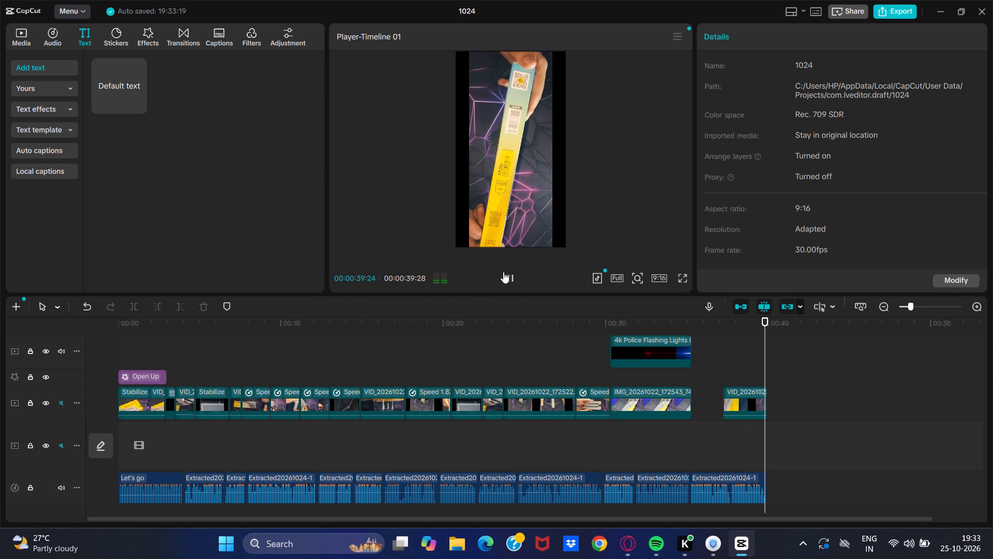
Delete the product-box image clip that lies beneath the police lights overlay on the main video track.
{"action": "left_click", "coordinate": [662, 354]}
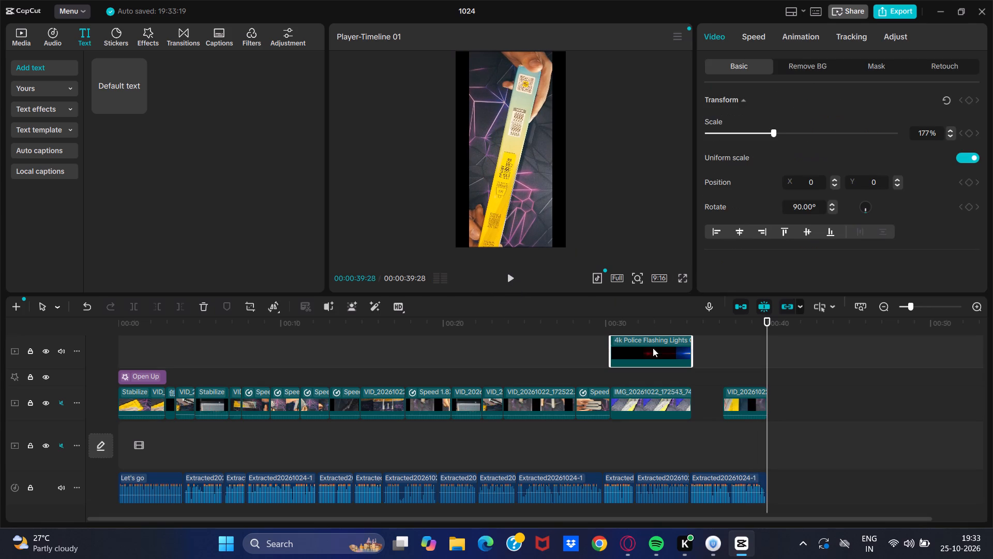
{"action": "left_click", "coordinate": [659, 410]}
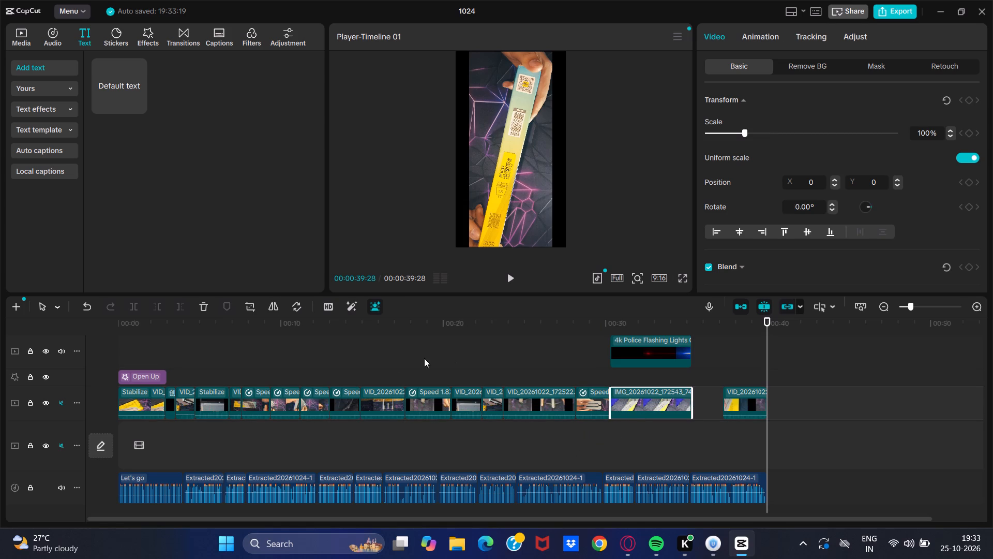
{"action": "left_click", "coordinate": [204, 312]}
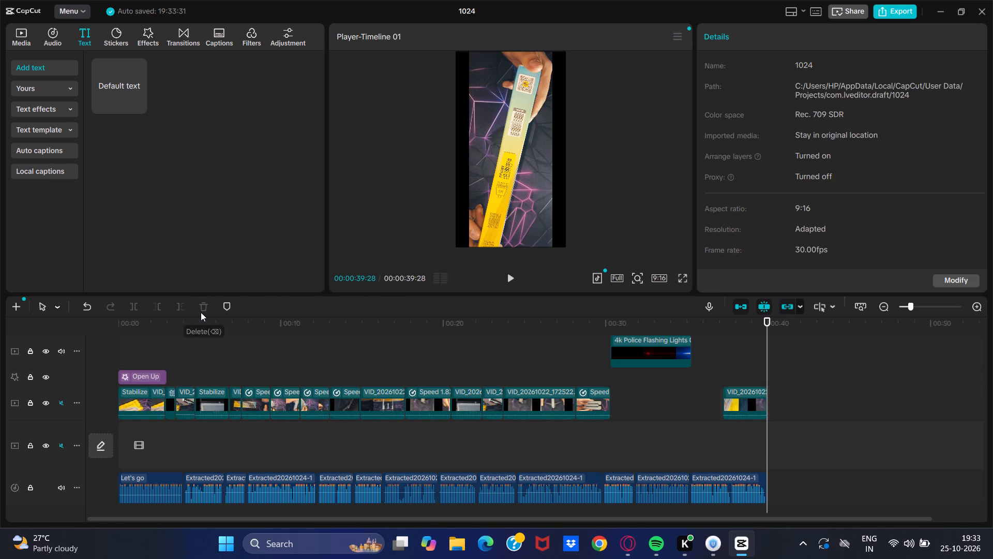
Shift the 4k Police Flashing Lights Overlay clip slightly earlier and extend its end to the start of the last video clip.
{"action": "left_click", "coordinate": [648, 346]}
{"action": "left_click_drag", "start_coordinate": [649, 346], "coordinate": [672, 407]}
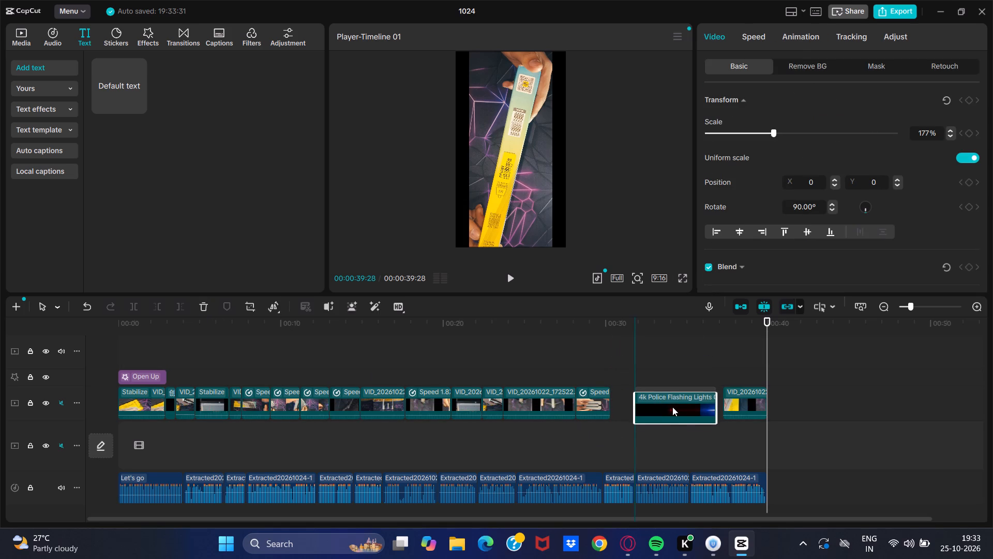
{"action": "left_click_drag", "start_coordinate": [672, 407], "coordinate": [645, 395]}
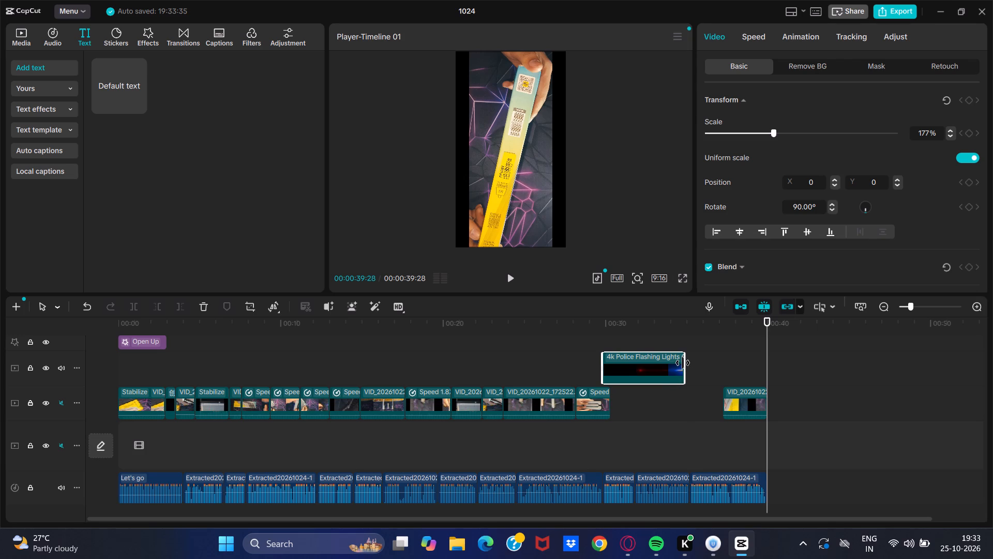
{"action": "left_click_drag", "start_coordinate": [683, 363], "coordinate": [720, 366]}
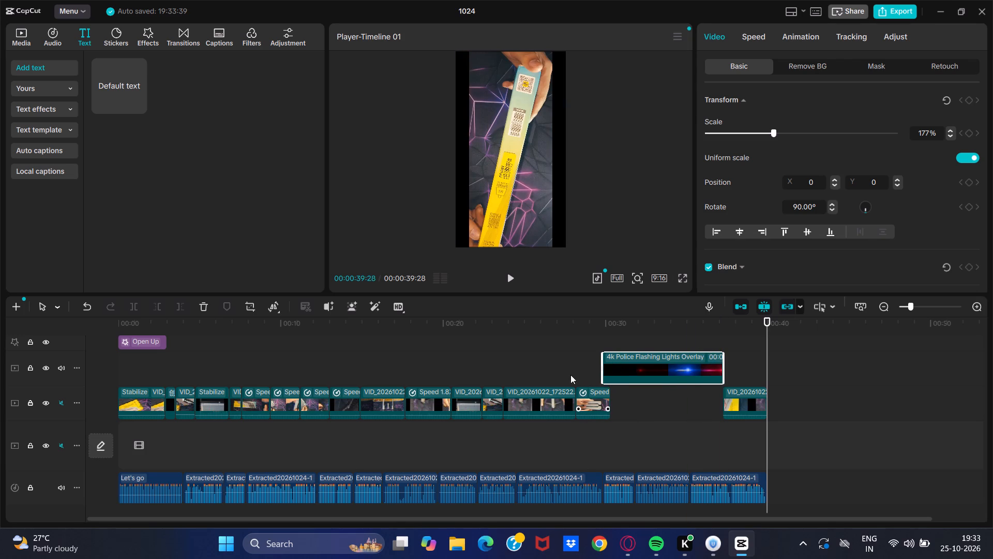
Preview the overlay section, then trim the police lights overlay's start to the end of the preceding clip at about 30 seconds.
{"action": "left_click", "coordinate": [570, 371]}
{"action": "left_click", "coordinate": [513, 273]}
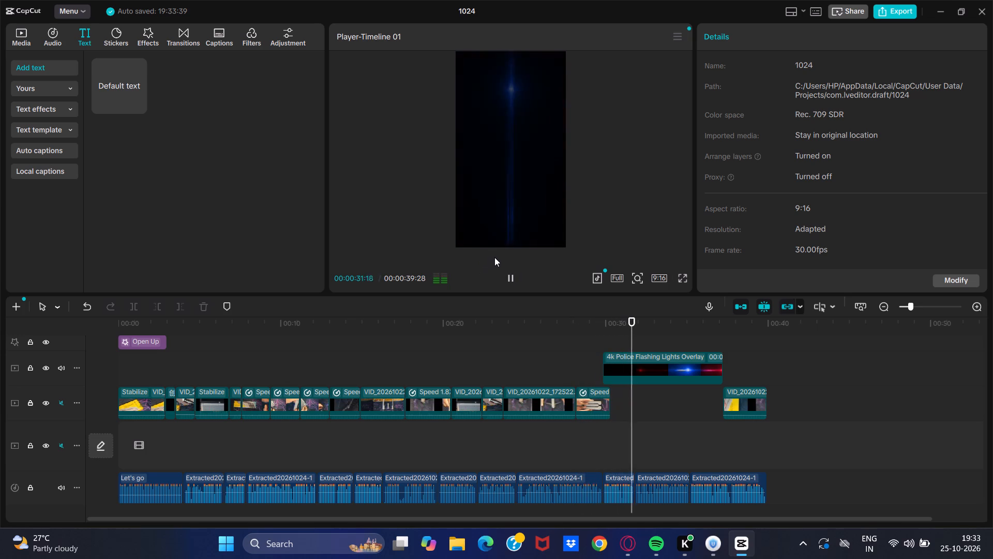
{"action": "left_click", "coordinate": [508, 271]}
{"action": "left_click", "coordinate": [656, 375]}
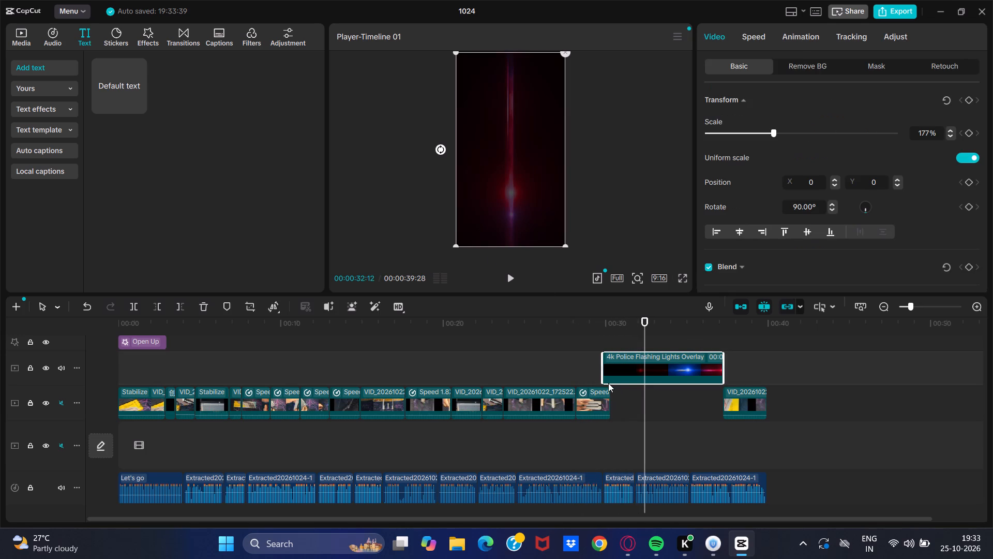
{"action": "left_click", "coordinate": [599, 365]}
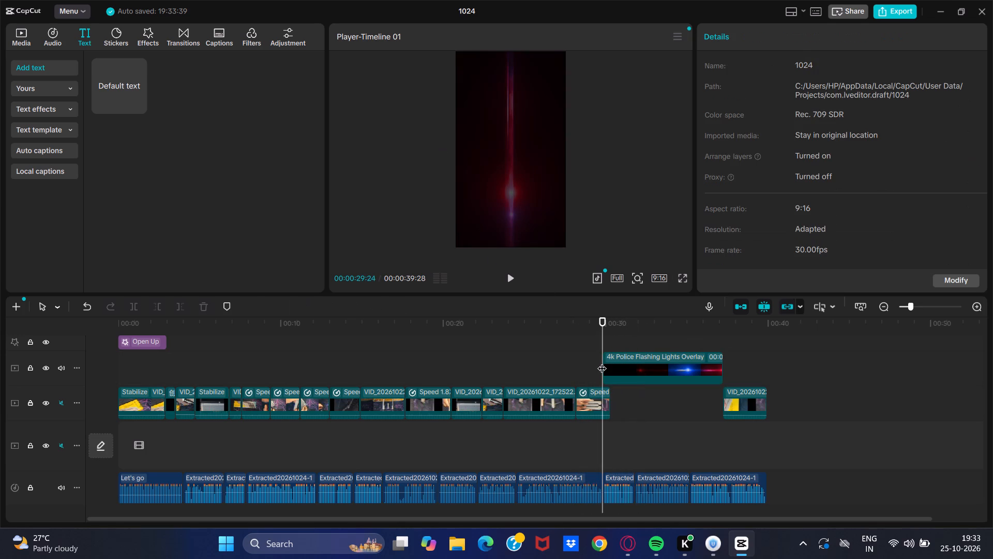
{"action": "left_click", "coordinate": [609, 352]}
{"action": "left_click_drag", "start_coordinate": [606, 358], "coordinate": [611, 360]}
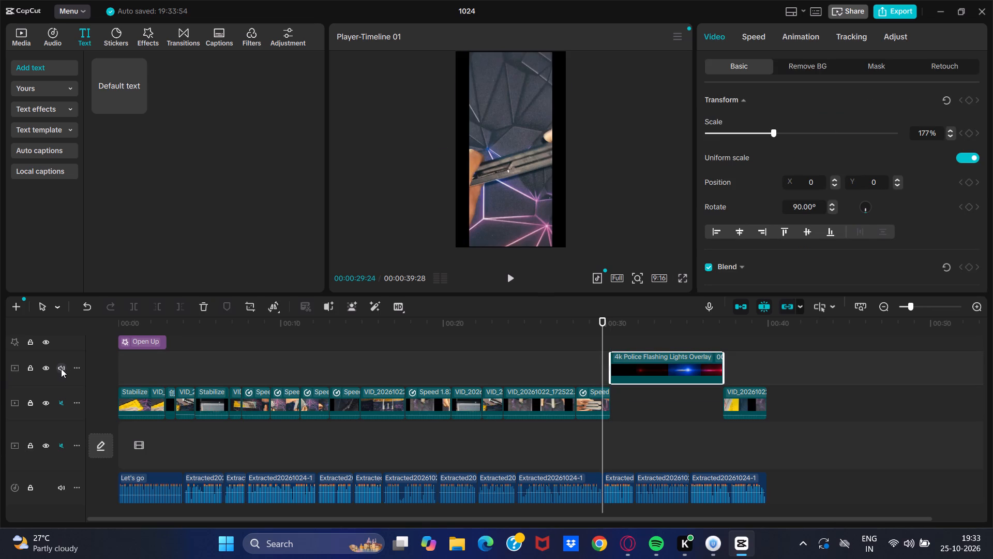
Mute the track holding the police lights overlay.
{"action": "left_click", "coordinate": [61, 369]}
{"action": "left_click", "coordinate": [689, 418]}
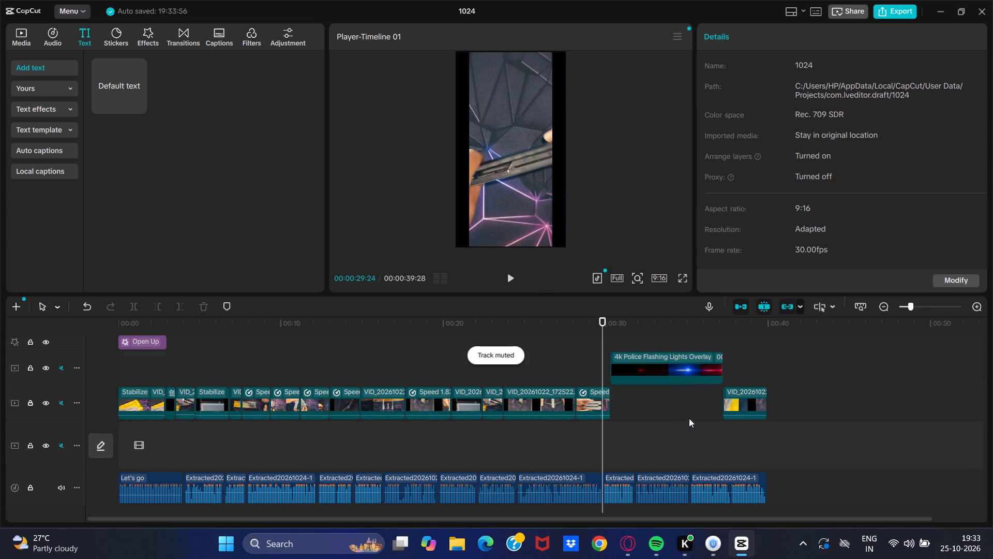
{"action": "left_click", "coordinate": [25, 31]}
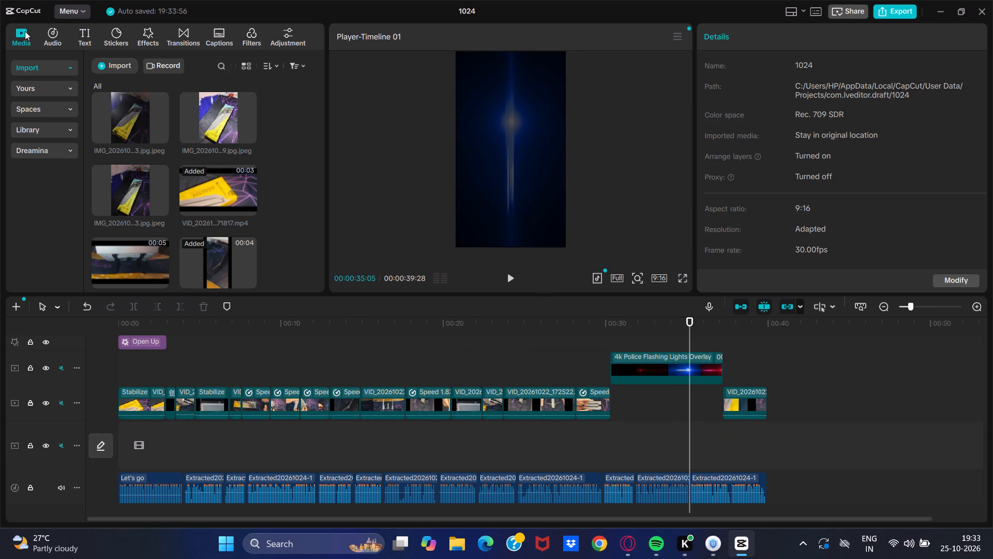
{"action": "left_click", "coordinate": [53, 66]}
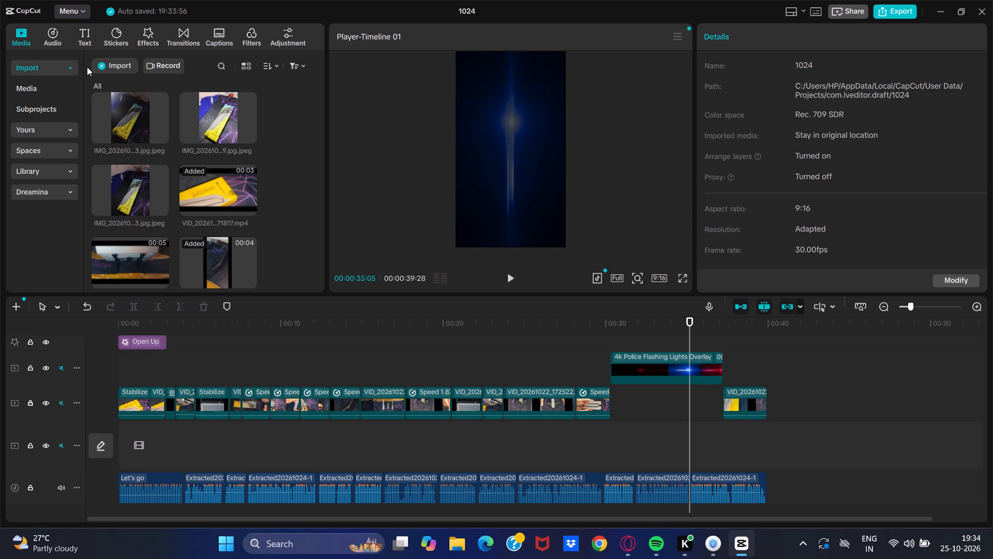
{"action": "left_click", "coordinate": [105, 60]}
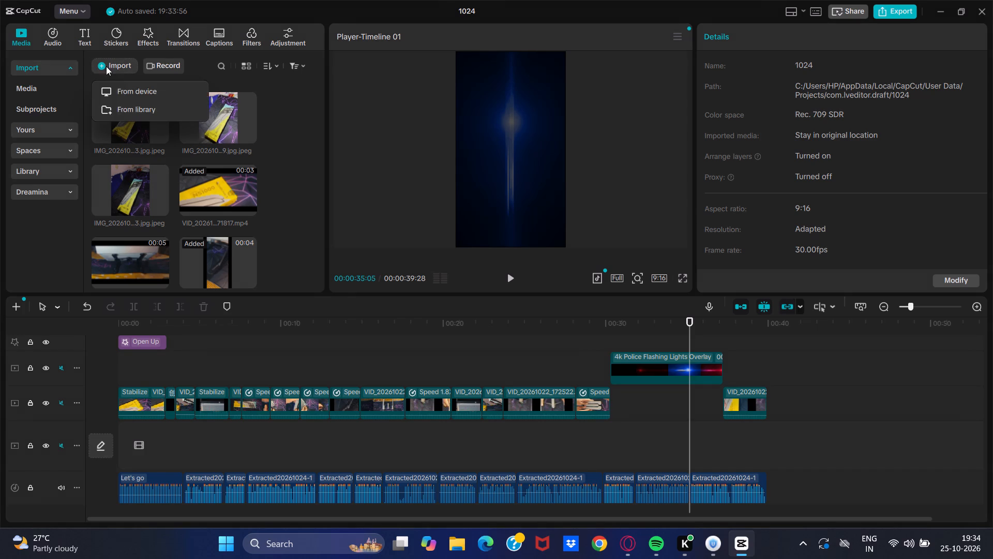
{"action": "left_click", "coordinate": [120, 93]}
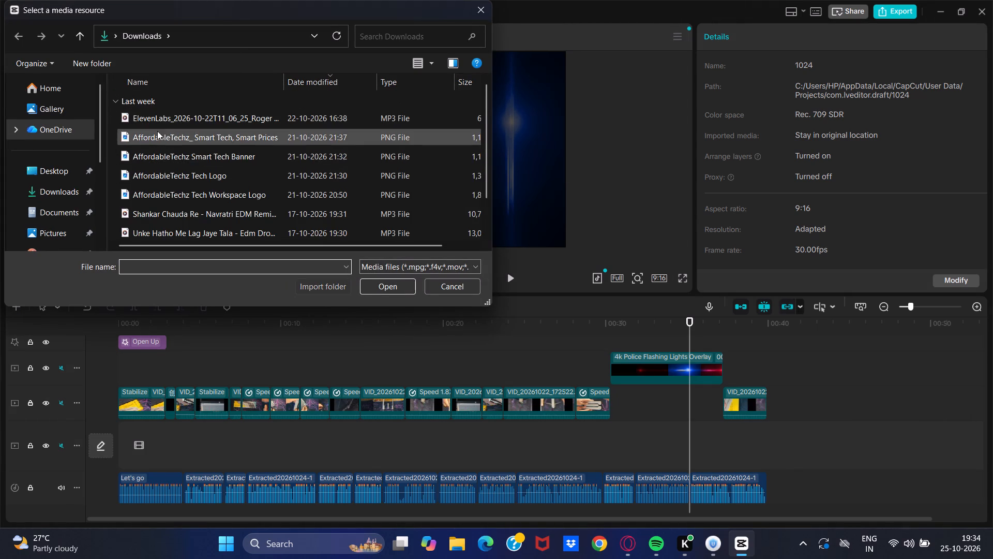
{"action": "left_click", "coordinate": [23, 105]}
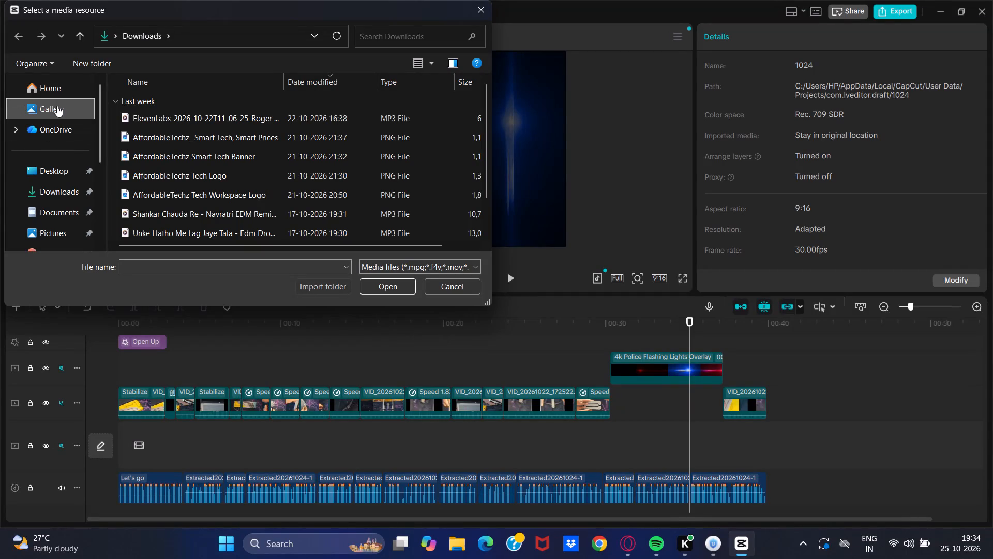
{"action": "left_click", "coordinate": [57, 106]}
{"action": "left_click", "coordinate": [64, 86]}
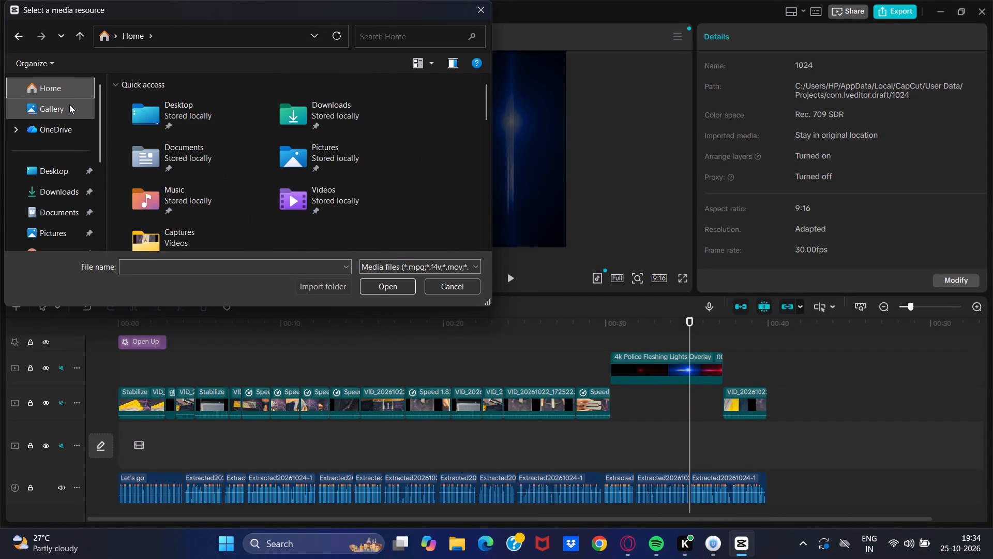
{"action": "left_click", "coordinate": [70, 108]}
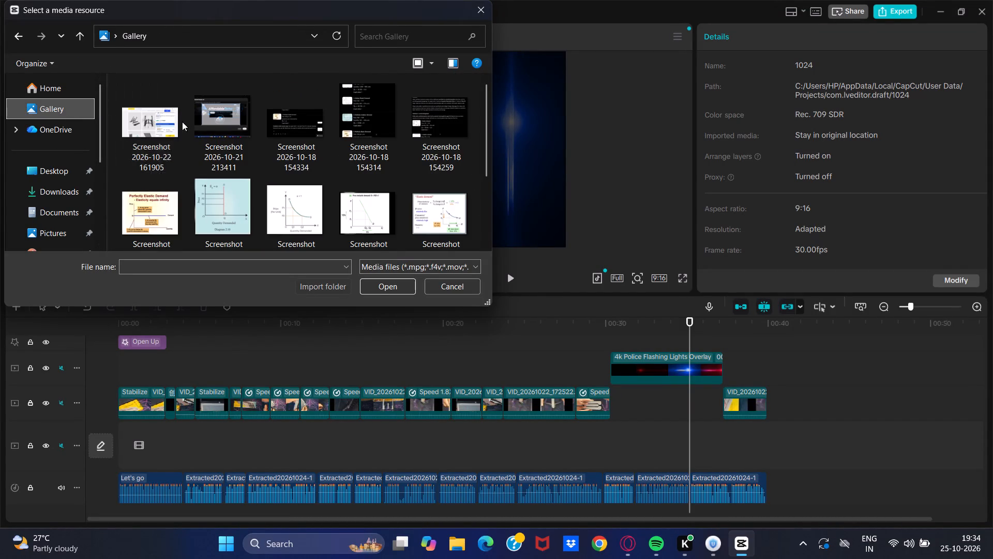
{"action": "left_click", "coordinate": [64, 82]}
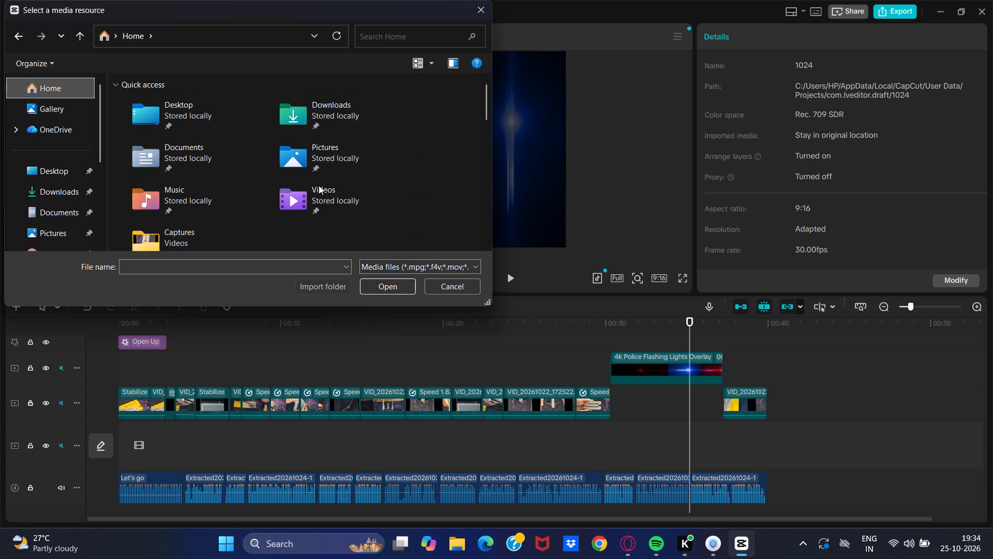
{"action": "left_click", "coordinate": [319, 185]}
{"action": "left_click", "coordinate": [381, 288]}
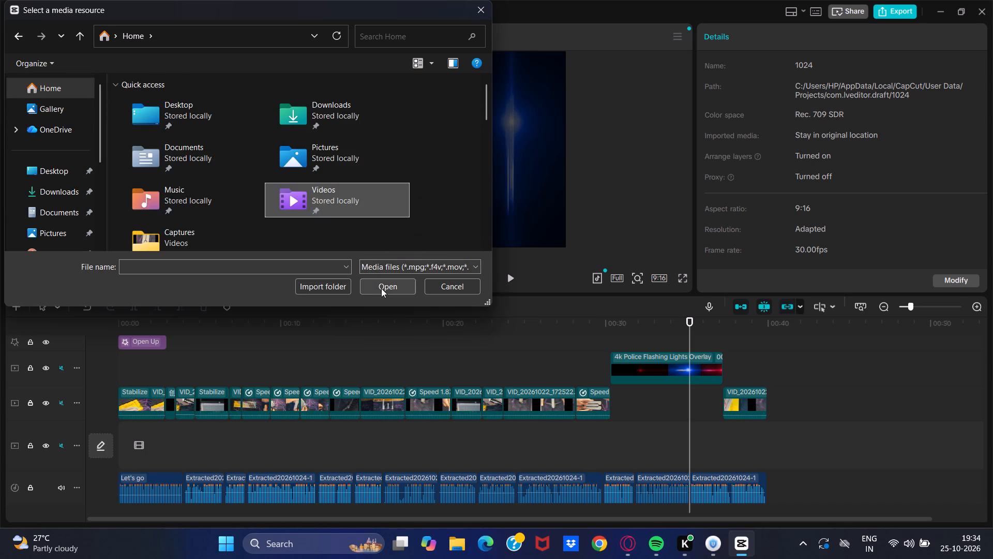
{"action": "left_click", "coordinate": [305, 116]}
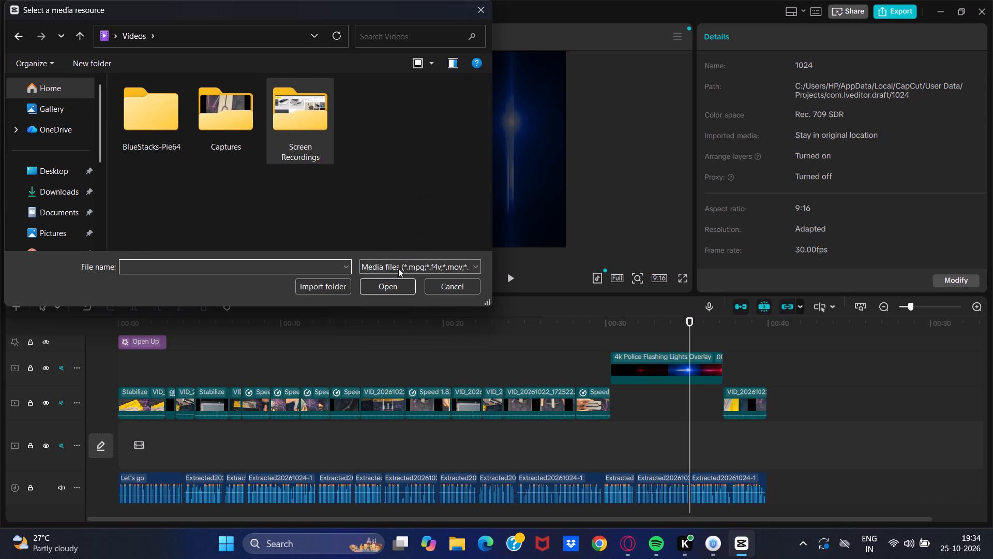
{"action": "left_click", "coordinate": [410, 286]}
{"action": "left_click_drag", "start_coordinate": [138, 125], "coordinate": [212, 140]}
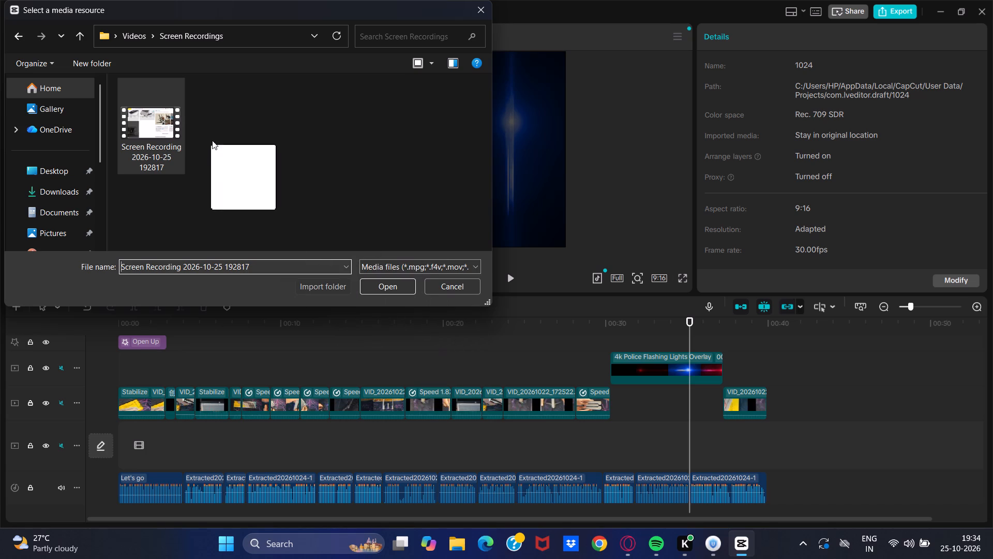
{"action": "left_click_drag", "start_coordinate": [212, 140], "coordinate": [568, 406]}
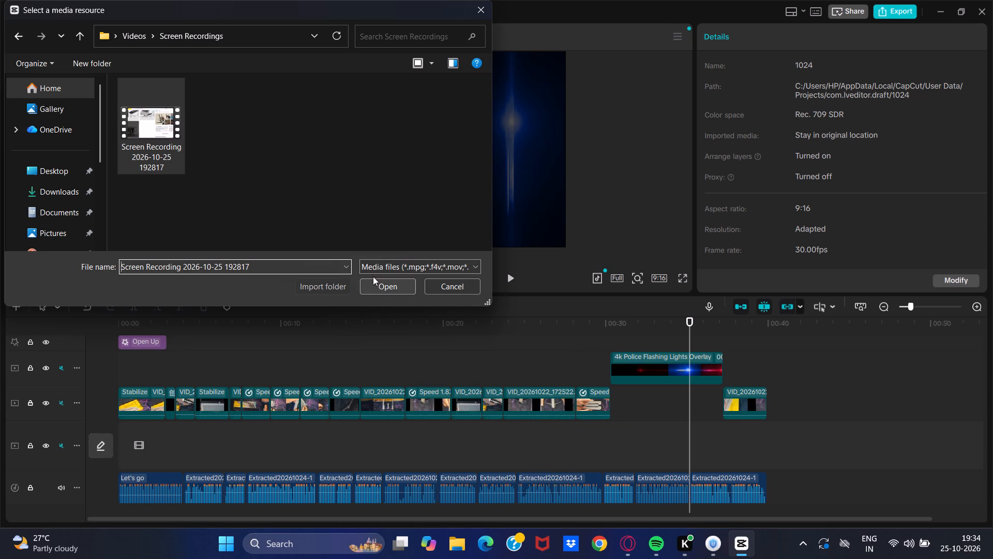
{"action": "left_click", "coordinate": [373, 276]}
{"action": "left_click_drag", "start_coordinate": [375, 281], "coordinate": [378, 286]}
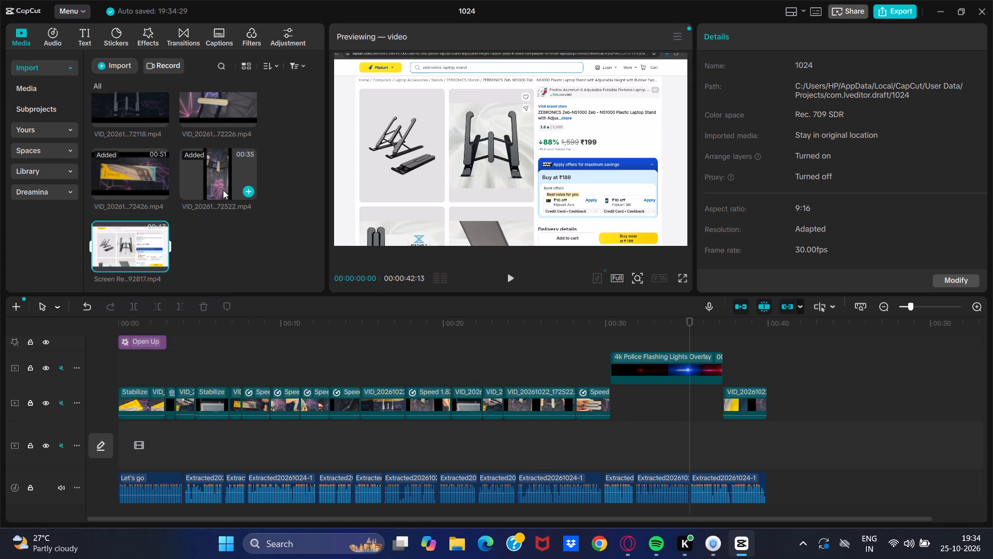
{"action": "left_click_drag", "start_coordinate": [125, 247], "coordinate": [626, 447]}
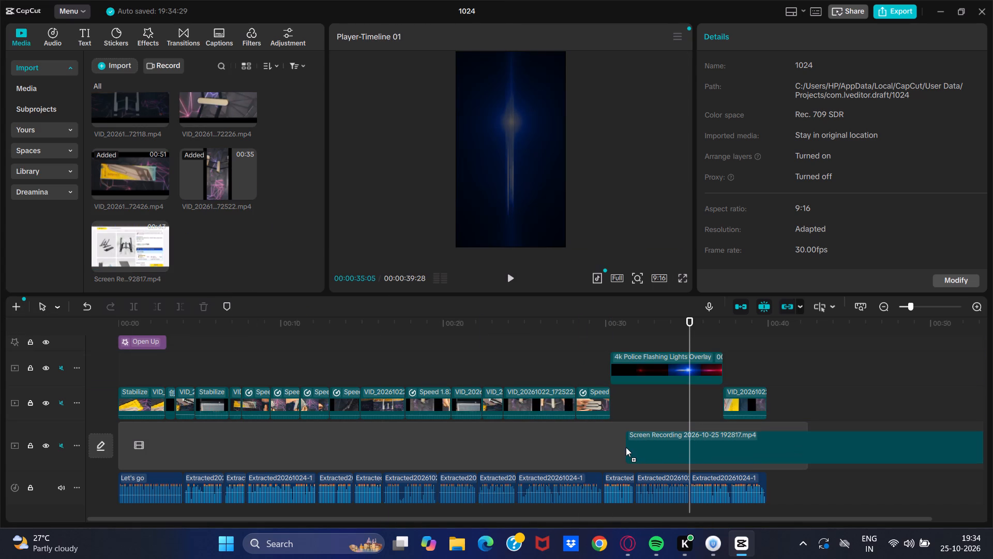
{"action": "left_click_drag", "start_coordinate": [626, 447], "coordinate": [609, 437]}
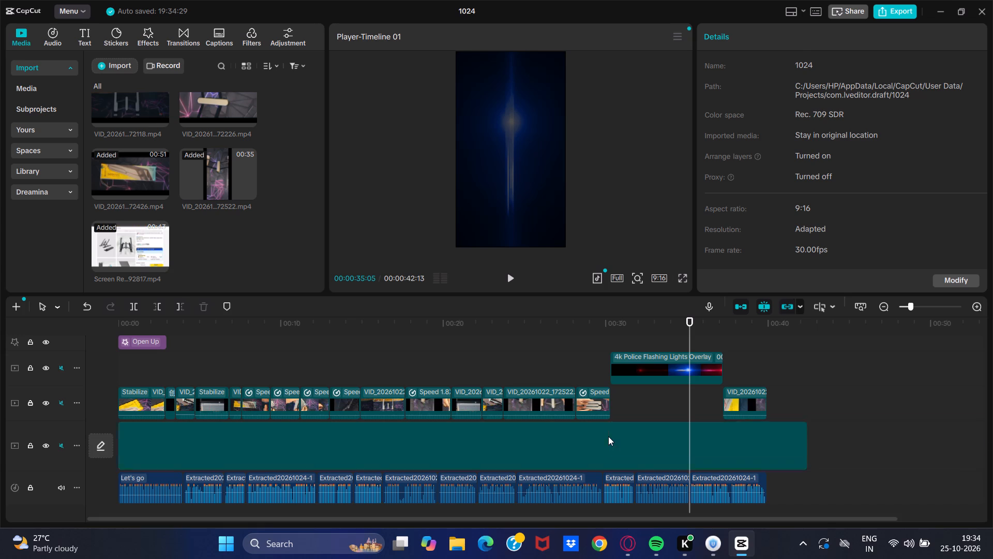
Move the screen recording clip up to the police lights overlay's track, starting where the last video clip ends at about 40 seconds.
{"action": "left_click_drag", "start_coordinate": [582, 465], "coordinate": [855, 459]}
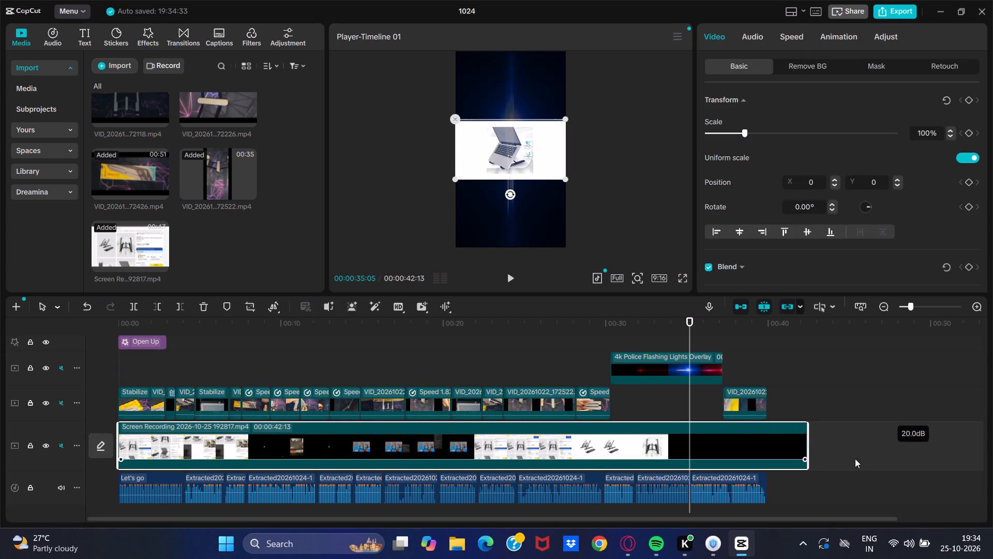
{"action": "left_click_drag", "start_coordinate": [855, 459], "coordinate": [871, 454]}
{"action": "left_click_drag", "start_coordinate": [293, 426], "coordinate": [783, 416]}
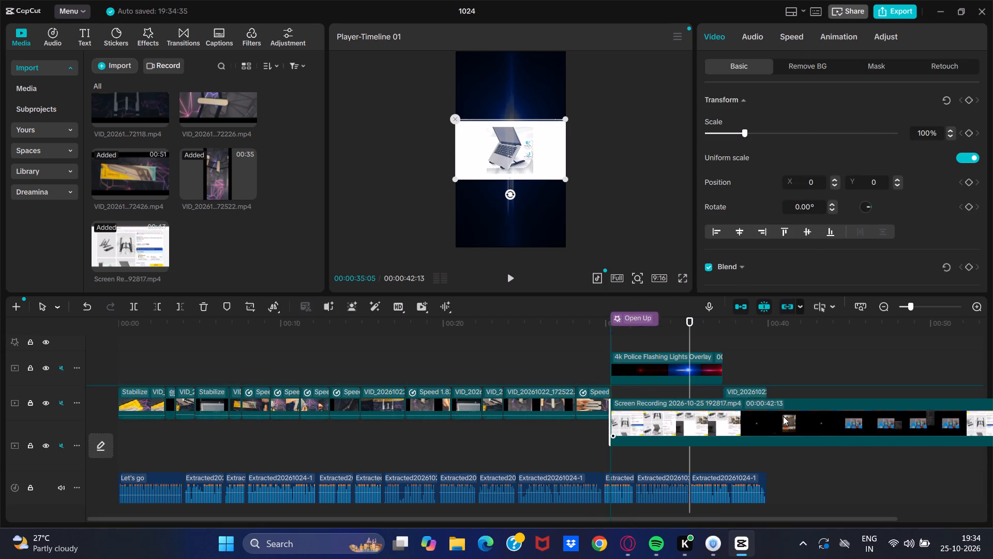
{"action": "left_click_drag", "start_coordinate": [783, 416], "coordinate": [783, 429]}
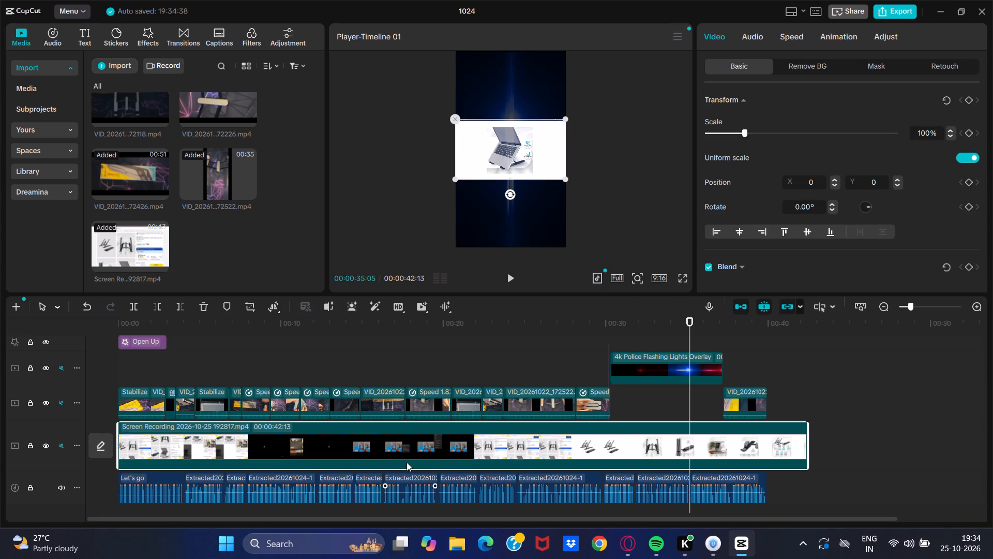
{"action": "left_click_drag", "start_coordinate": [404, 444], "coordinate": [992, 376]}
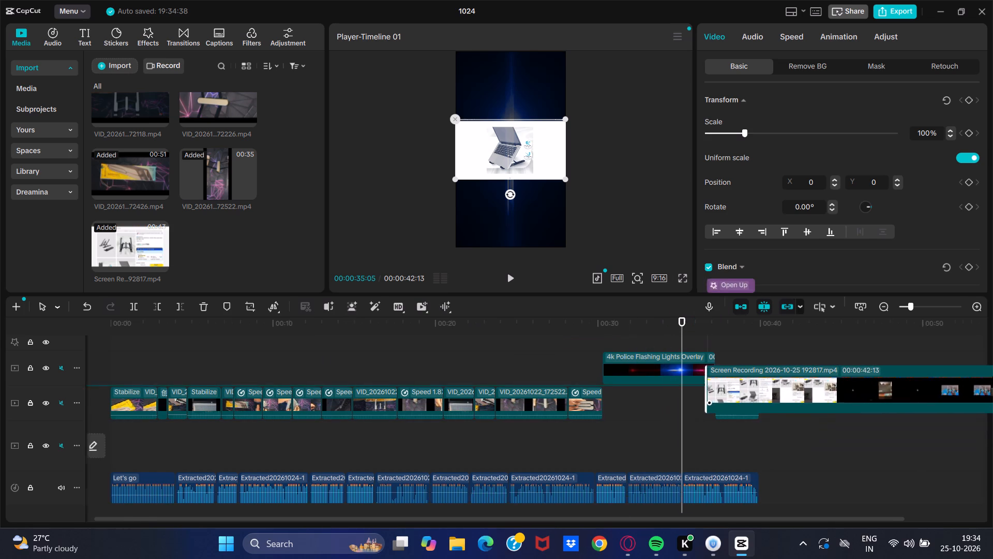
{"action": "left_click_drag", "start_coordinate": [992, 376], "coordinate": [992, 367]}
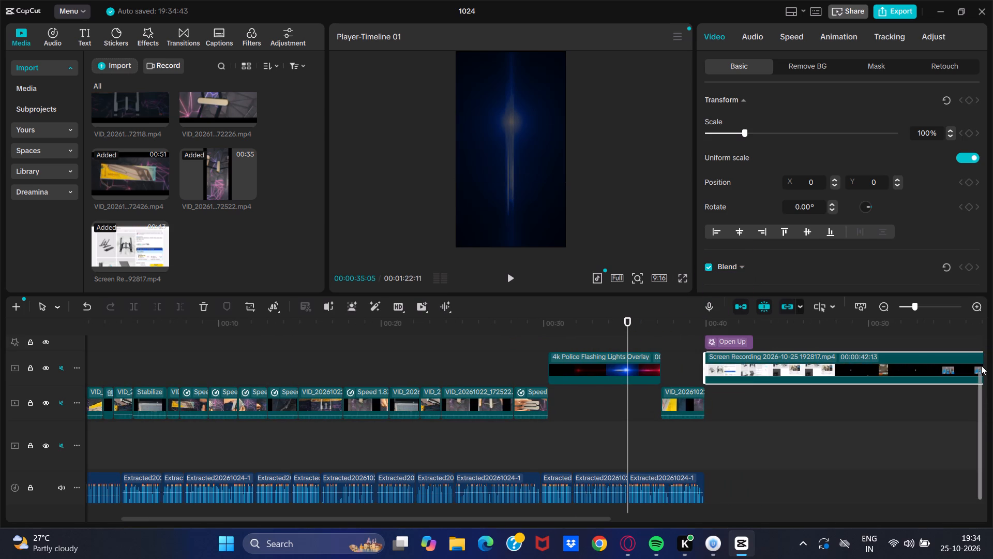
Play the video's first few seconds from the start of the timeline to check the opening.
{"action": "left_click", "coordinate": [115, 346]}
{"action": "left_click_drag", "start_coordinate": [112, 357], "coordinate": [0, 411]}
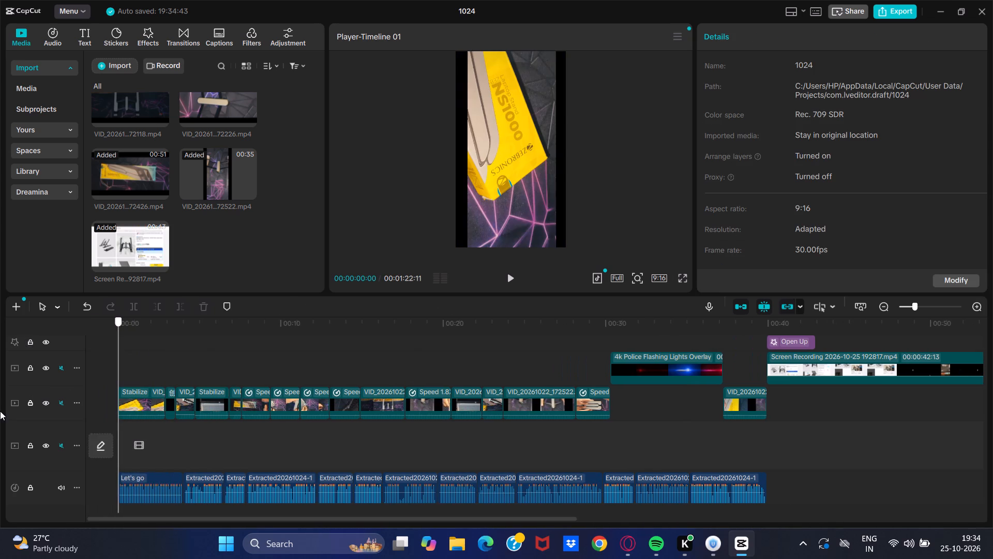
{"action": "left_click_drag", "start_coordinate": [0, 411], "coordinate": [0, 411]}
{"action": "left_click", "coordinate": [507, 271]}
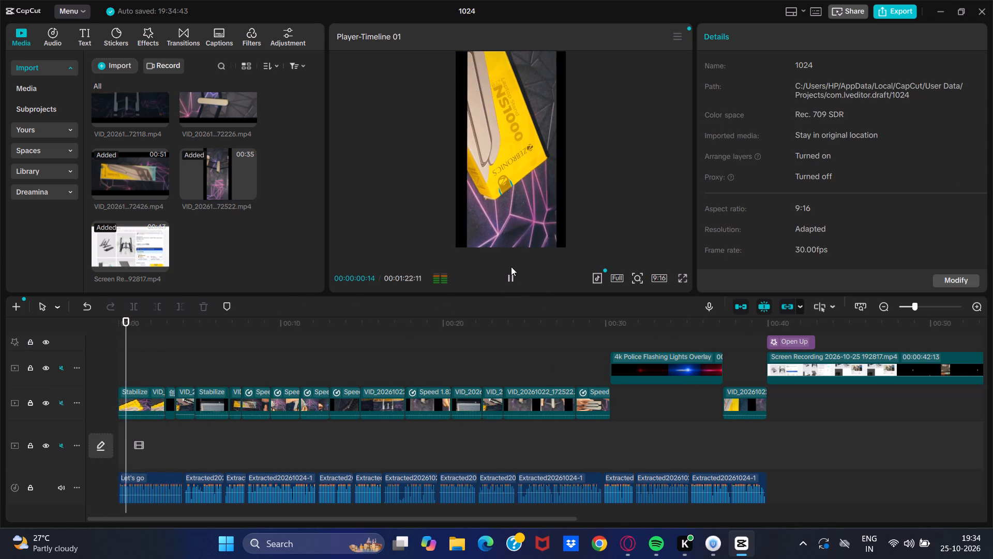
{"action": "left_click", "coordinate": [517, 269]}
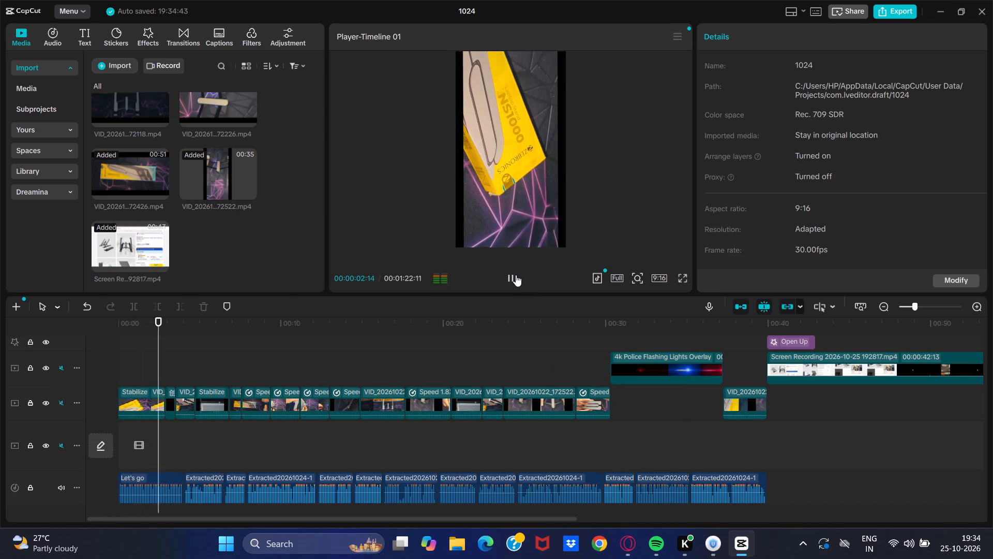
{"action": "left_click", "coordinate": [512, 276]}
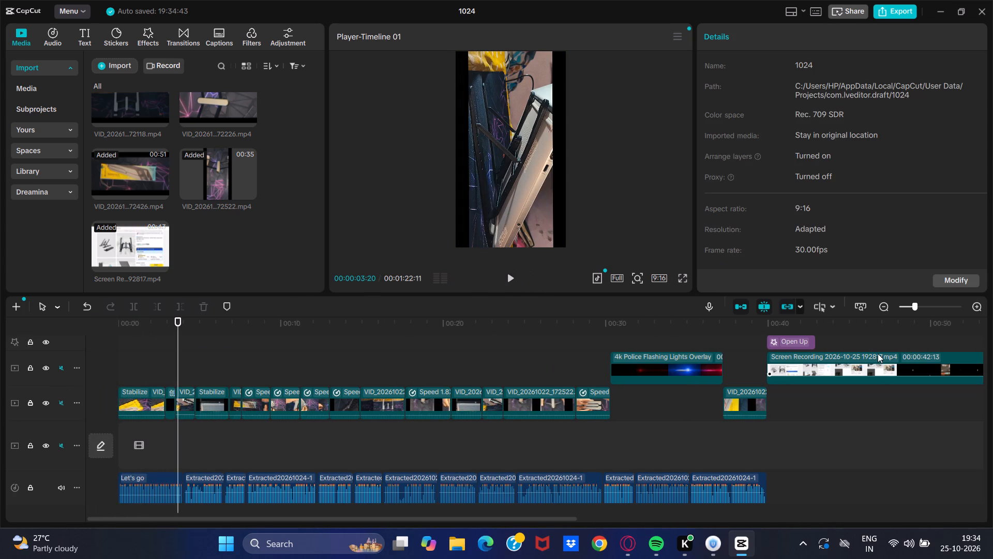
Move the Open Up effect back to the start of the timeline and replay the opening to check it.
{"action": "left_click", "coordinate": [792, 337]}
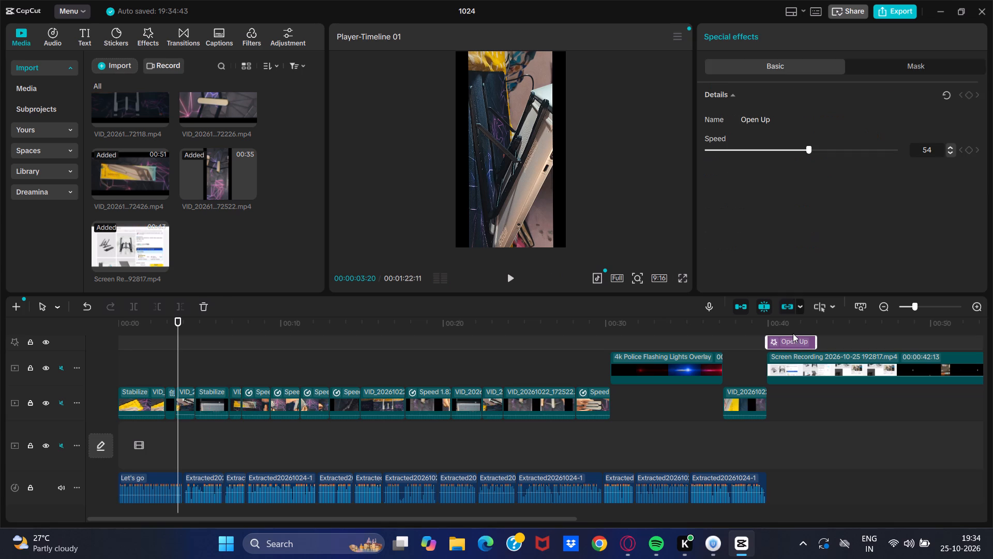
{"action": "left_click_drag", "start_coordinate": [794, 334], "coordinate": [562, 363]}
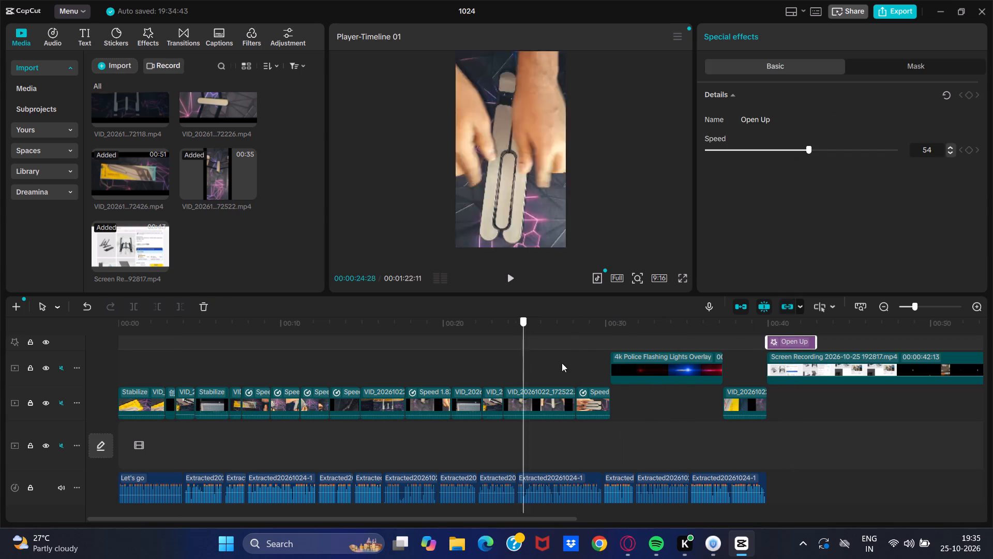
{"action": "left_click_drag", "start_coordinate": [562, 363], "coordinate": [570, 367]}
{"action": "left_click_drag", "start_coordinate": [778, 339], "coordinate": [712, 359]}
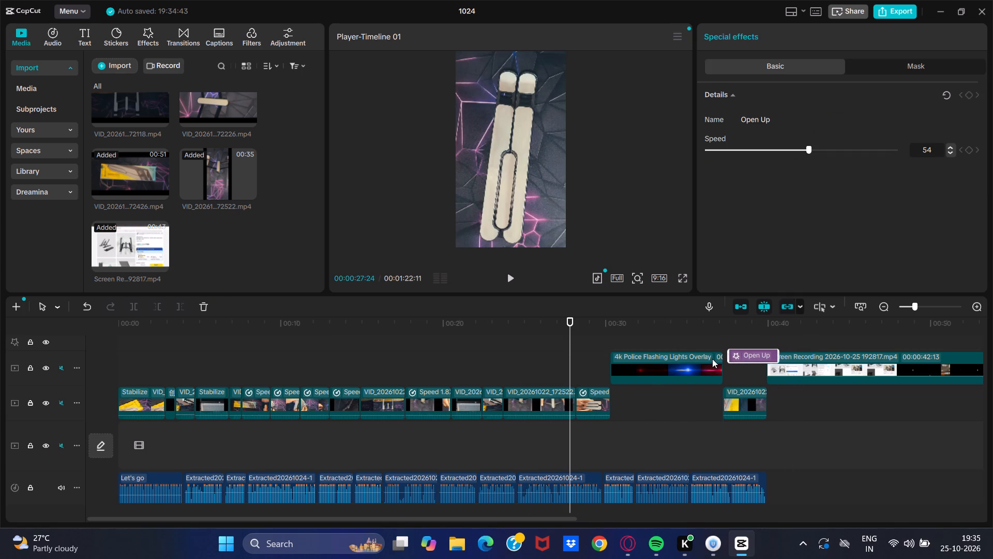
{"action": "left_click_drag", "start_coordinate": [712, 359], "coordinate": [115, 370]}
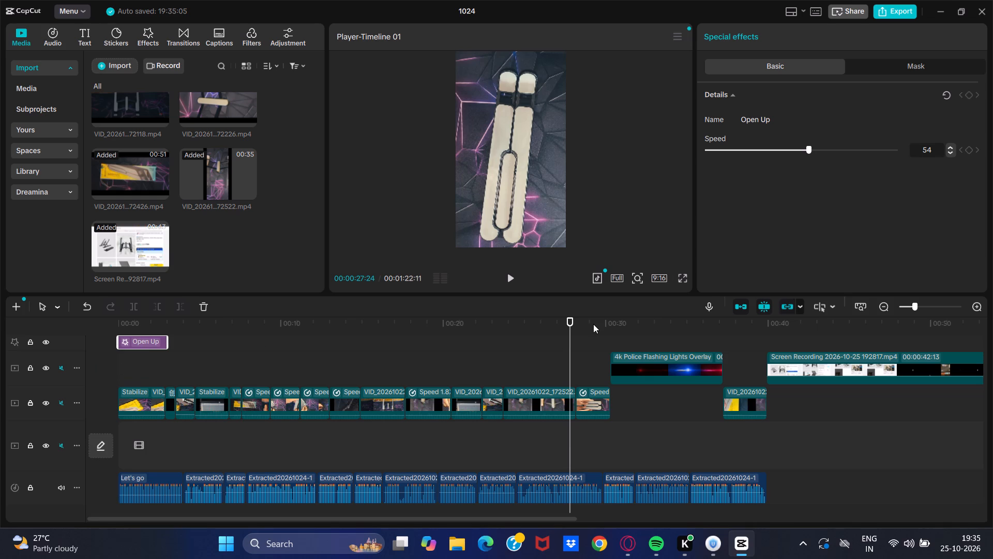
{"action": "left_click_drag", "start_coordinate": [572, 363], "coordinate": [0, 493]}
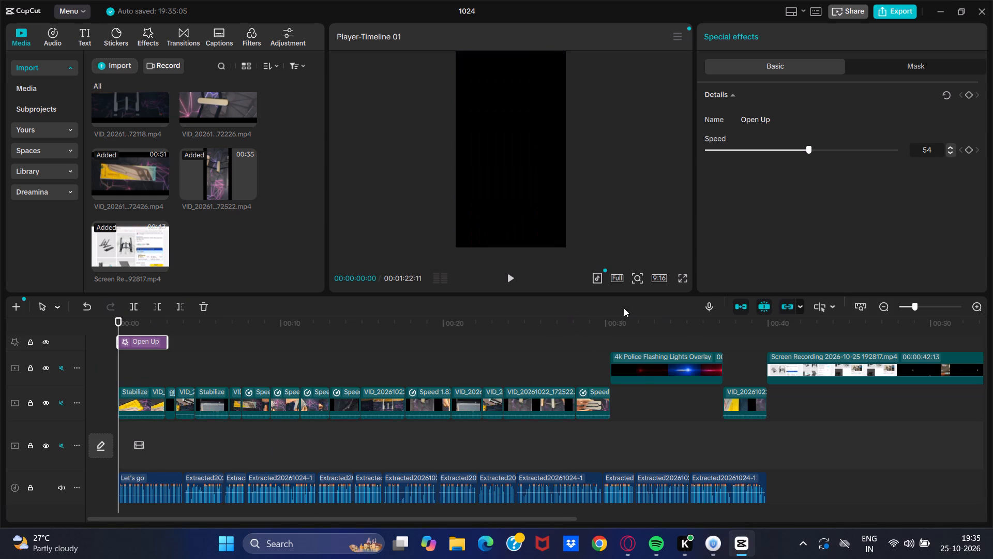
{"action": "left_click", "coordinate": [509, 272]}
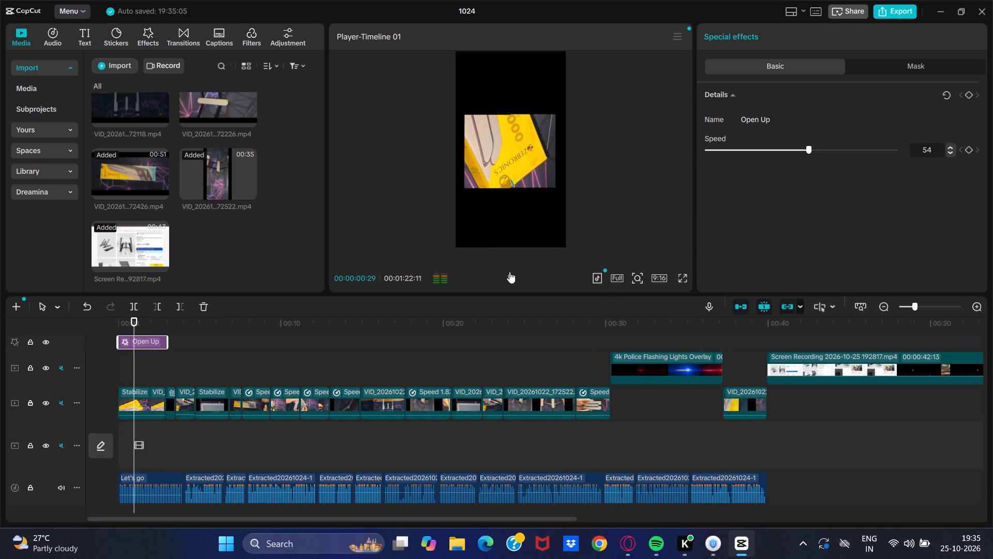
{"action": "left_click", "coordinate": [506, 278]}
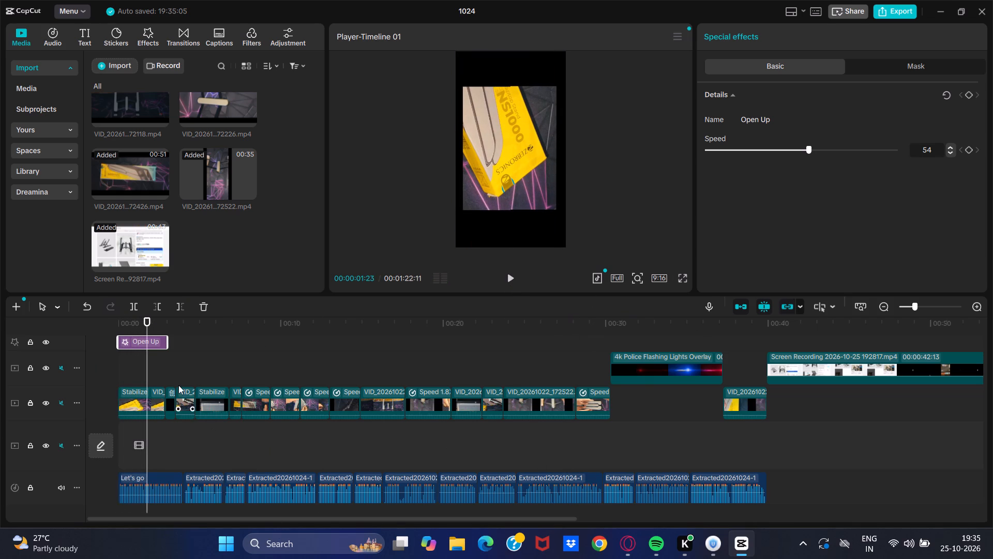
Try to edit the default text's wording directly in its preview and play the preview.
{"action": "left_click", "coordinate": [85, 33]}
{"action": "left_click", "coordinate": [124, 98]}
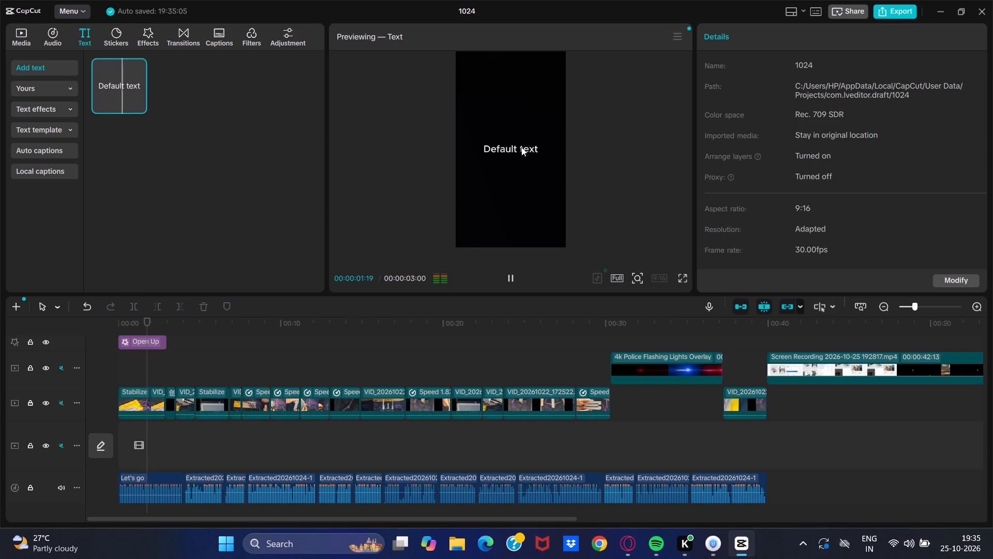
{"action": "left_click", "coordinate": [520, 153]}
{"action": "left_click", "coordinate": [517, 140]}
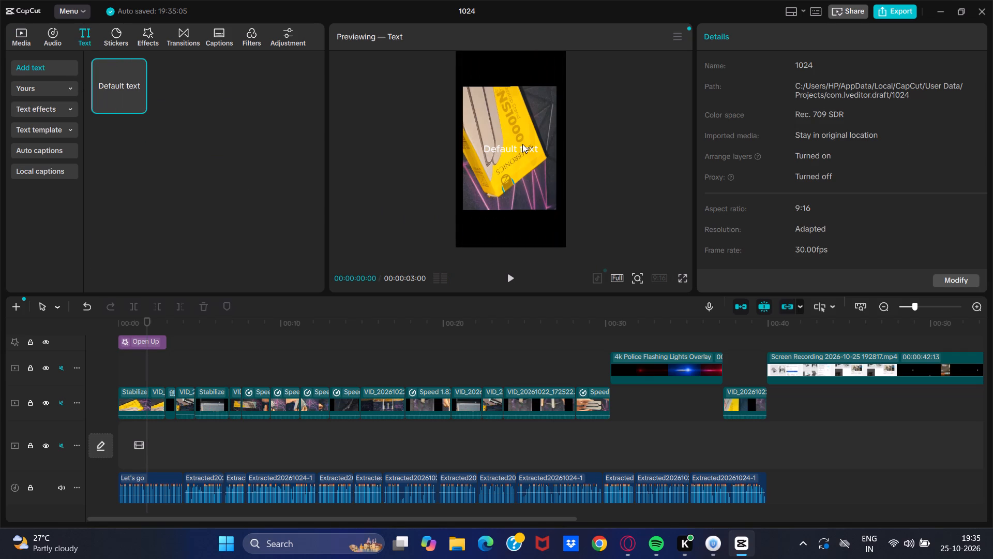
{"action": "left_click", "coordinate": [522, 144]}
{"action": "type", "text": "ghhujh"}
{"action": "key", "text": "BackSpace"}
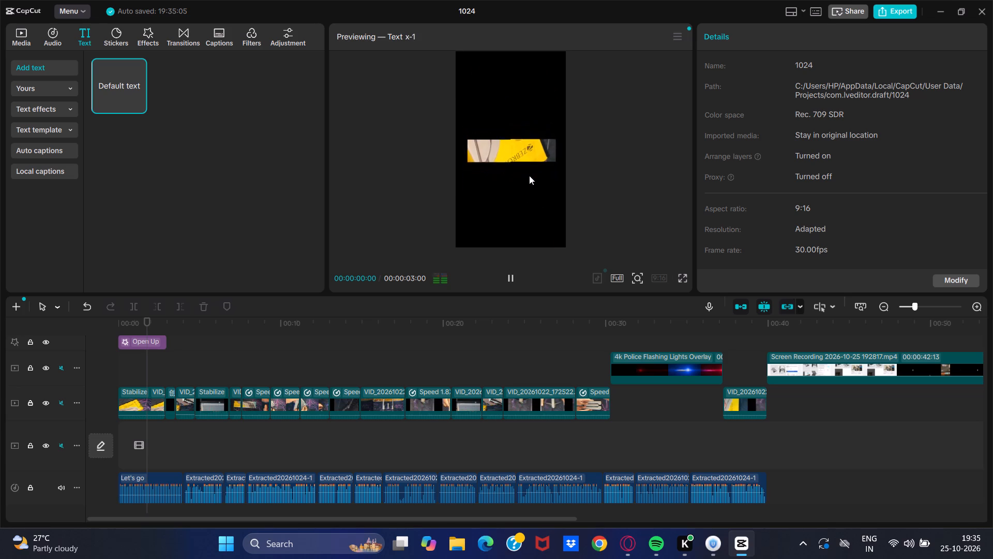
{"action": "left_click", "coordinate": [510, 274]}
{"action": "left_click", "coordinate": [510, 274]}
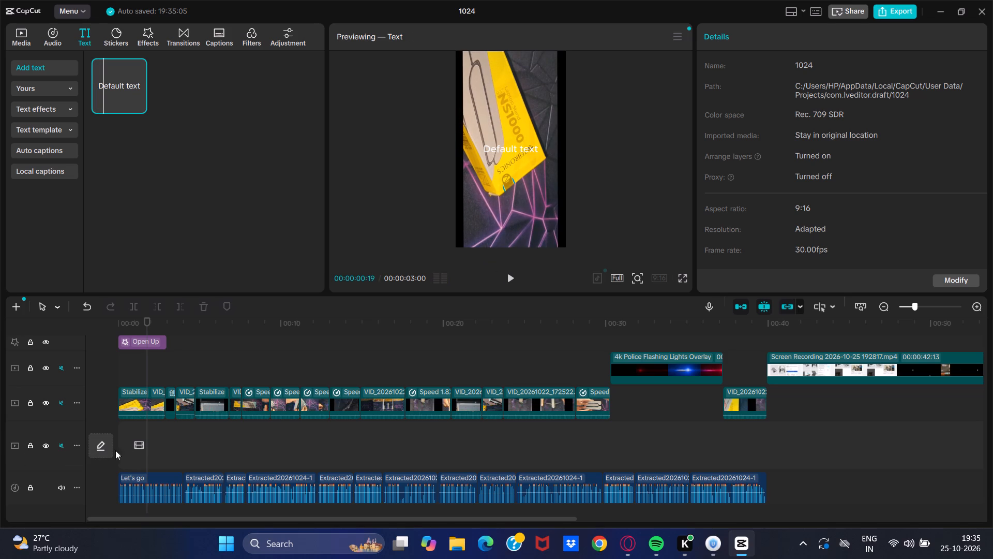
Play the opening from about 1 second to about 7 seconds, and return the playhead to the start of the timeline.
{"action": "left_click", "coordinate": [144, 441]}
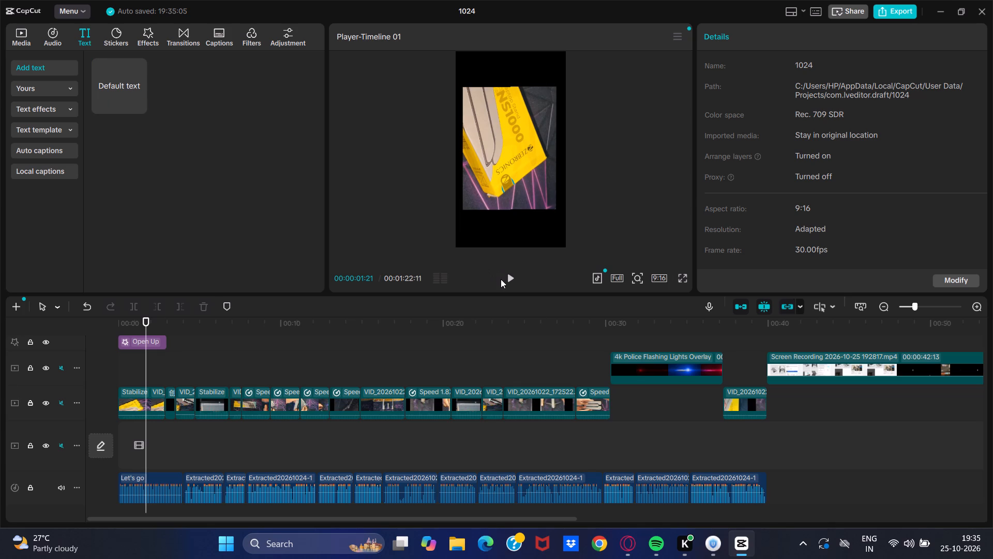
{"action": "left_click", "coordinate": [507, 268]}
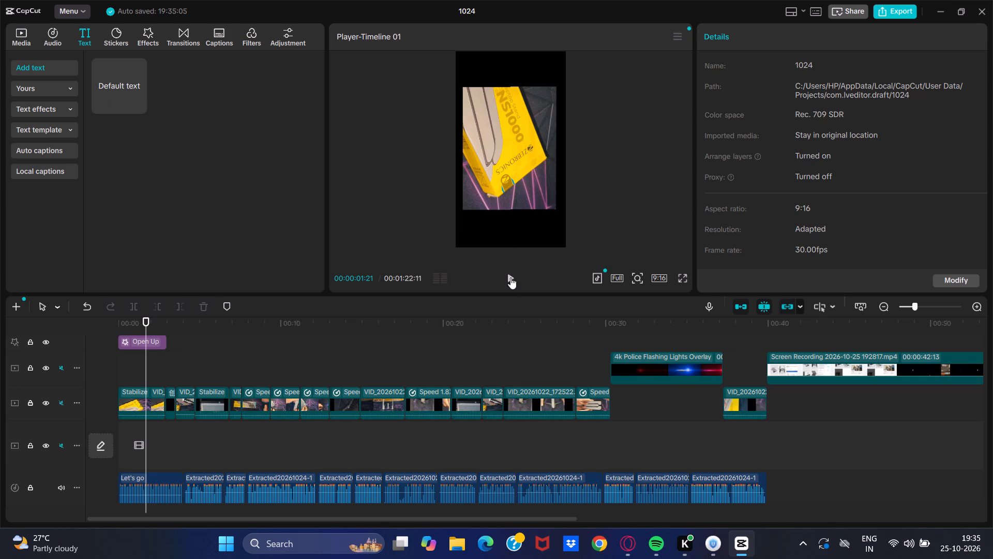
{"action": "left_click", "coordinate": [510, 275]}
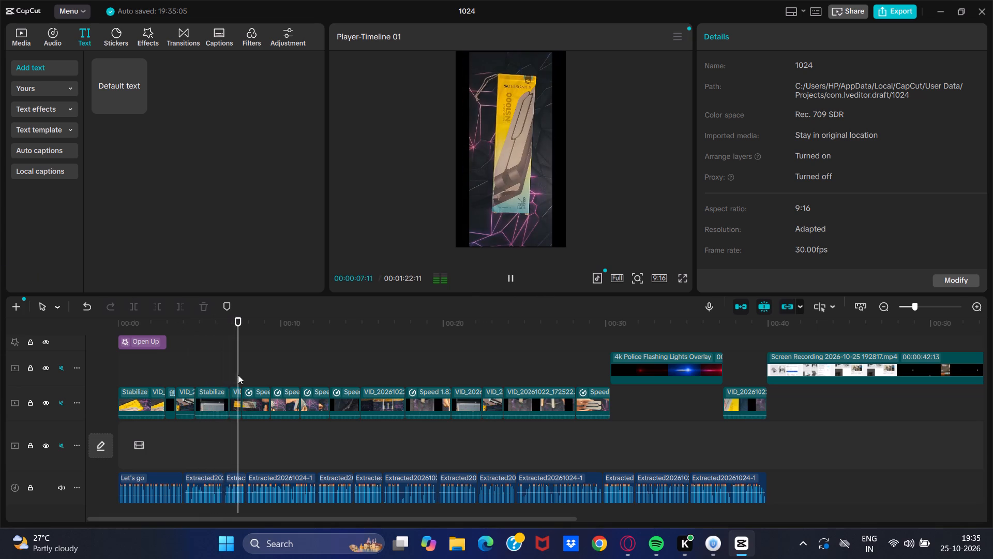
{"action": "left_click_drag", "start_coordinate": [238, 375], "coordinate": [52, 423]}
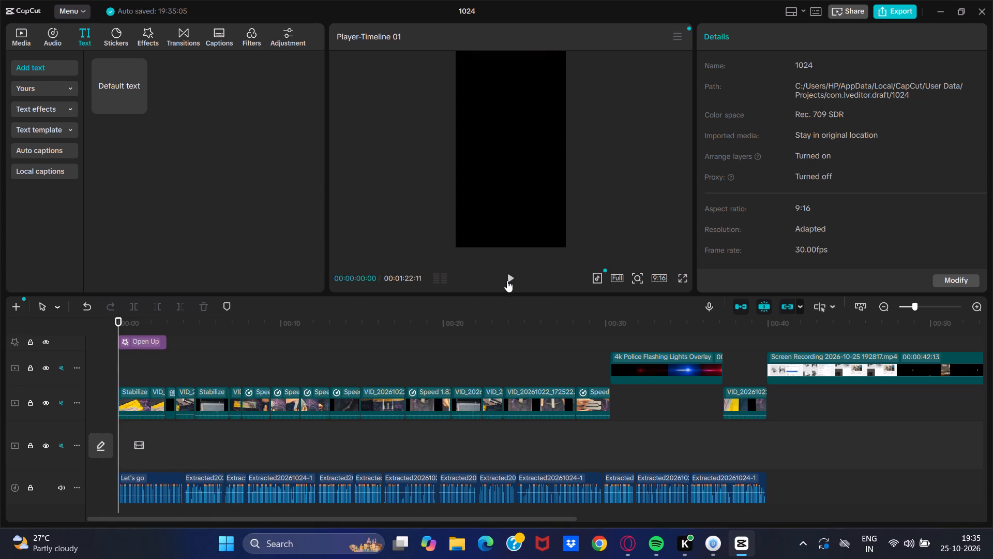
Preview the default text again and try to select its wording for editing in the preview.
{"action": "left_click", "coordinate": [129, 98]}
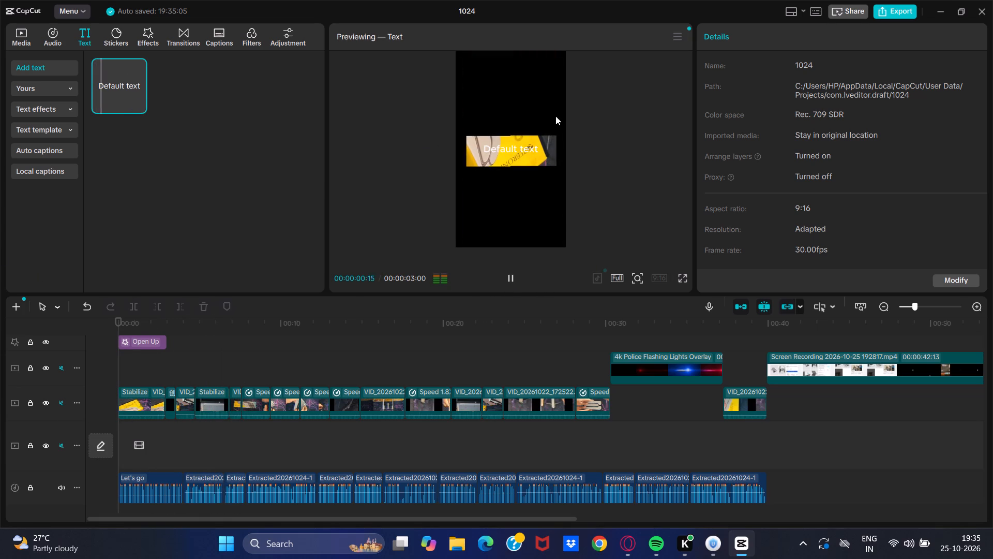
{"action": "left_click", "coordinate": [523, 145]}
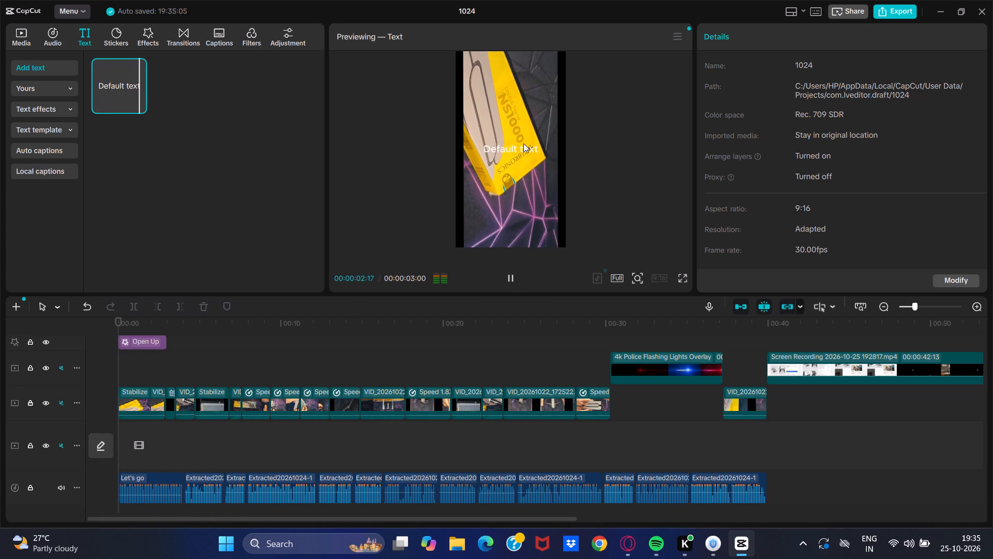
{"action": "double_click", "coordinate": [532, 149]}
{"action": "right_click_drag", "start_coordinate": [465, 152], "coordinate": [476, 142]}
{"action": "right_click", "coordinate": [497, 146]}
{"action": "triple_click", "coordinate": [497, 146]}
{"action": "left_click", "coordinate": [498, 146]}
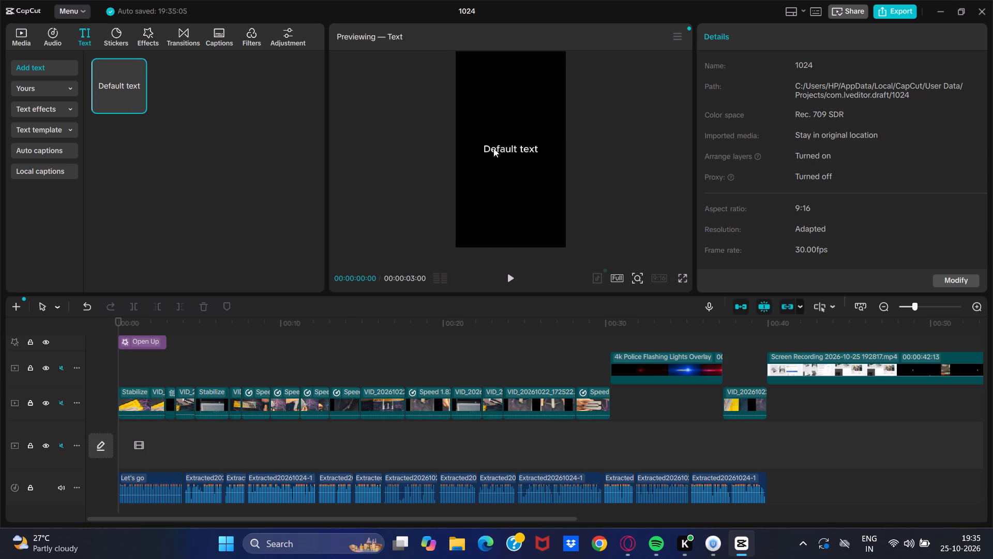
Add a default text clip at the start of the timeline.
{"action": "left_click", "coordinate": [141, 101]}
Replace the new text clip's wording with OKEY, LET'S and GO on three separate lines.
{"action": "left_click_drag", "start_coordinate": [810, 85], "coordinate": [809, 84]}
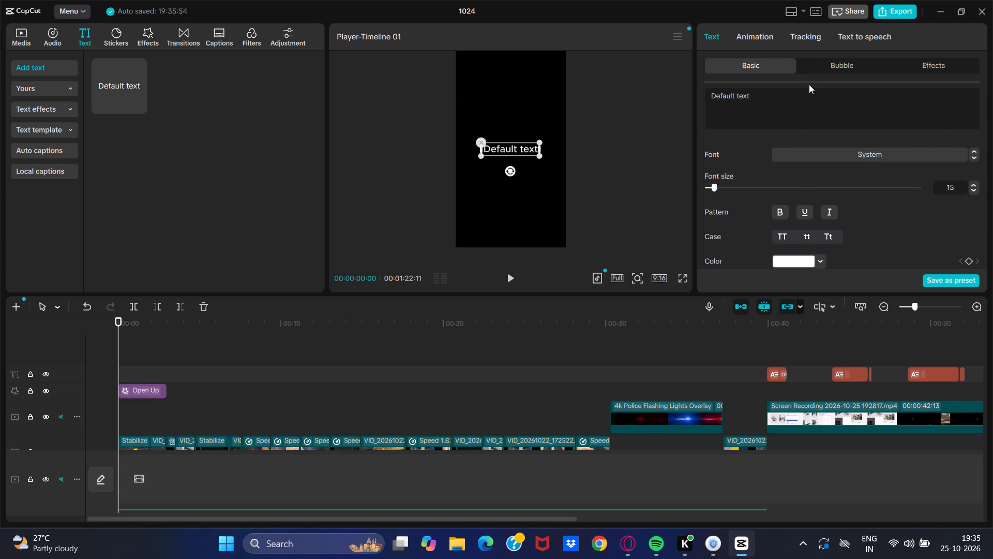
{"action": "left_click_drag", "start_coordinate": [809, 84], "coordinate": [708, 124]}
{"action": "left_click", "coordinate": [758, 100]}
{"action": "key", "text": "BackSpace"}
{"action": "key", "text": "BackSpace"}
{"action": "key", "text": "BackSpace"}
{"action": "key", "text": "BackSpace"}
{"action": "key", "text": "BackSpace"}
{"action": "key", "text": "BackSpace"}
{"action": "key", "text": "BackSpace"}
{"action": "key", "text": "BackSpace"}
{"action": "key", "text": "BackSpace"}
{"action": "key", "text": "BackSpace"}
{"action": "key", "text": "BackSpace"}
{"action": "key", "text": "BackSpace"}
{"action": "key", "text": "BackSpace"}
{"action": "key", "text": "BackSpace"}
{"action": "key", "text": "BackSpace"}
{"action": "key", "text": "BackSpace"}
{"action": "key", "text": "BackSpace"}
{"action": "key", "text": "BackSpace"}
{"action": "key", "text": "BackSpace"}
{"action": "key", "text": "BackSpace"}
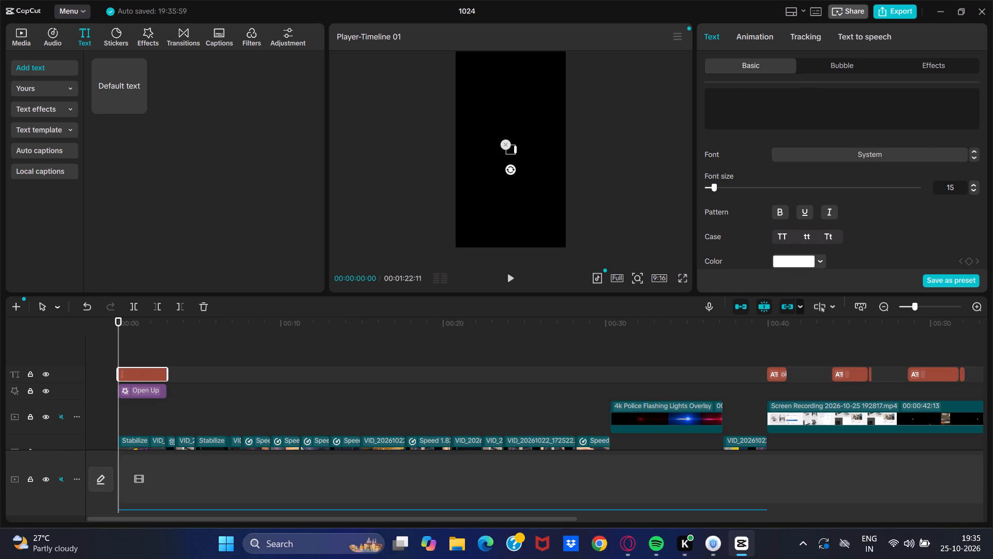
{"action": "type", "text": "OKEY"}
{"action": "key", "text": "space"}
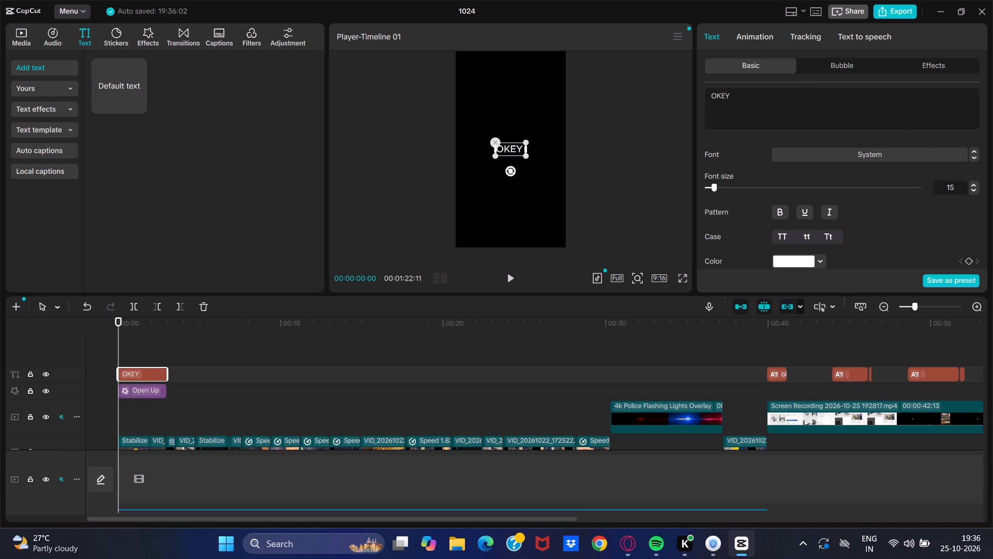
{"action": "key", "text": "Return"}
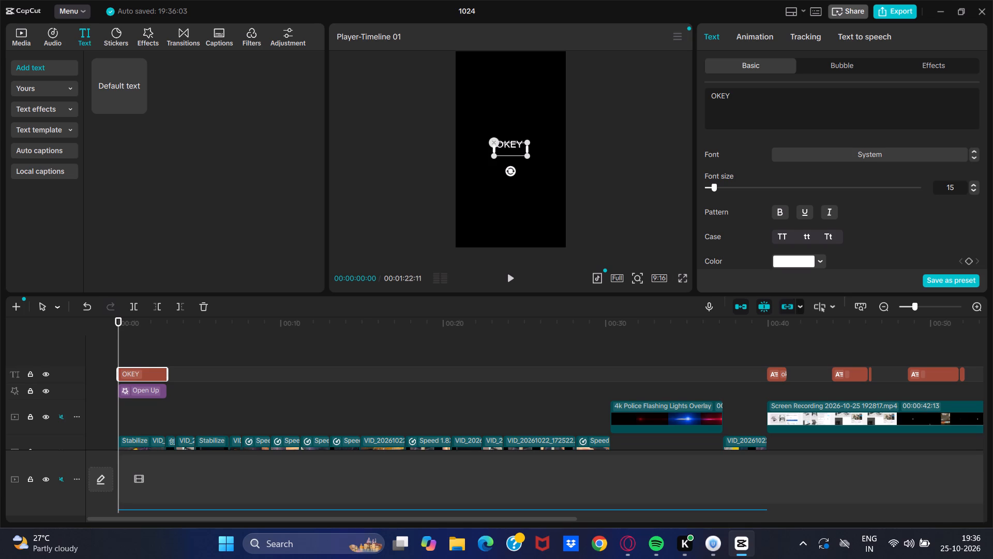
{"action": "type", "text": "LET"}
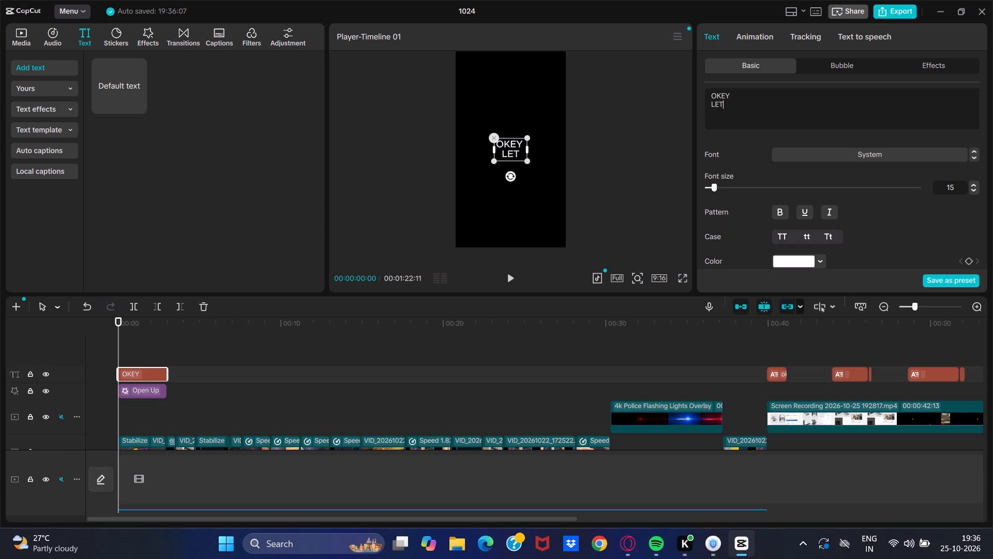
{"action": "key", "text": "apostrophe"}
{"action": "key", "text": "s"}
{"action": "key", "text": "Return"}
{"action": "type", "text": "GO"}
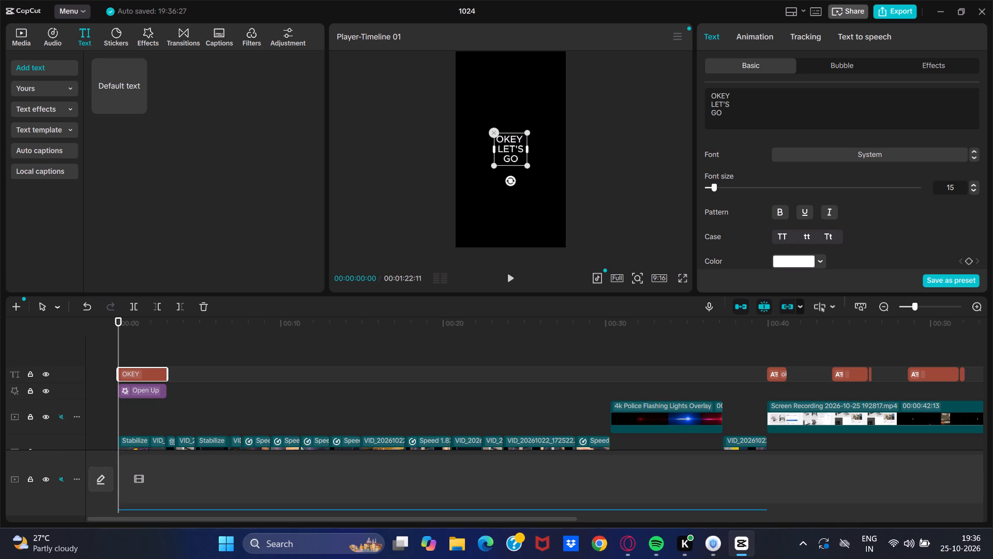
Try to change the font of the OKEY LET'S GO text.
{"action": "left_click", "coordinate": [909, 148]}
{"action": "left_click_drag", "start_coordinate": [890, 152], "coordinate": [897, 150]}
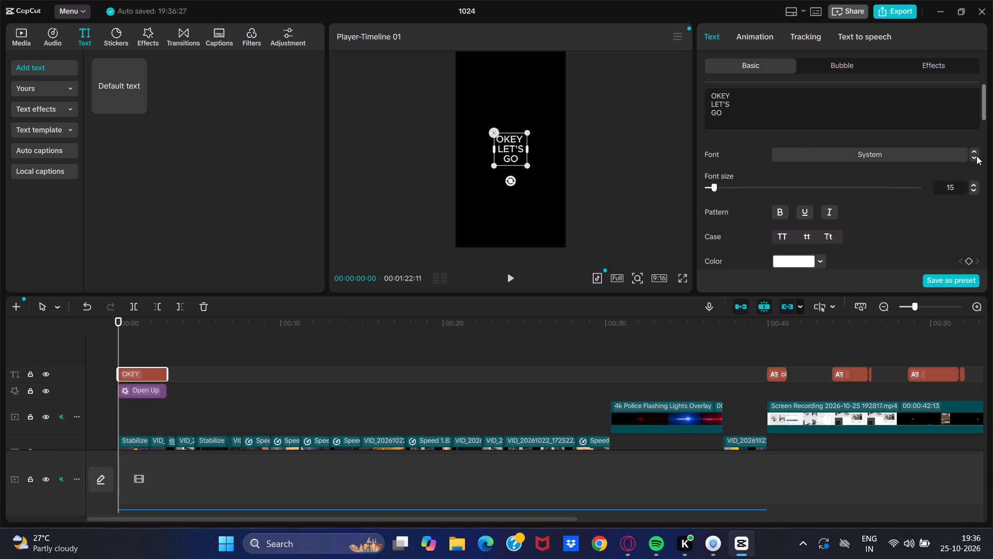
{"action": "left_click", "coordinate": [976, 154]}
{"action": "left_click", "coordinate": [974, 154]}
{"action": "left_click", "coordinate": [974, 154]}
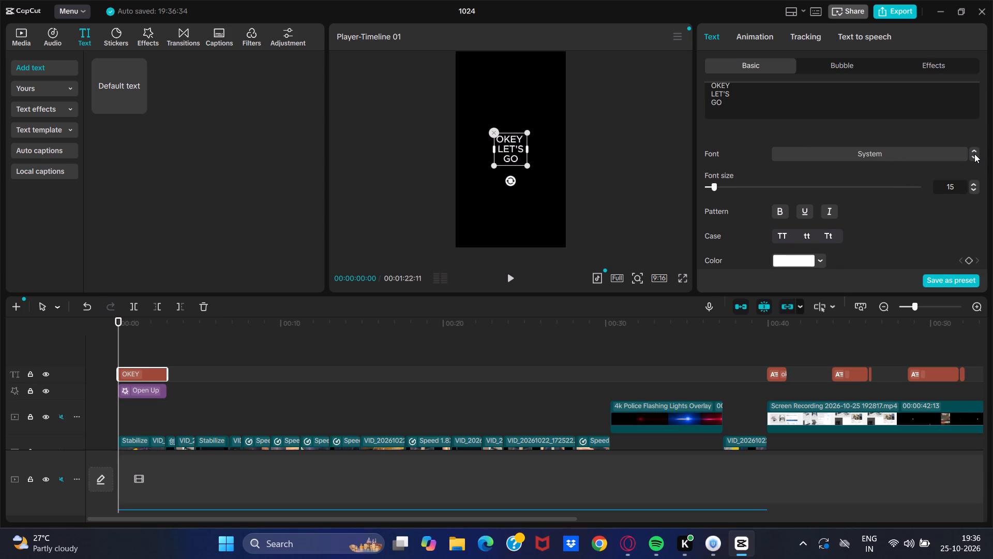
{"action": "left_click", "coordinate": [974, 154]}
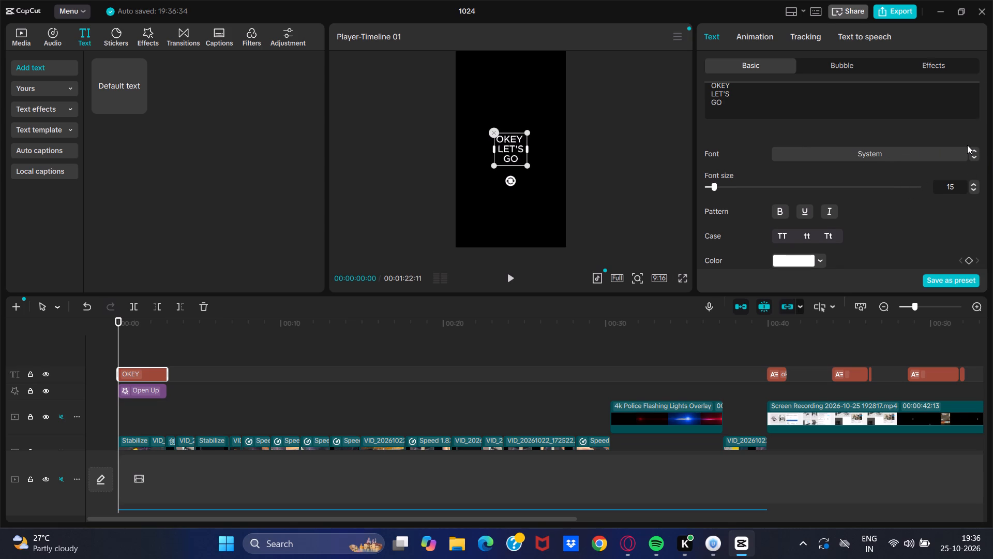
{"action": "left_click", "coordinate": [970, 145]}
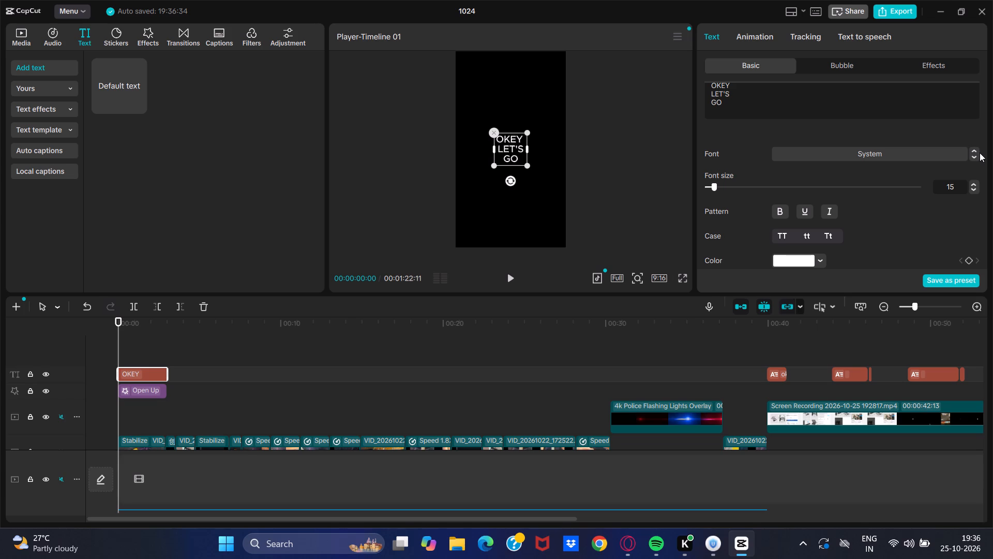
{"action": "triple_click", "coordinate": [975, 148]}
Apply bold and italic to the OKEY LET'S GO text, with underline off.
{"action": "left_click", "coordinate": [804, 215]}
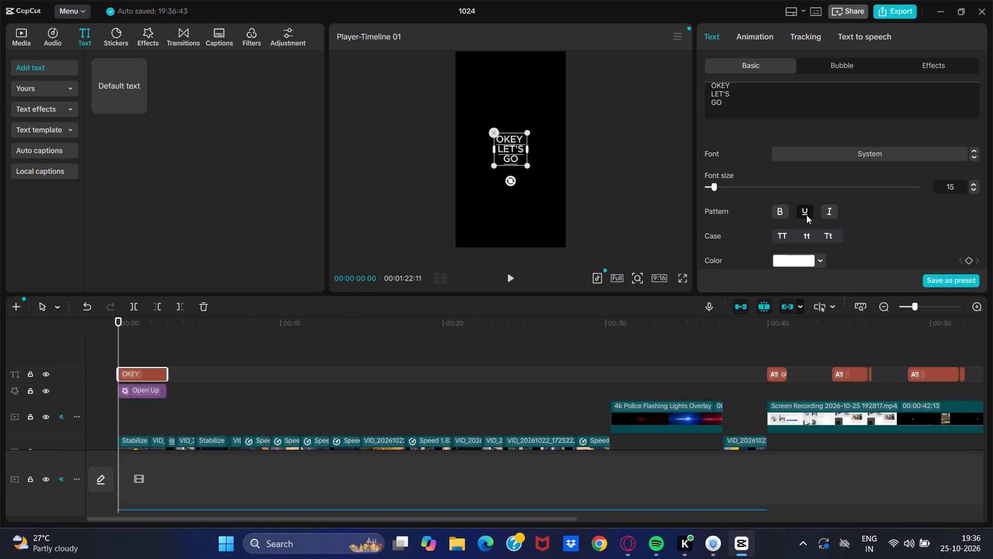
{"action": "left_click", "coordinate": [806, 215]}
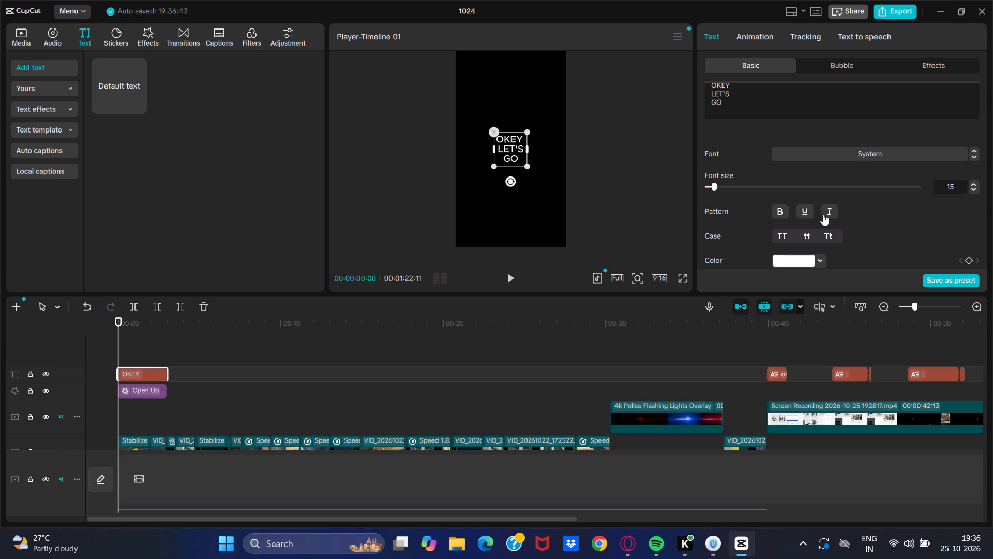
{"action": "left_click", "coordinate": [828, 208]}
{"action": "double_click", "coordinate": [829, 206]}
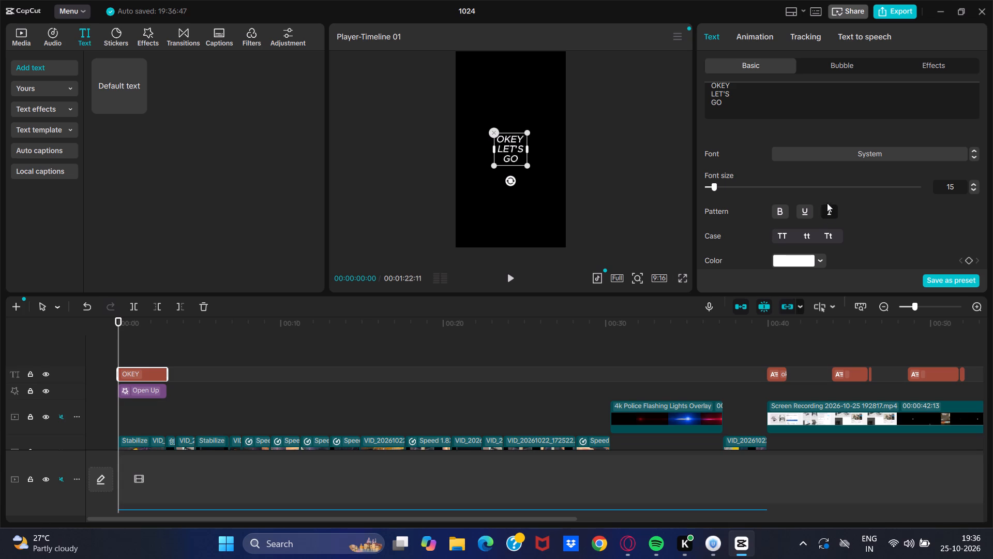
{"action": "left_click", "coordinate": [778, 207]}
{"action": "left_click", "coordinate": [778, 207]}
{"action": "left_click", "coordinate": [780, 205]}
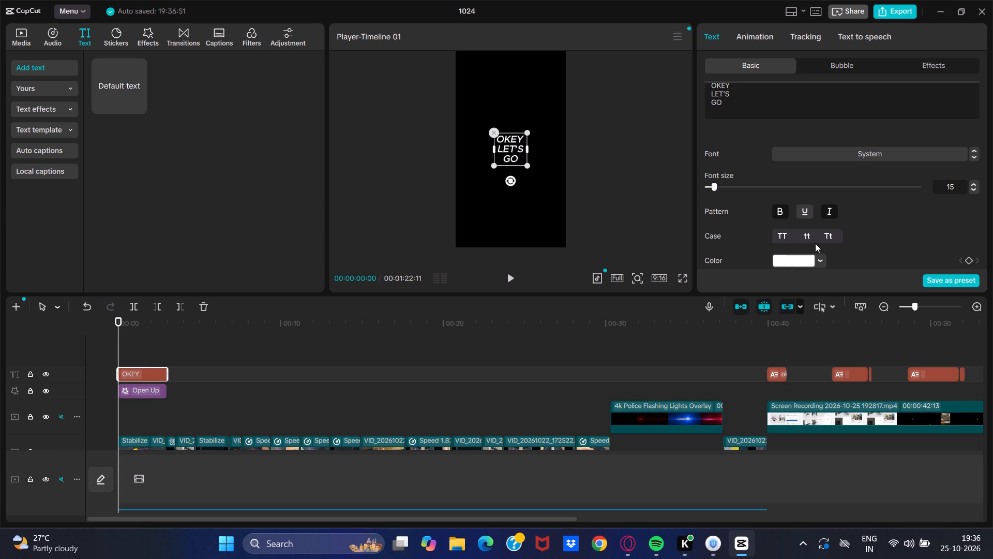
Set the colour of the OKEY LET'S GO text to the golden yellow FFC616.
{"action": "scroll", "coordinate": [815, 243], "scroll_direction": "down", "scroll_amount": 1}
{"action": "left_click", "coordinate": [809, 198]}
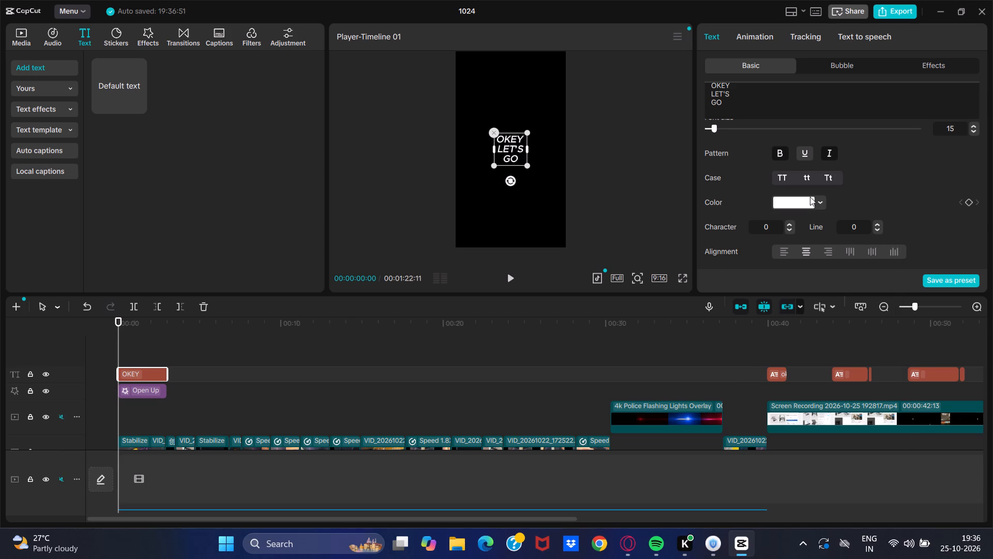
{"action": "left_click_drag", "start_coordinate": [837, 256], "coordinate": [761, 253]}
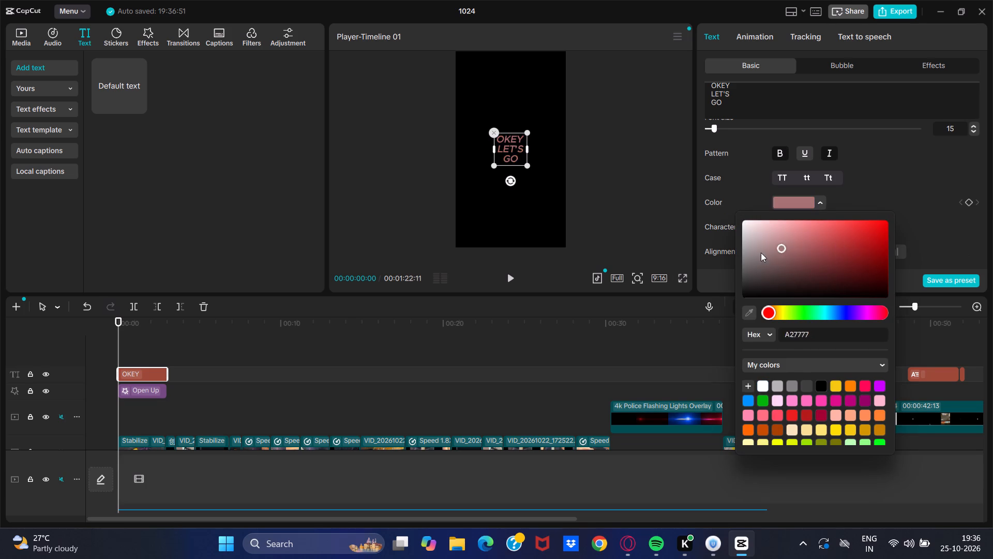
{"action": "left_click_drag", "start_coordinate": [761, 253], "coordinate": [755, 267]}
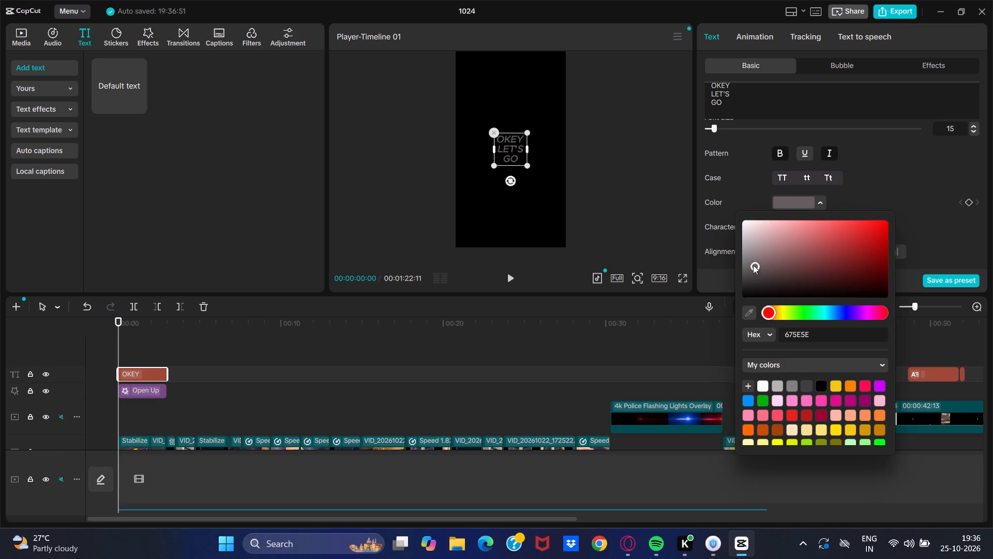
{"action": "left_click", "coordinate": [774, 308]}
{"action": "left_click", "coordinate": [779, 310]}
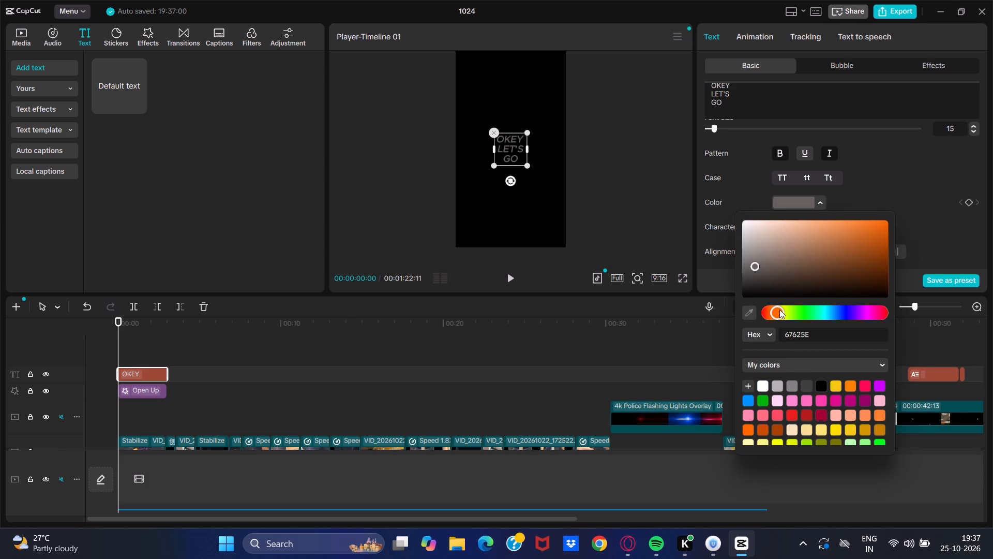
{"action": "left_click", "coordinate": [783, 310]}
{"action": "left_click", "coordinate": [783, 310]}
{"action": "left_click_drag", "start_coordinate": [863, 220], "coordinate": [877, 214]}
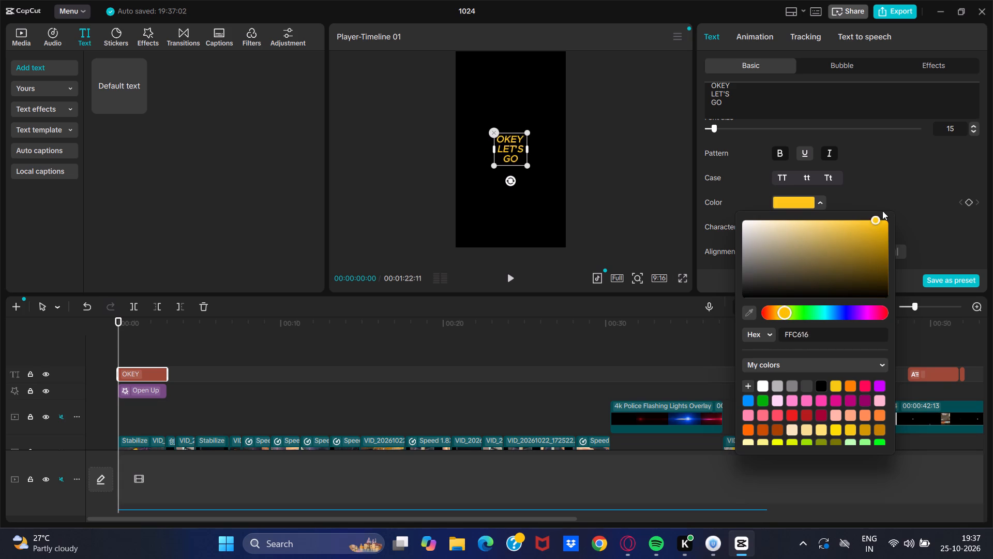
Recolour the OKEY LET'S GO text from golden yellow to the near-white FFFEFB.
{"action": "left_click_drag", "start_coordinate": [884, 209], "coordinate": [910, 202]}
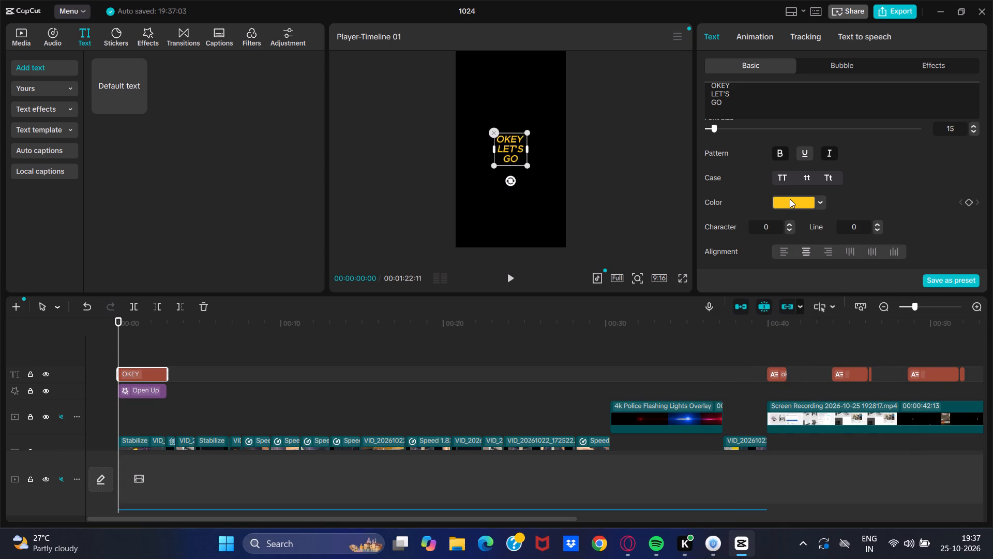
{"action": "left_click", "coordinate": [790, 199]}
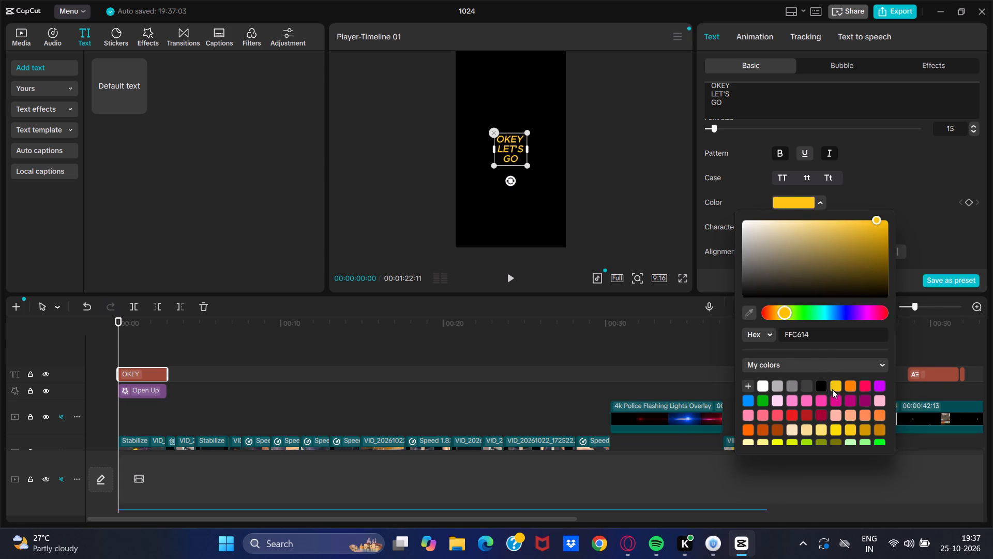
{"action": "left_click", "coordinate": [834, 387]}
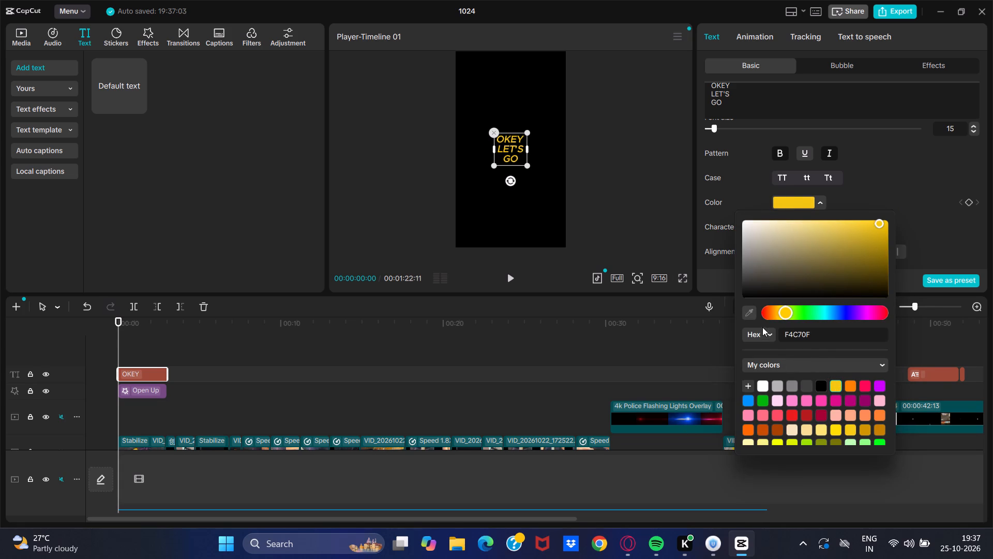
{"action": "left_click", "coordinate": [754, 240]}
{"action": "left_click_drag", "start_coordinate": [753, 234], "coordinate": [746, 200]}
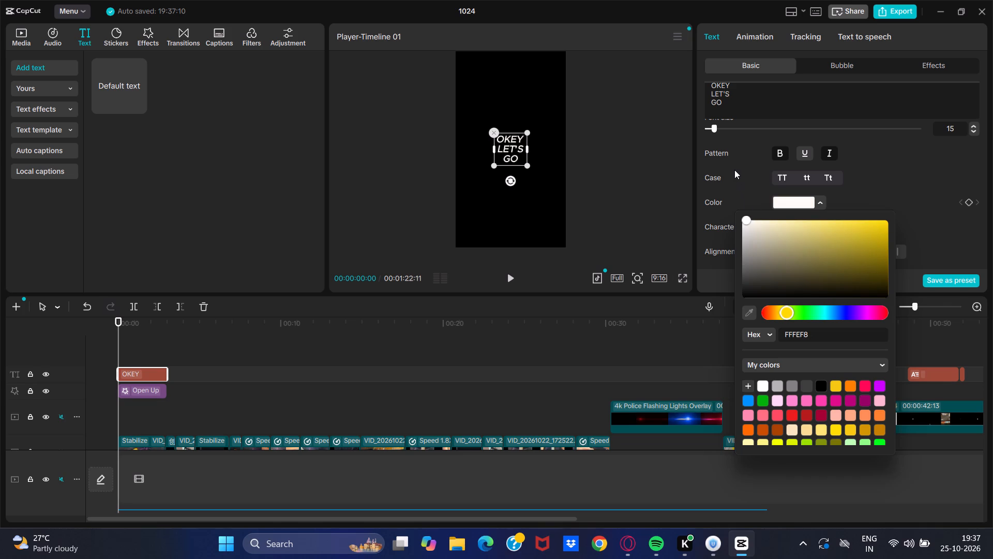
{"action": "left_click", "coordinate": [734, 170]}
Apply the white preset style with black outline to the whole OKEY LET'S GO text.
{"action": "scroll", "coordinate": [818, 189], "scroll_direction": "down", "scroll_amount": 3}
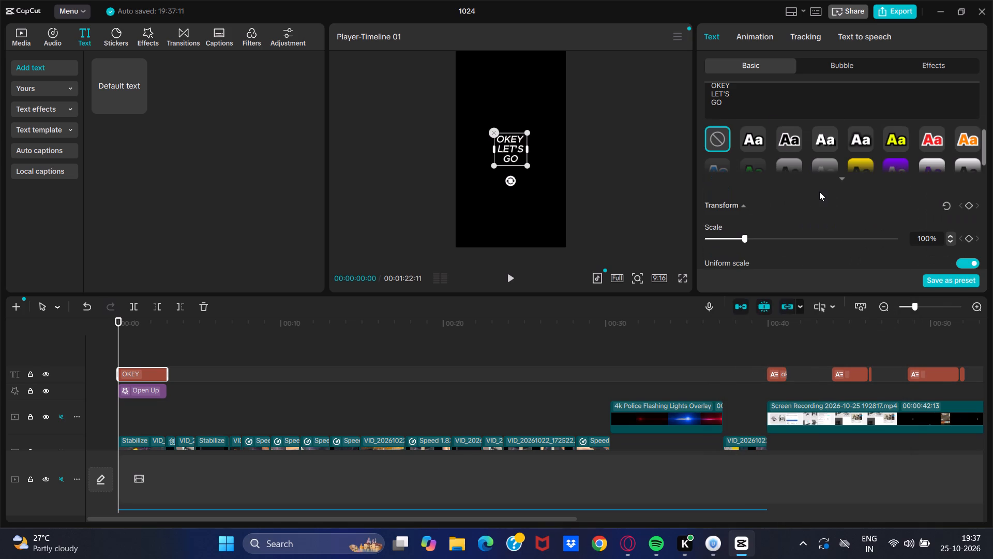
{"action": "left_click", "coordinate": [755, 137]}
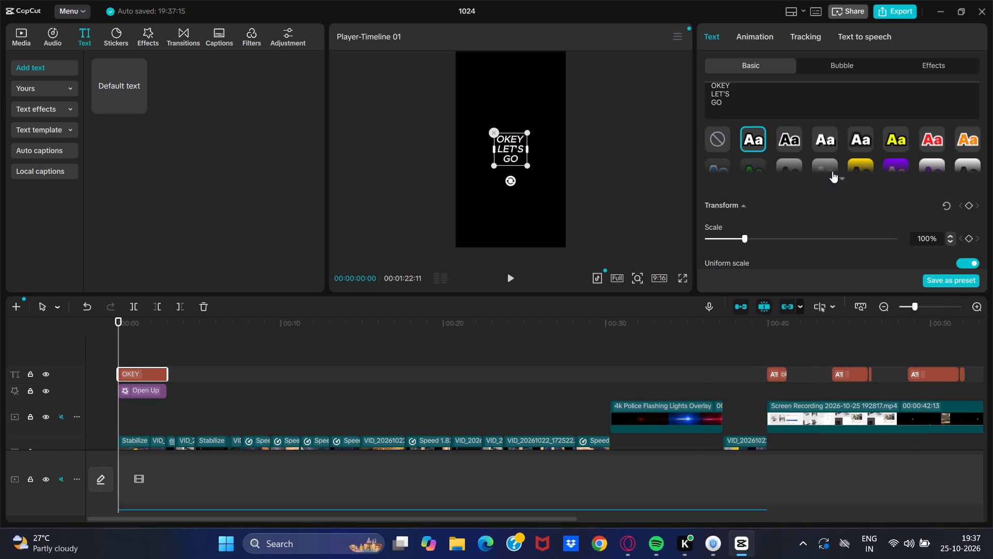
{"action": "left_click", "coordinate": [901, 132]}
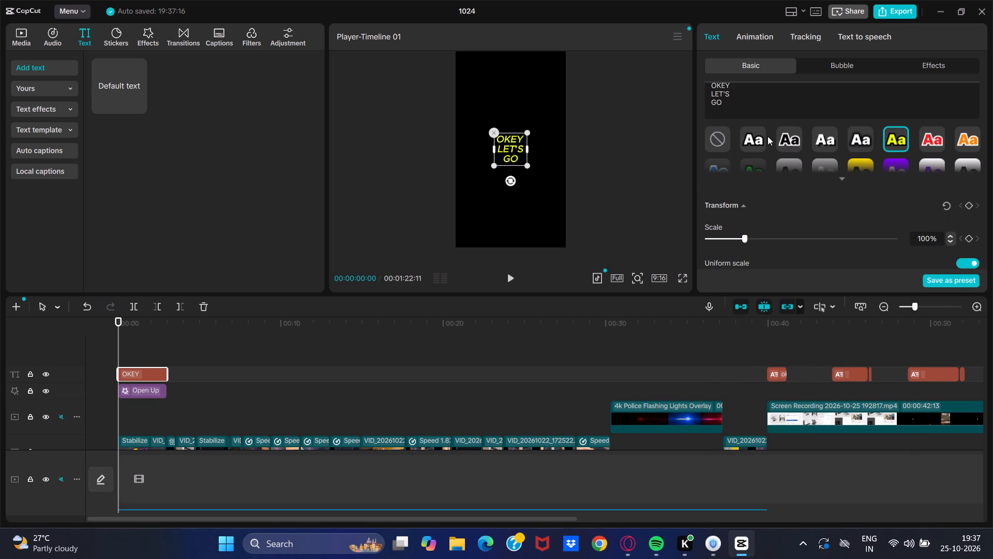
{"action": "left_click", "coordinate": [757, 135]}
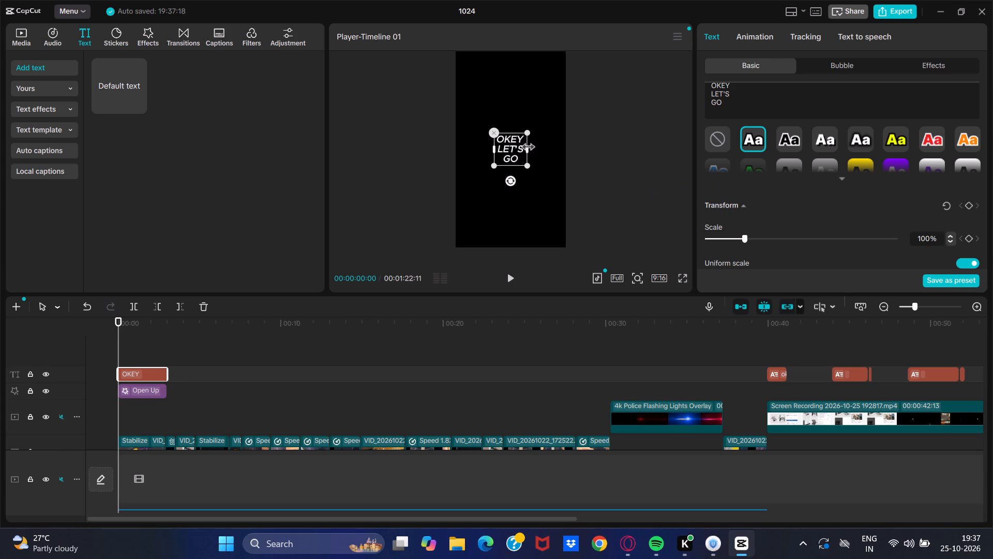
Apply the yellow preset style with black outline to only the word LET'S in the title.
{"action": "scroll", "coordinate": [756, 142], "scroll_direction": "up", "scroll_amount": 3}
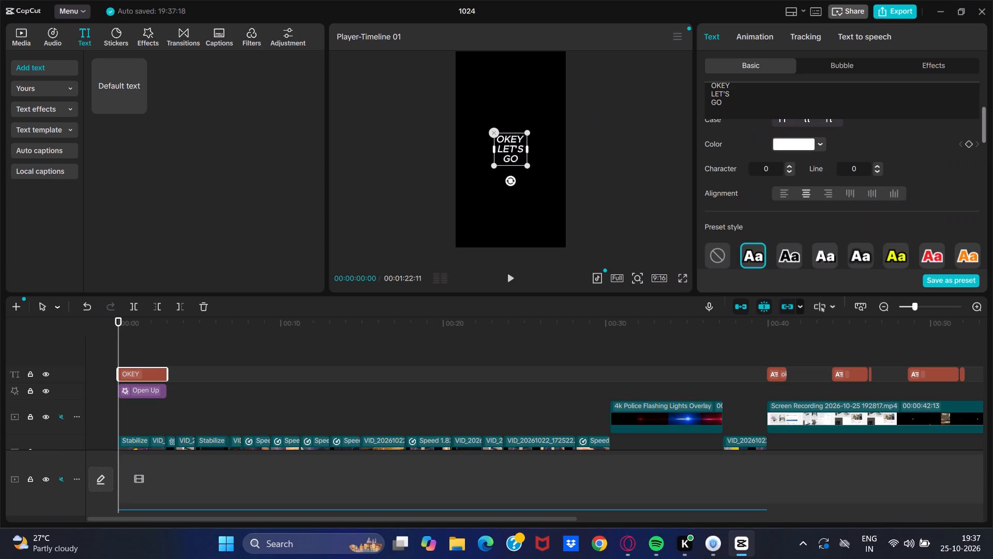
{"action": "left_click_drag", "start_coordinate": [710, 90], "coordinate": [717, 87]}
{"action": "left_click_drag", "start_coordinate": [717, 87], "coordinate": [741, 89]}
{"action": "left_click", "coordinate": [748, 93]}
{"action": "left_click_drag", "start_coordinate": [733, 104], "coordinate": [727, 95]}
{"action": "left_click", "coordinate": [760, 95]}
{"action": "left_click_drag", "start_coordinate": [743, 95], "coordinate": [714, 98]}
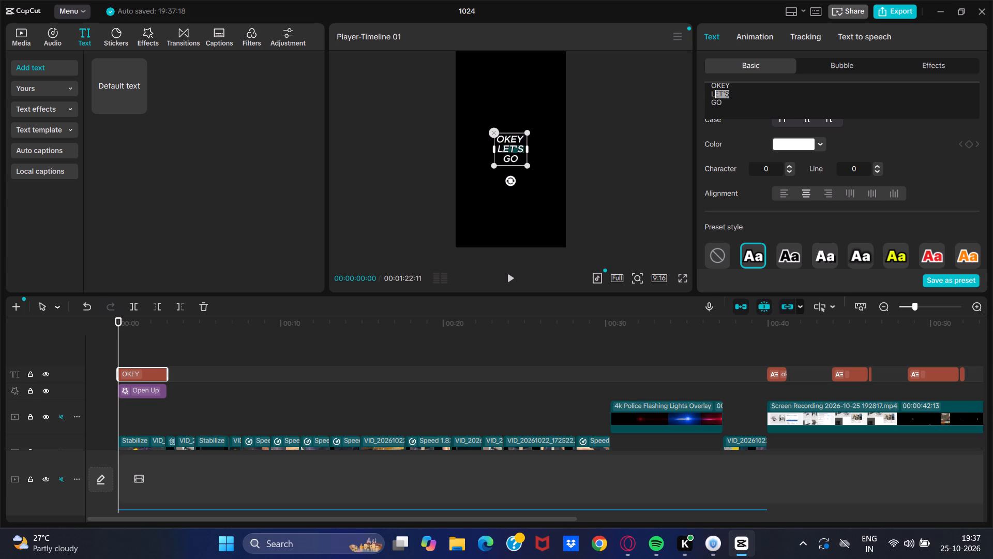
{"action": "left_click_drag", "start_coordinate": [714, 98], "coordinate": [706, 98]}
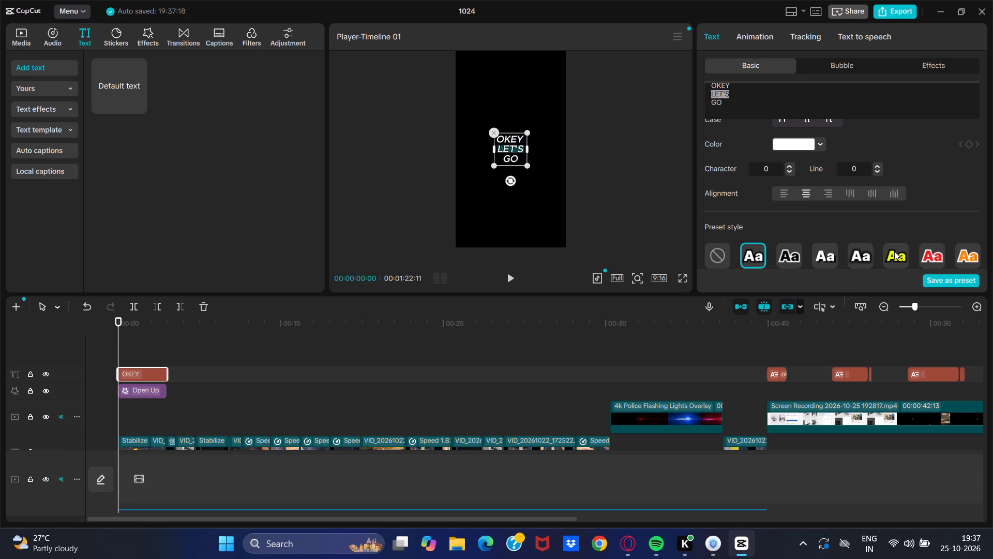
{"action": "left_click", "coordinate": [894, 251]}
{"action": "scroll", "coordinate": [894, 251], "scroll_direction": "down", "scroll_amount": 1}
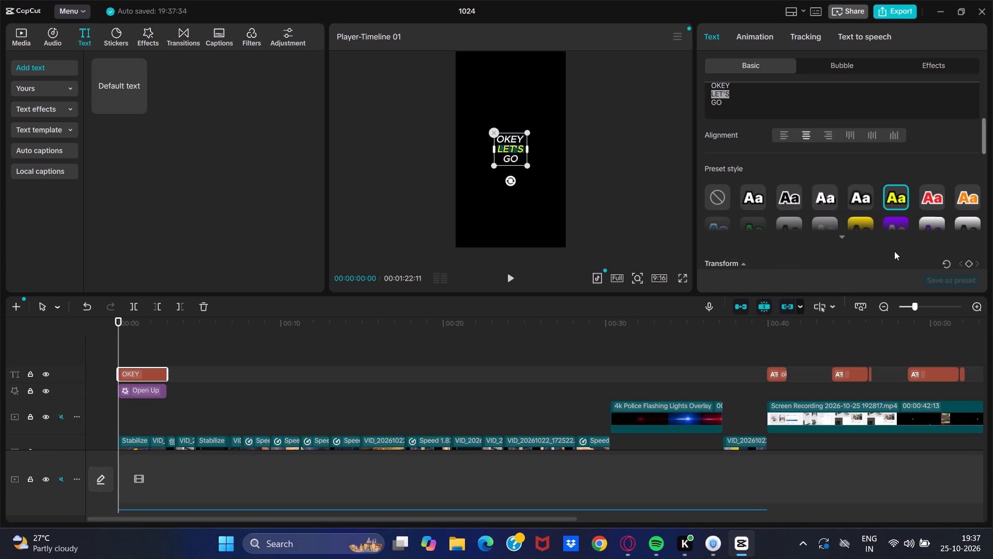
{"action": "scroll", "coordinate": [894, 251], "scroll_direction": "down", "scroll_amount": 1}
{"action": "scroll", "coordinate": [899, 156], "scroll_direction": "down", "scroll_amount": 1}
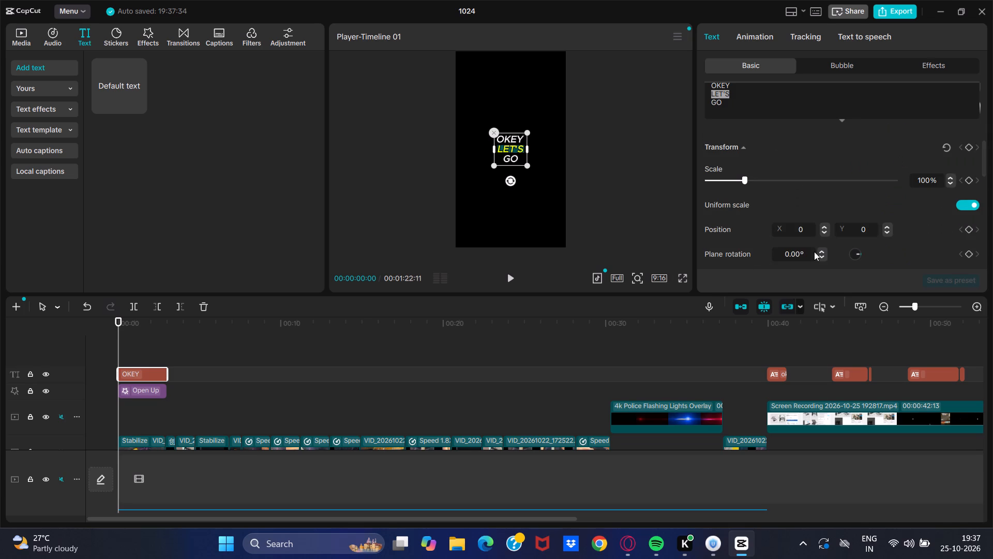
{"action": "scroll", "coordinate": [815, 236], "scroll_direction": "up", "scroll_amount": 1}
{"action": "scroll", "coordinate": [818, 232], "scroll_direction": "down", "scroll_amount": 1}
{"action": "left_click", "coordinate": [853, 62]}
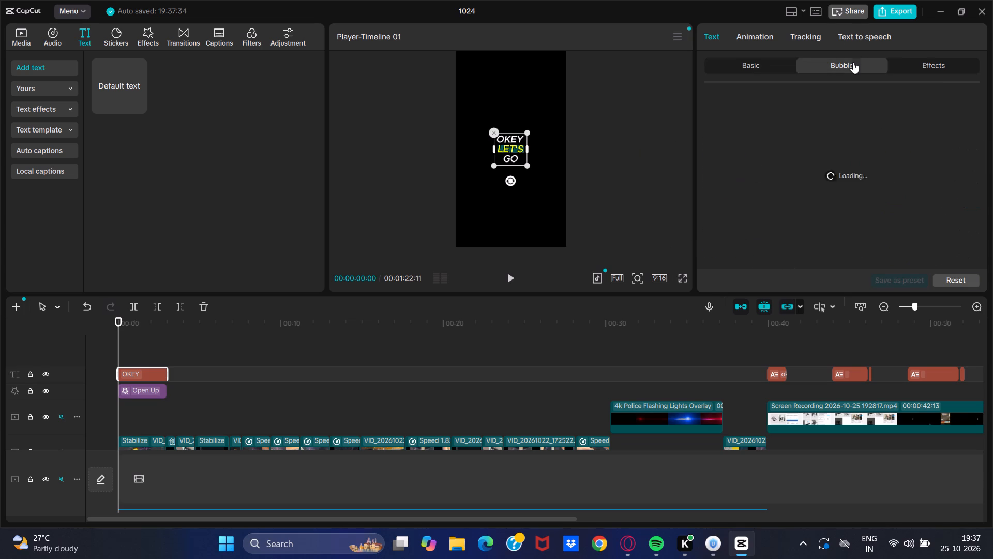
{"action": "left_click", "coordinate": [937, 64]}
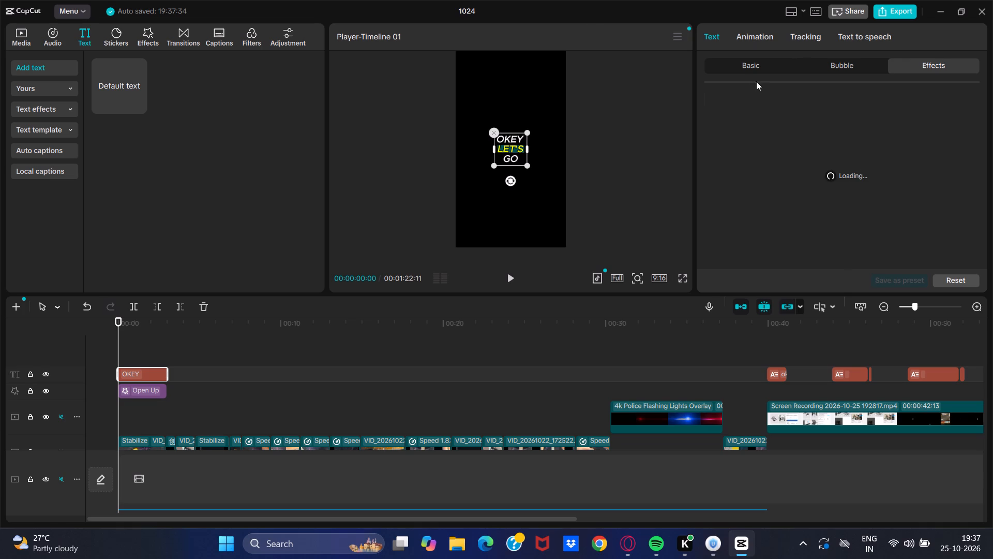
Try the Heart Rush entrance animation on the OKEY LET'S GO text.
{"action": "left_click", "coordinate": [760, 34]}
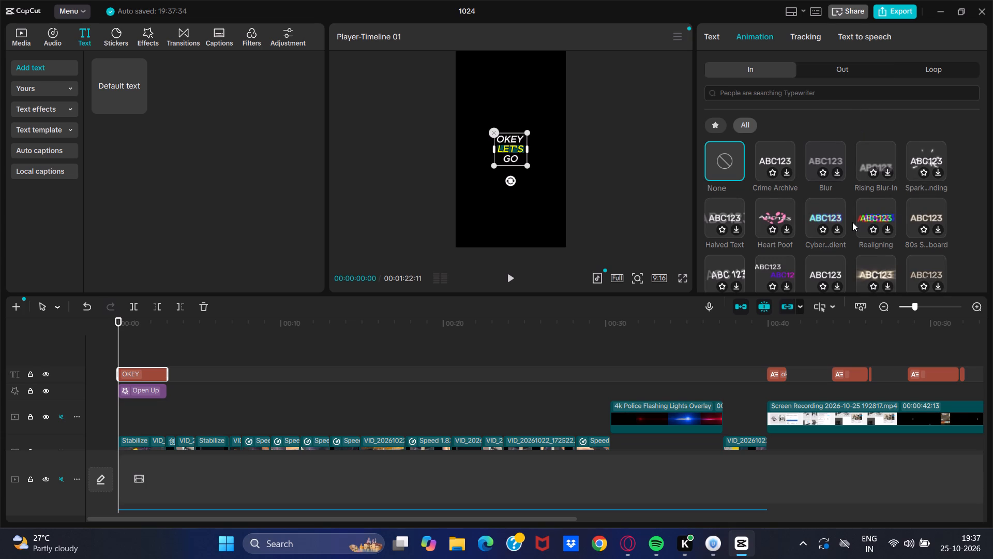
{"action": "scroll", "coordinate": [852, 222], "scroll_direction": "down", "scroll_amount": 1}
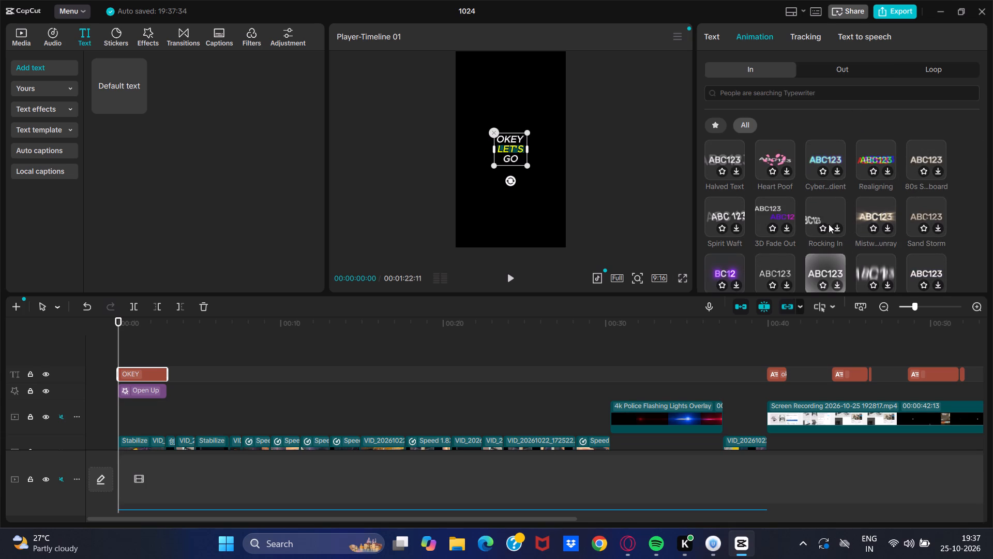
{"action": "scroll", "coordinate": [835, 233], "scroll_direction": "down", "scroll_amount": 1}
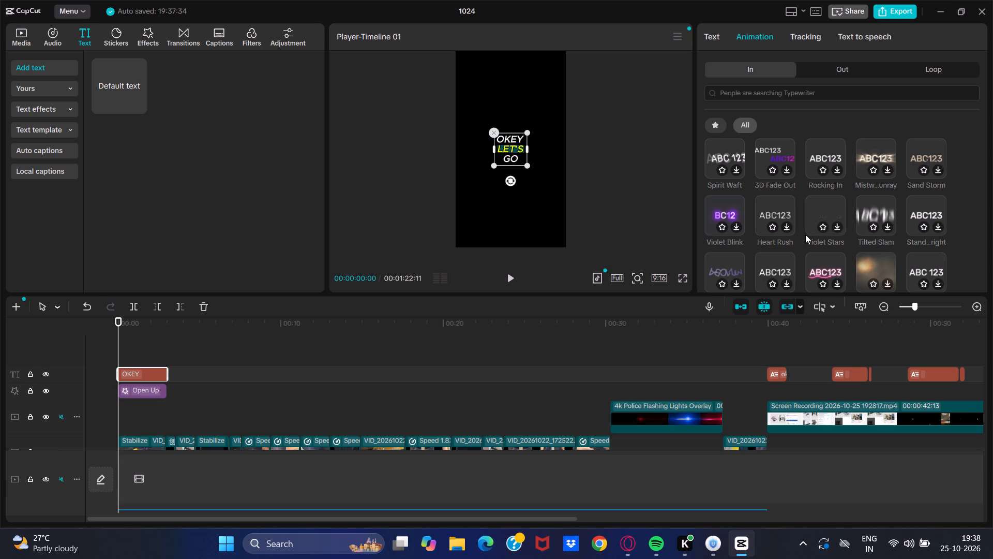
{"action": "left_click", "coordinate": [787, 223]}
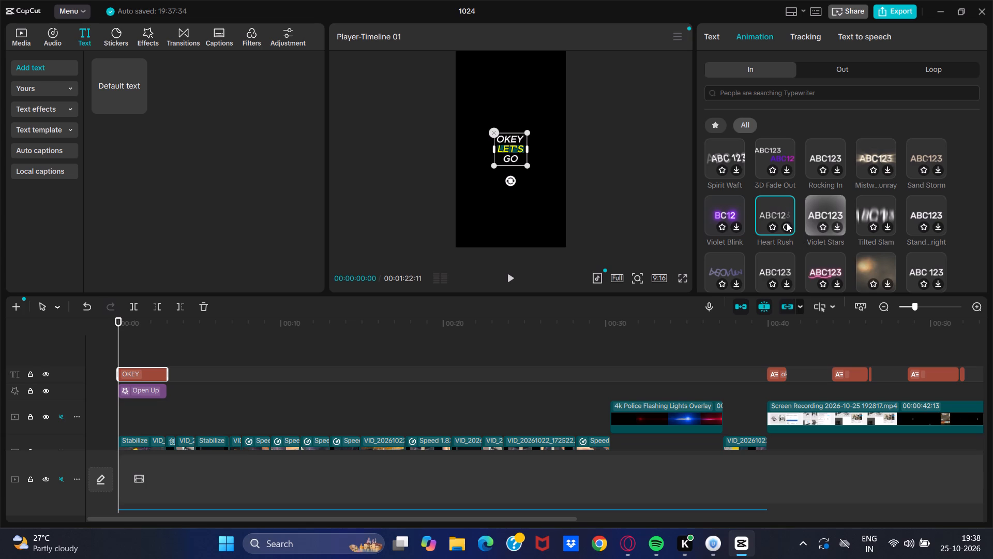
Apply the Blur entrance animation to the OKEY LET'S GO text and mark Blur as a favourite.
{"action": "scroll", "coordinate": [800, 248], "scroll_direction": "up", "scroll_amount": 2}
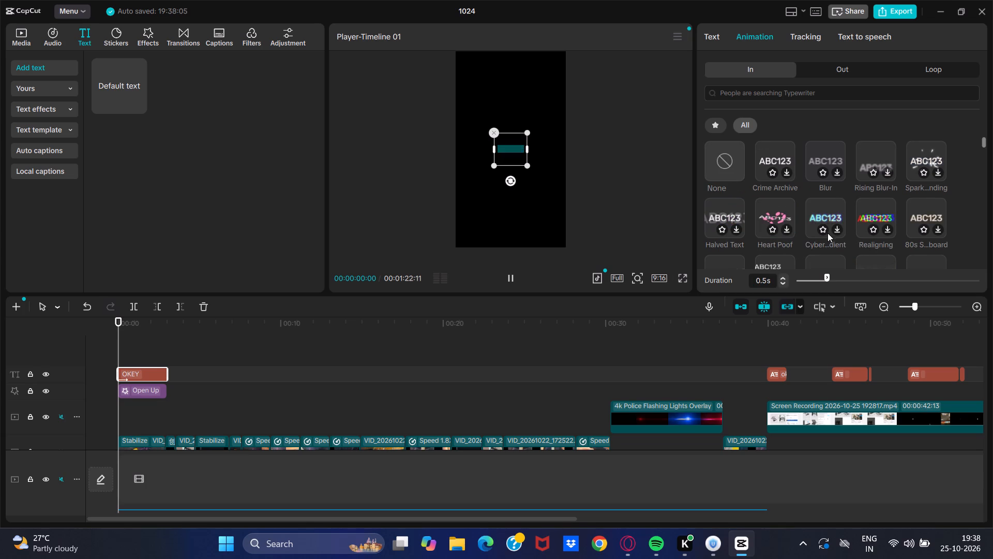
{"action": "left_click", "coordinate": [840, 173]}
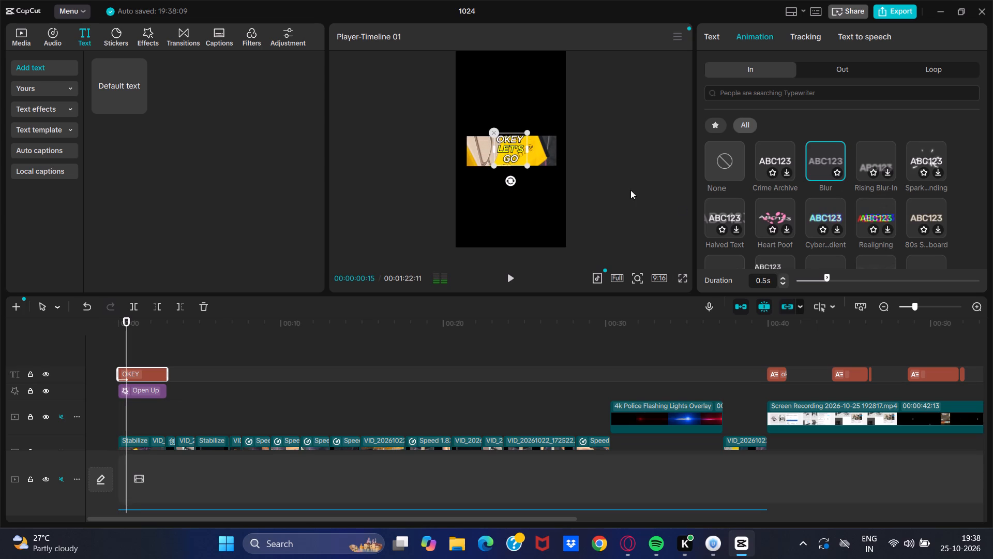
{"action": "left_click", "coordinate": [839, 174]}
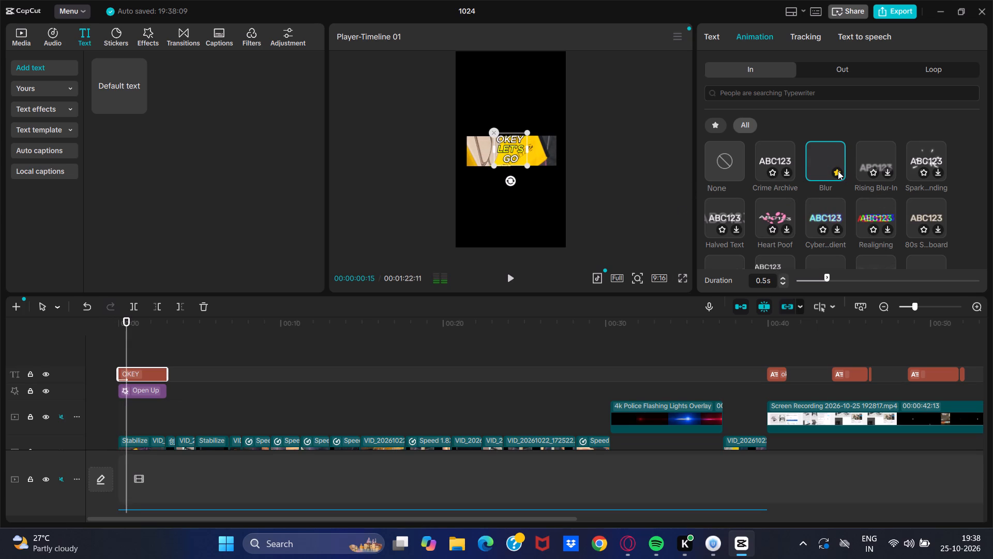
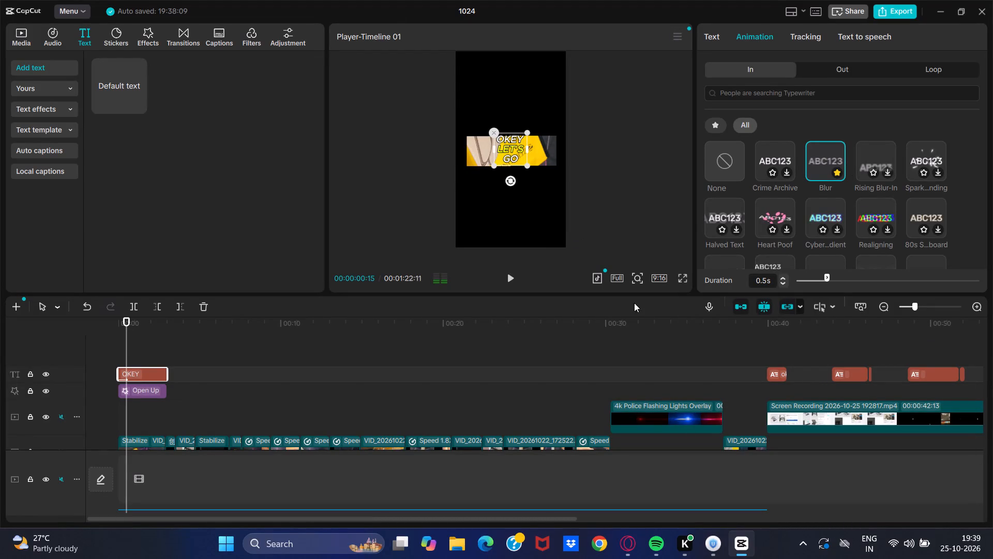
Switch to Spotify, pause the song that is playing, and return to the CapCut project.
{"action": "left_click", "coordinate": [658, 537]}
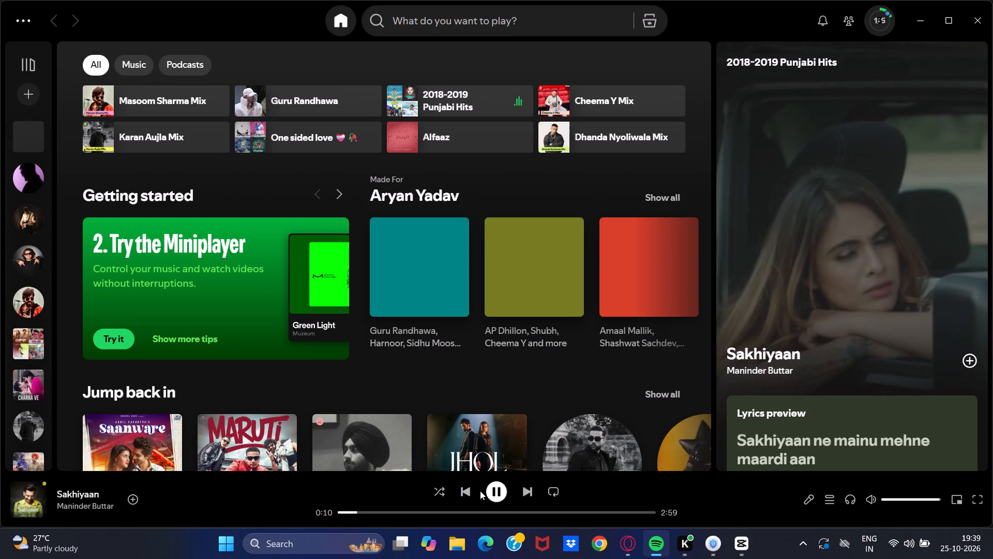
{"action": "left_click", "coordinate": [497, 493]}
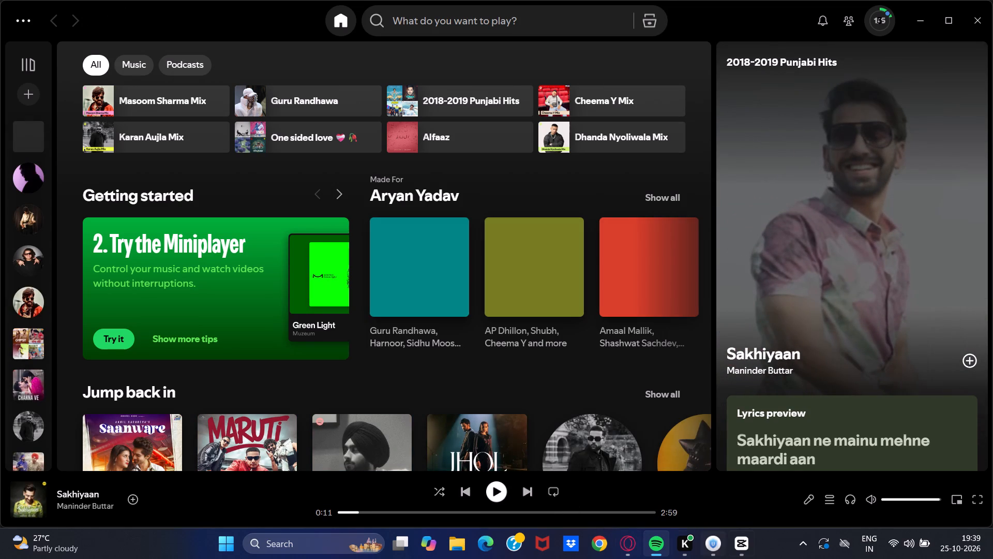
{"action": "left_click", "coordinate": [729, 549]}
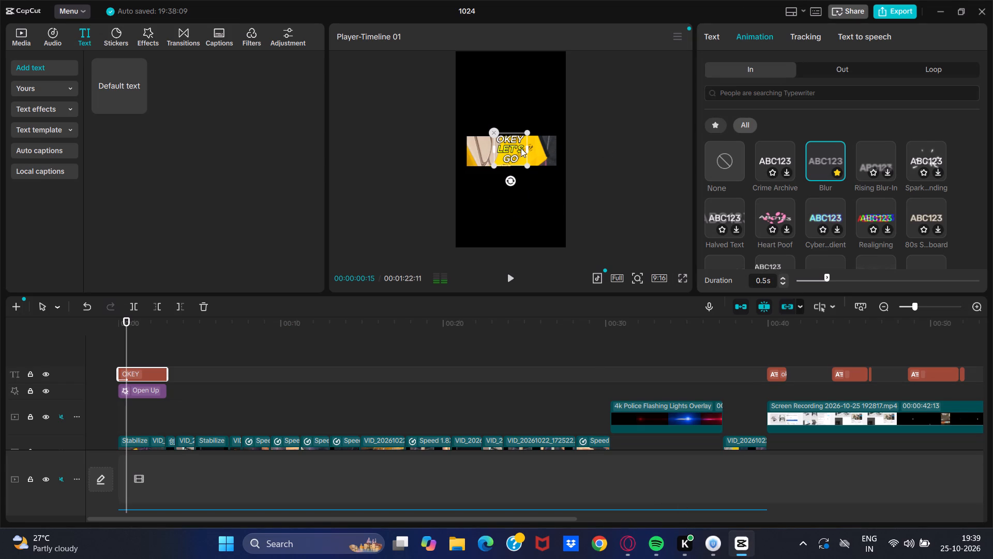
Move the OKEY LET'S GO title down below the opening footage, horizontally centred at about X 0, Y -798.
{"action": "left_click_drag", "start_coordinate": [510, 152], "coordinate": [513, 193]}
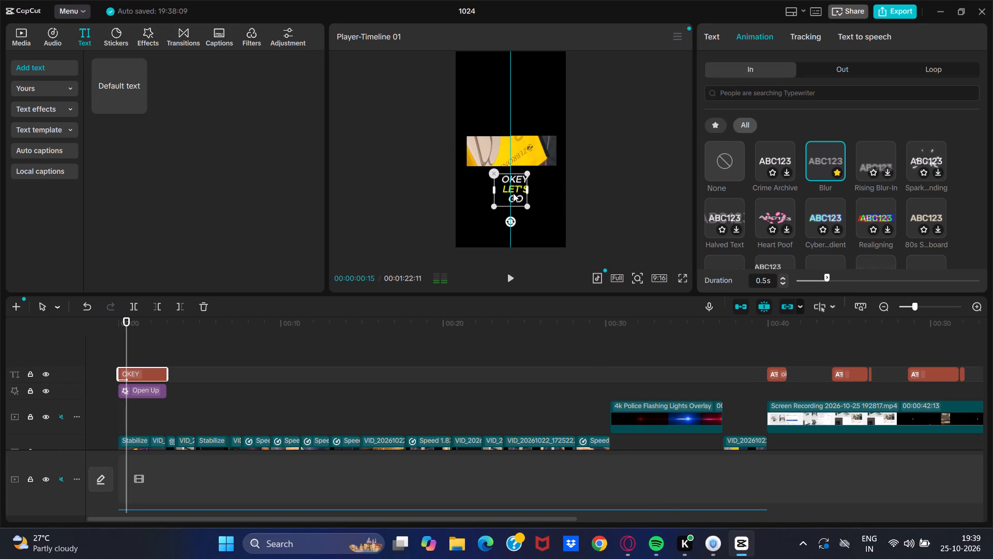
{"action": "left_click_drag", "start_coordinate": [513, 193], "coordinate": [510, 193]}
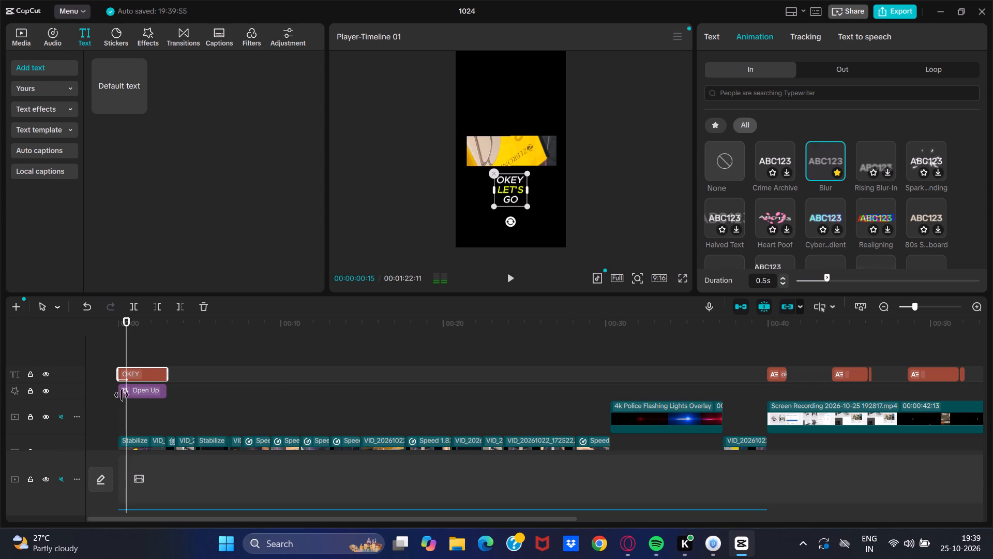
Play the opening from 00:00 to preview the title with its Blur entrance in the new position.
{"action": "left_click_drag", "start_coordinate": [127, 418], "coordinate": [103, 430]}
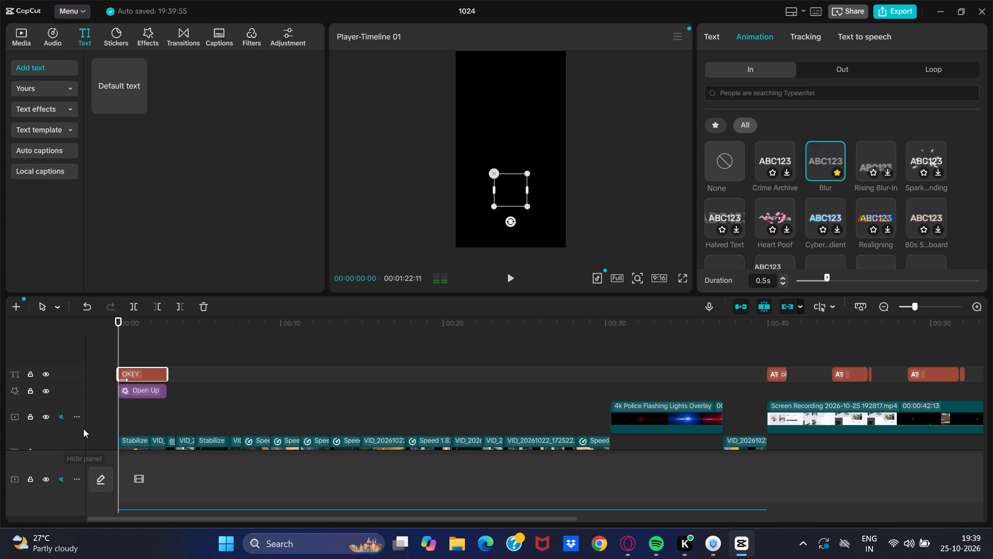
{"action": "left_click", "coordinate": [510, 275]}
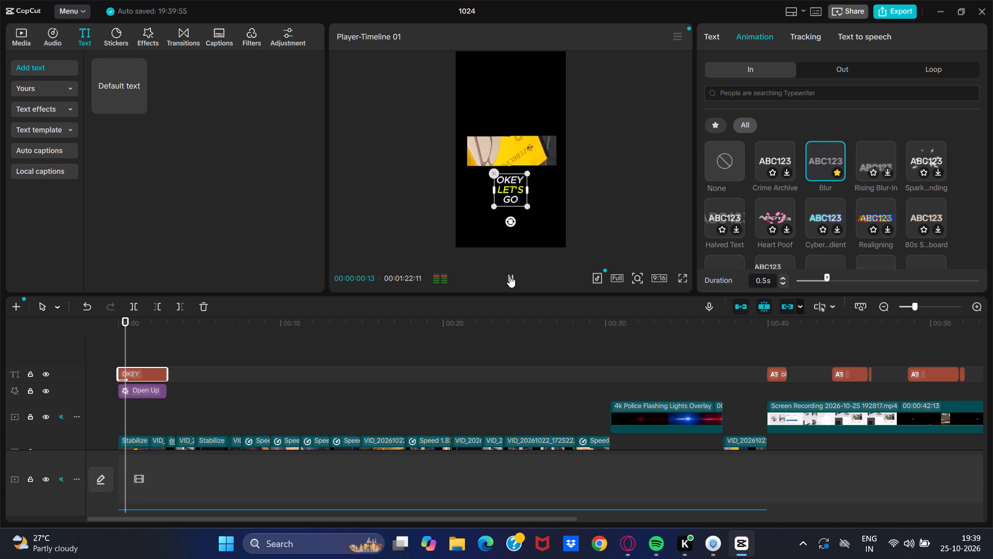
{"action": "left_click", "coordinate": [509, 276]}
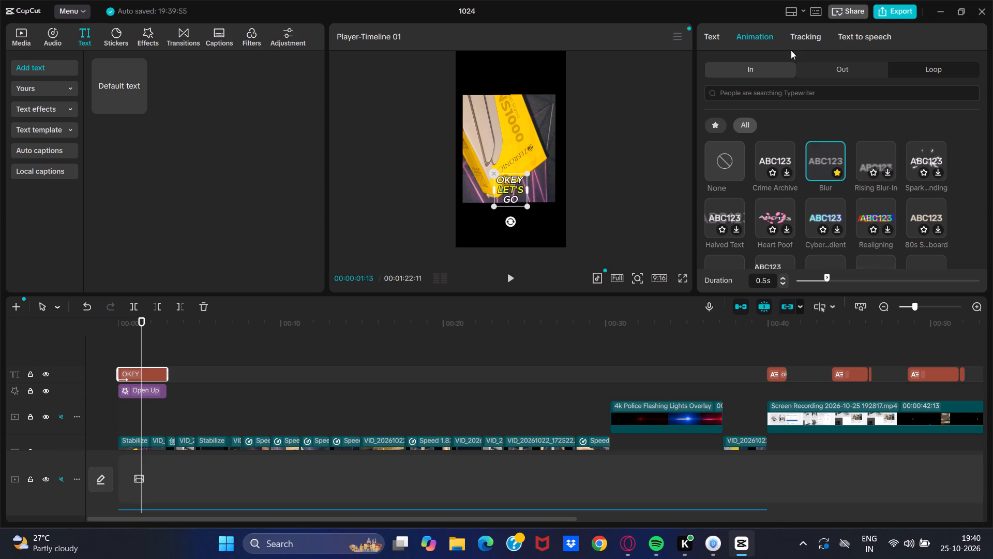
Search the entrance animations for Type, try Type 1 and other typing variants, and settle on Type 2 for the title.
{"action": "left_click", "coordinate": [803, 95]}
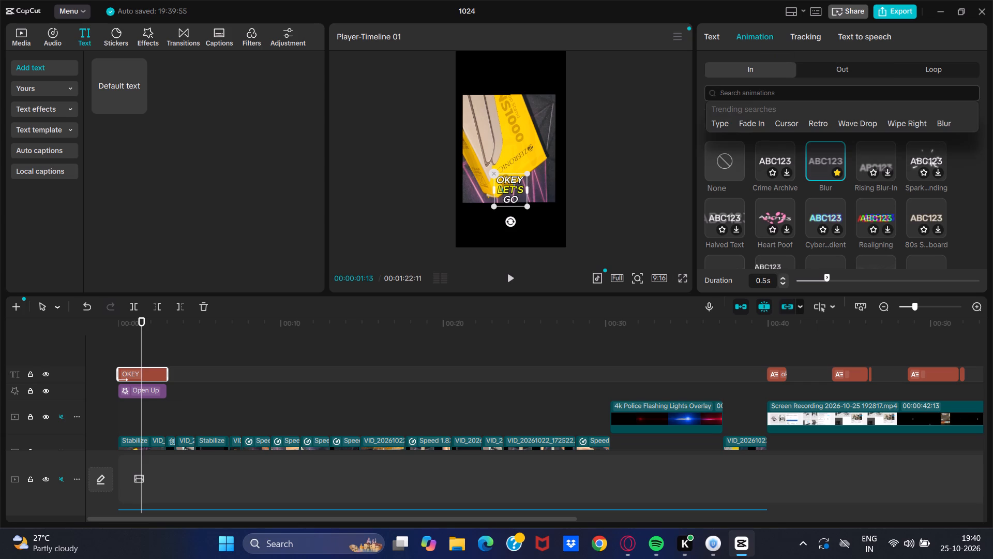
{"action": "left_click", "coordinate": [722, 124]}
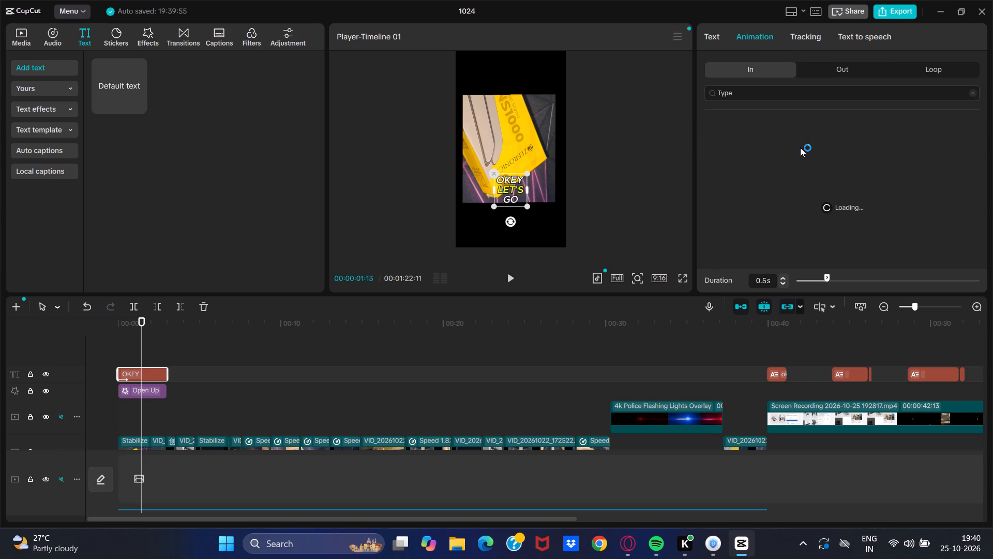
{"action": "left_click", "coordinate": [787, 155]}
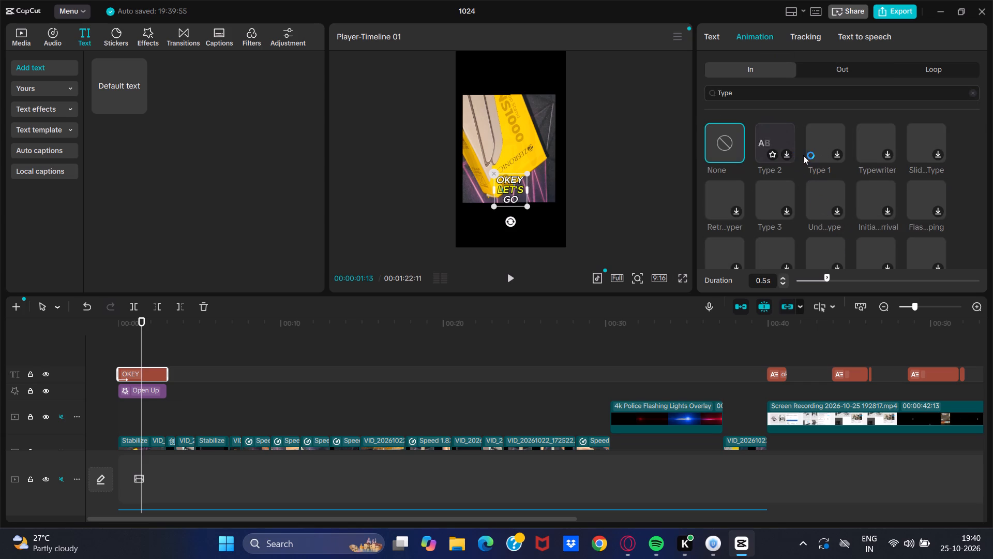
{"action": "left_click", "coordinate": [838, 151]}
{"action": "left_click", "coordinate": [877, 149]}
{"action": "left_click", "coordinate": [932, 134]}
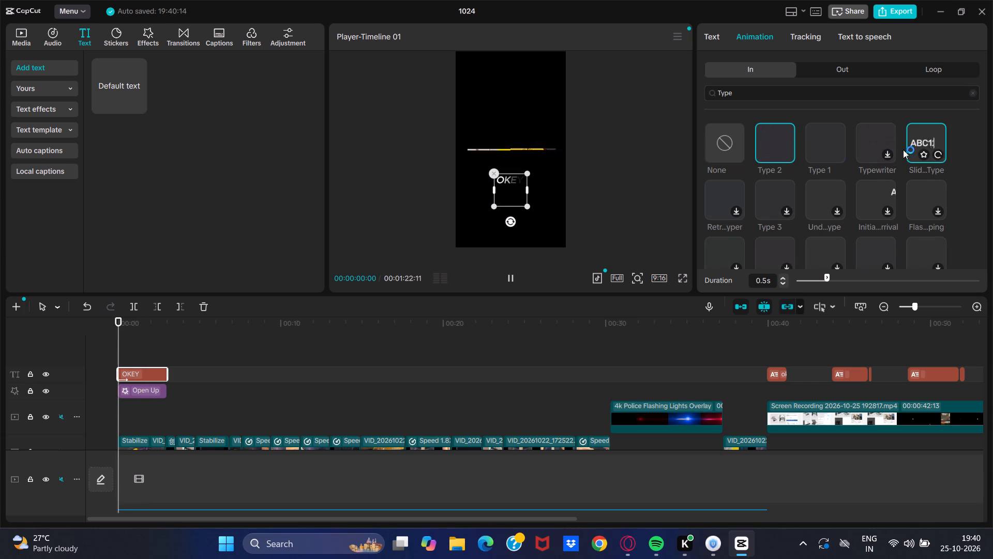
{"action": "left_click", "coordinate": [881, 150]}
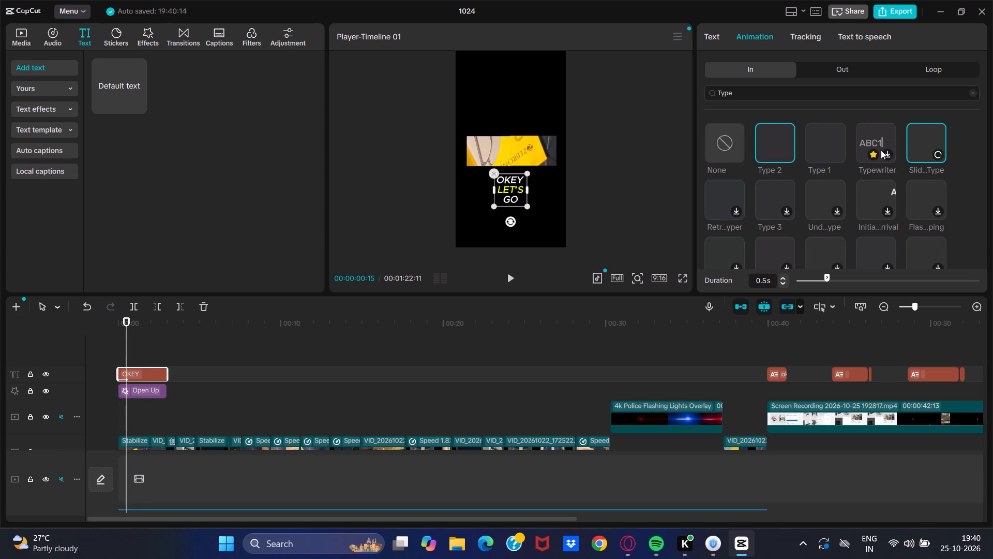
{"action": "left_click", "coordinate": [874, 149]}
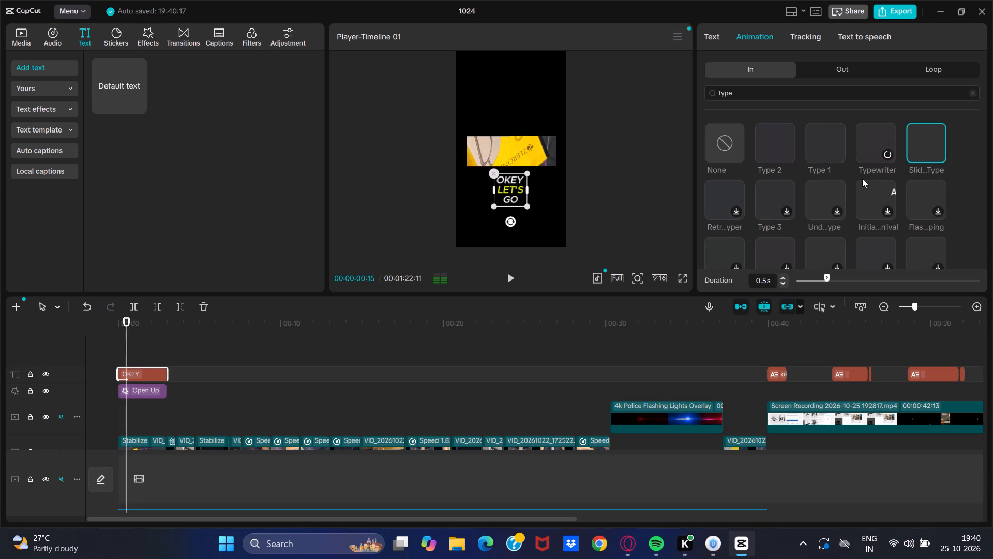
{"action": "left_click", "coordinate": [817, 150]}
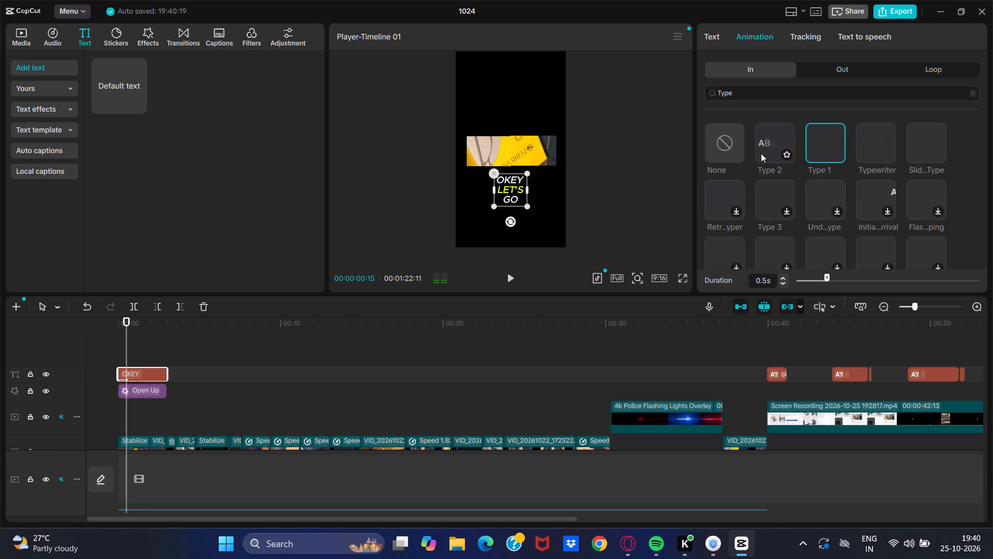
{"action": "left_click", "coordinate": [761, 153]}
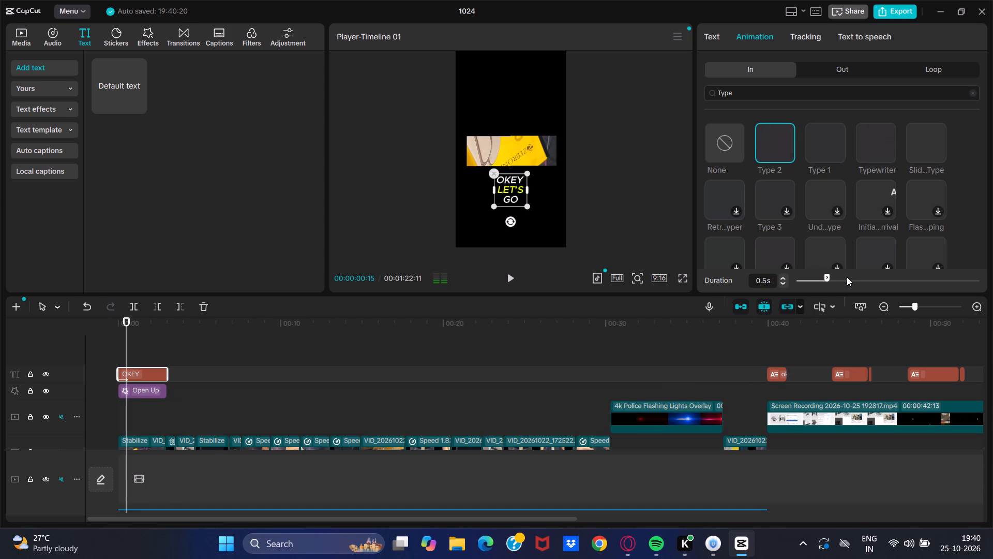
Set the title's Type 2 entrance animation duration to 1.1 s, previewing longer and shorter durations.
{"action": "left_click", "coordinate": [847, 277]}
{"action": "left_click", "coordinate": [885, 268]}
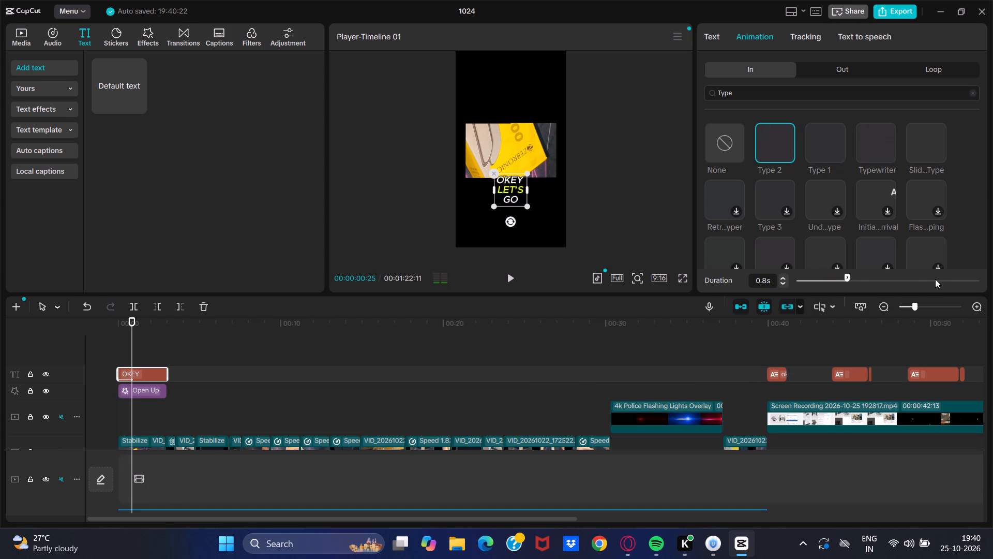
{"action": "left_click", "coordinate": [940, 277]}
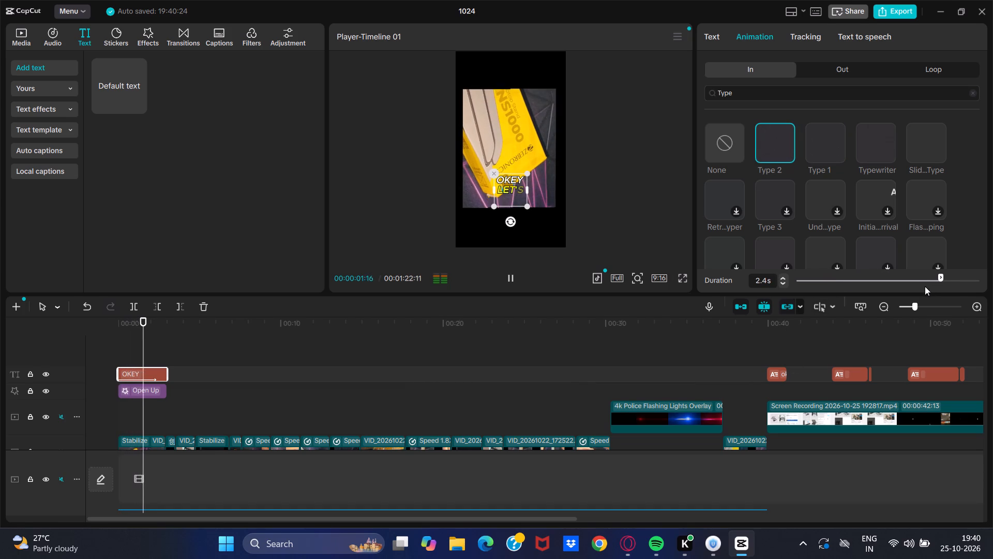
{"action": "left_click", "coordinate": [913, 281]}
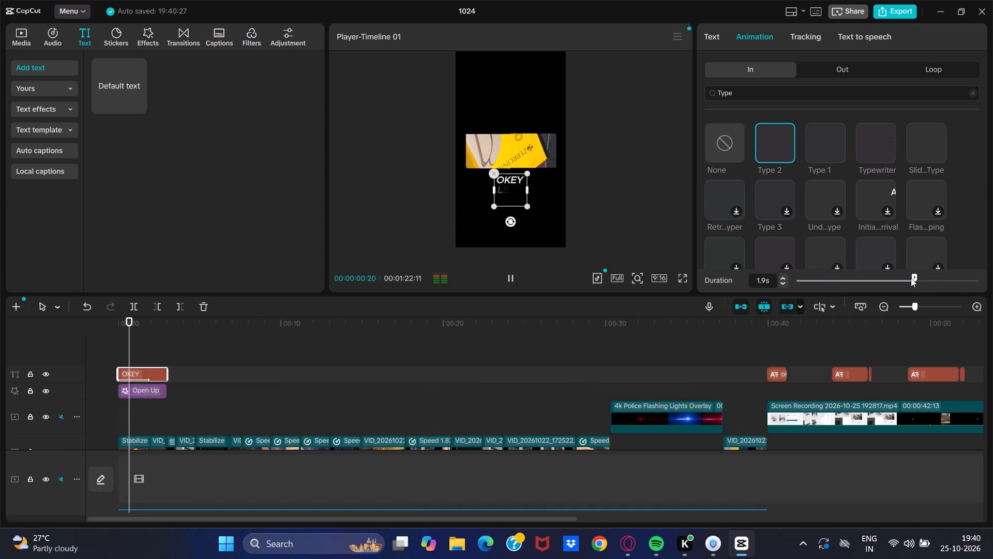
{"action": "left_click", "coordinate": [885, 278]}
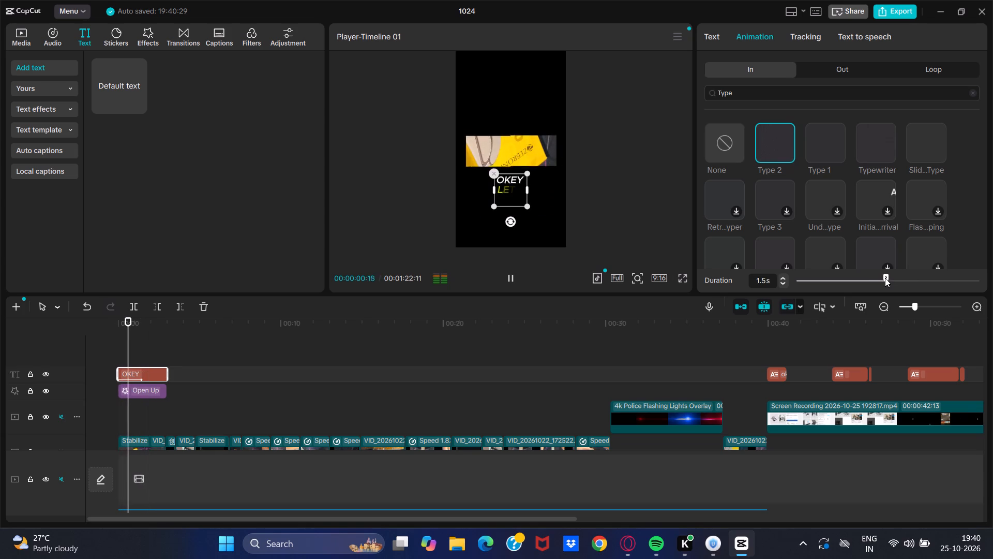
{"action": "left_click", "coordinate": [863, 281]}
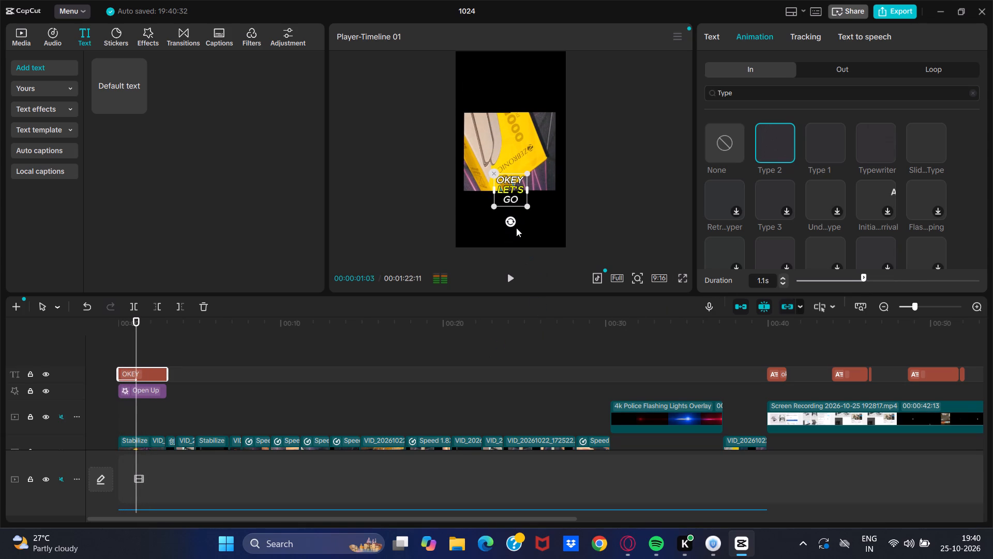
Add a Transform keyframe to the OKEY LET'S GO title at the very start of the timeline, at 100% scale.
{"action": "left_click_drag", "start_coordinate": [132, 416], "coordinate": [82, 445]}
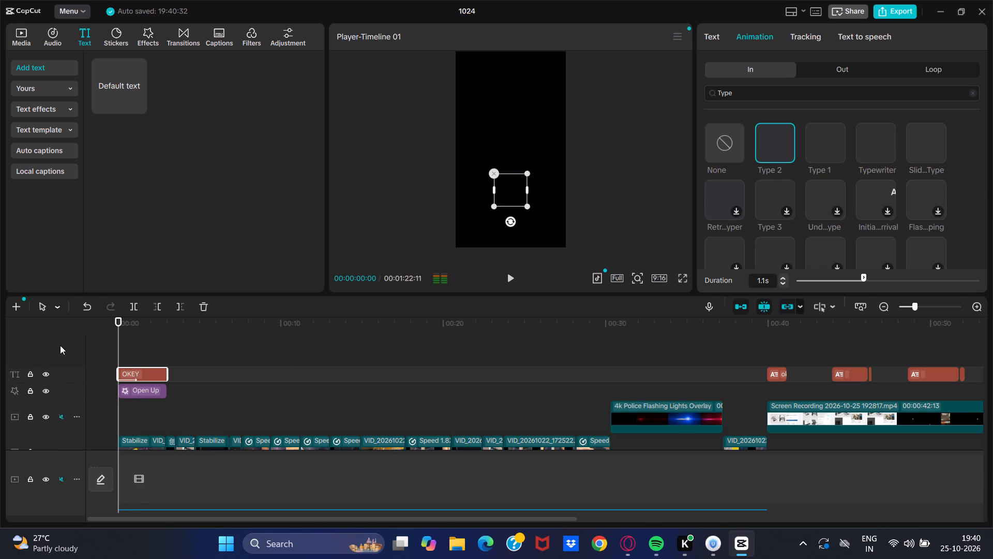
{"action": "left_click", "coordinate": [715, 38]}
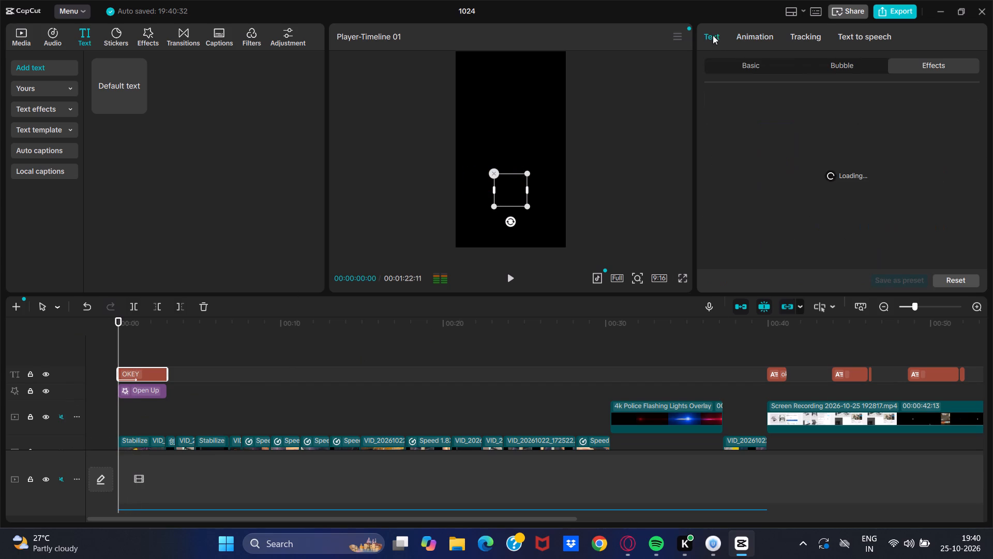
{"action": "left_click", "coordinate": [715, 38]}
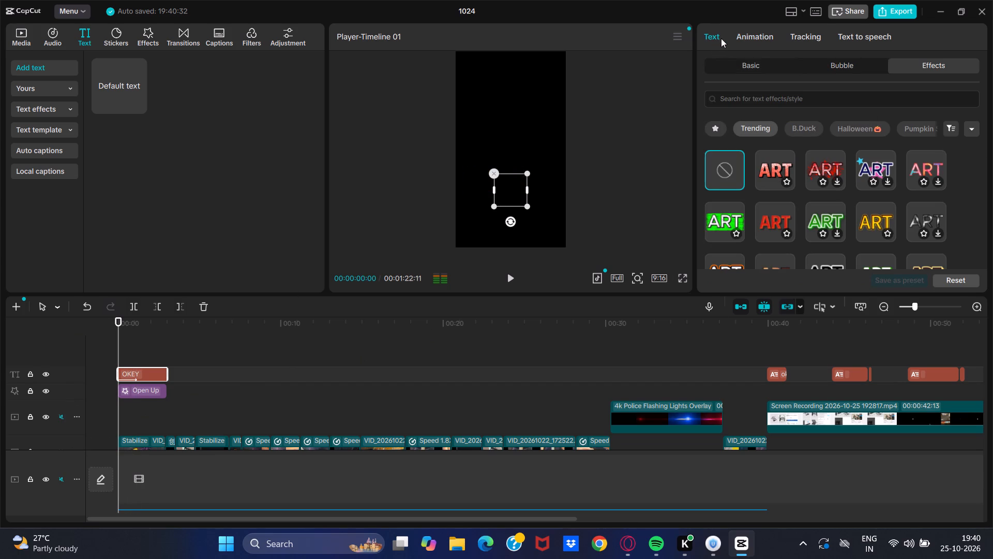
{"action": "left_click", "coordinate": [742, 60]}
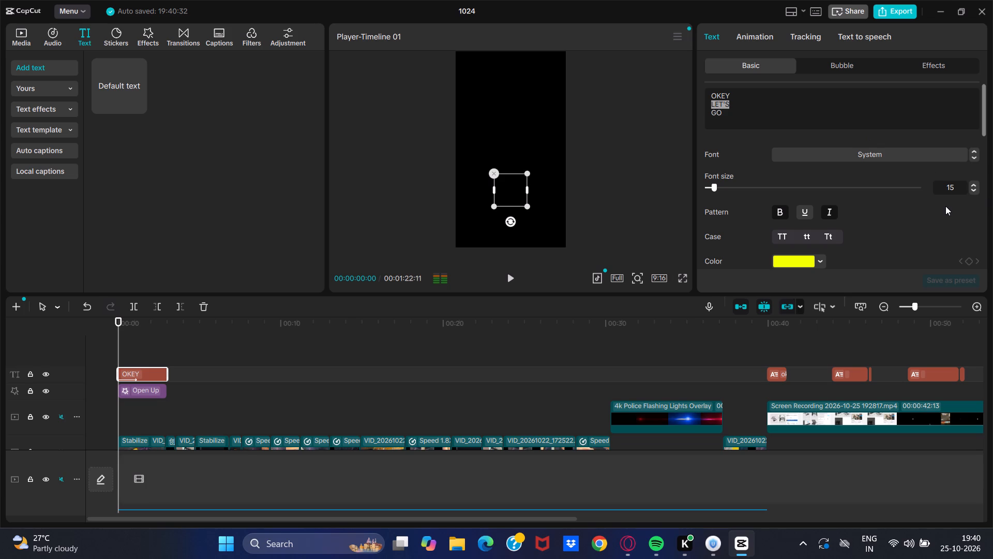
{"action": "scroll", "coordinate": [945, 206], "scroll_direction": "up", "scroll_amount": 2}
{"action": "scroll", "coordinate": [958, 242], "scroll_direction": "down", "scroll_amount": 2}
{"action": "scroll", "coordinate": [957, 242], "scroll_direction": "up", "scroll_amount": 1}
{"action": "scroll", "coordinate": [957, 242], "scroll_direction": "down", "scroll_amount": 1}
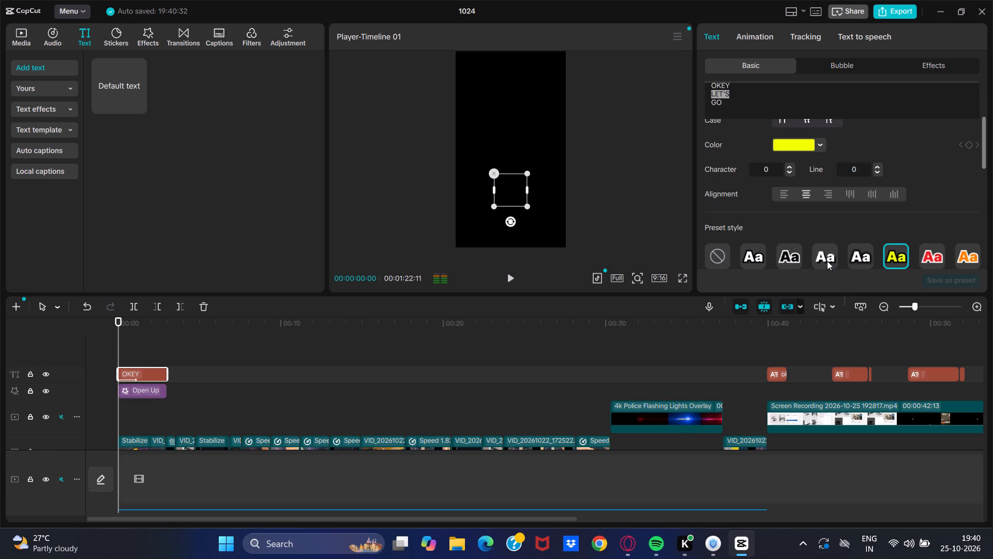
{"action": "scroll", "coordinate": [837, 269], "scroll_direction": "down", "scroll_amount": 2}
{"action": "scroll", "coordinate": [855, 209], "scroll_direction": "down", "scroll_amount": 3}
{"action": "scroll", "coordinate": [880, 149], "scroll_direction": "down", "scroll_amount": 1}
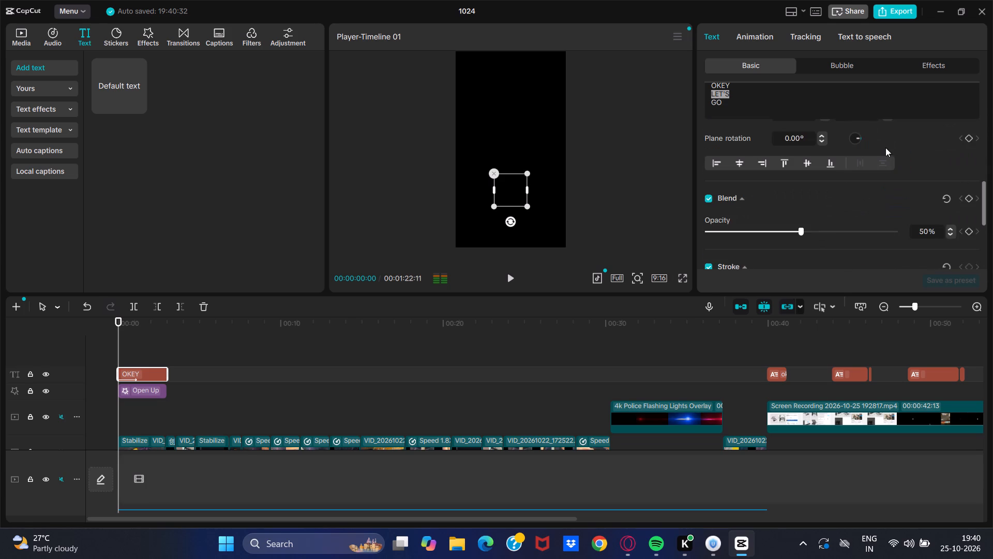
{"action": "scroll", "coordinate": [884, 207], "scroll_direction": "down", "scroll_amount": 1}
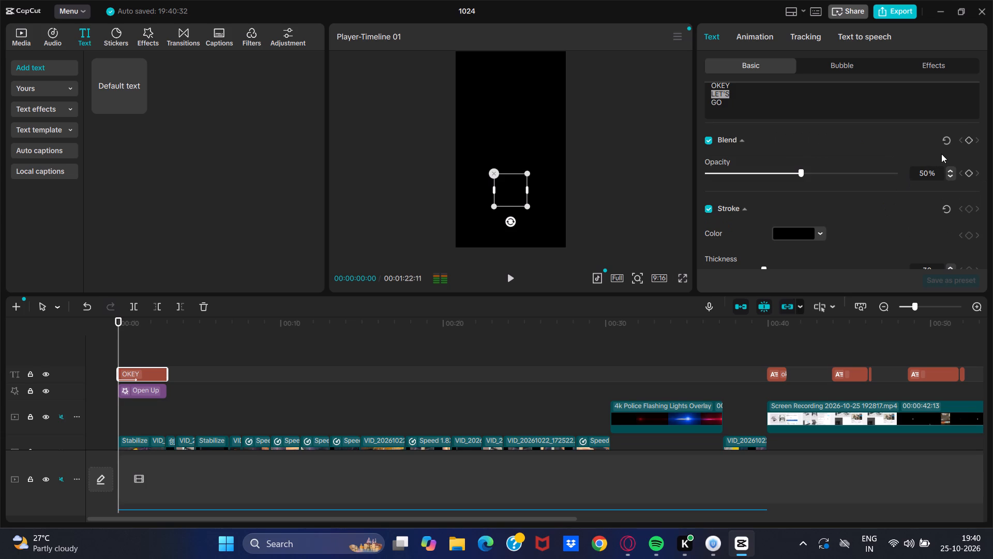
{"action": "scroll", "coordinate": [838, 189], "scroll_direction": "down", "scroll_amount": 1}
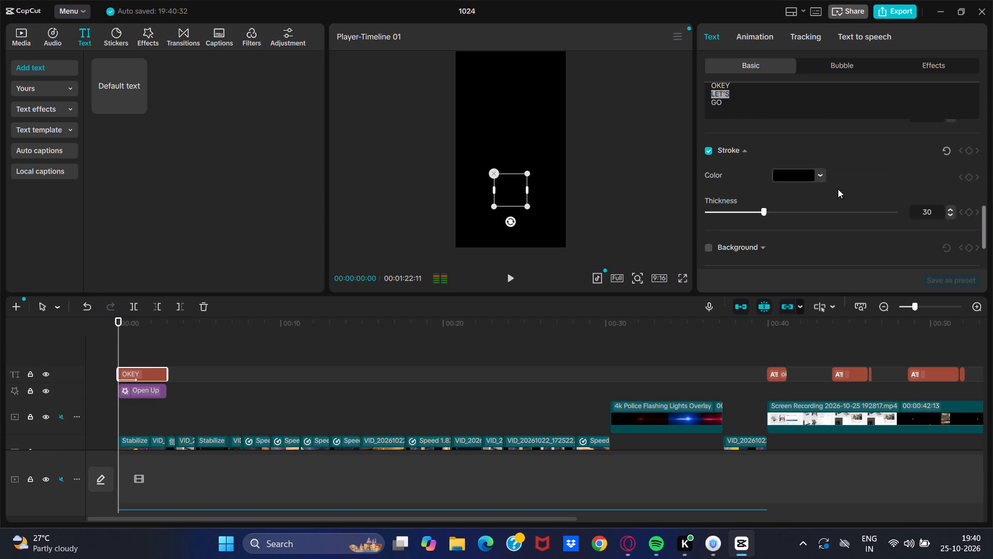
{"action": "scroll", "coordinate": [838, 189], "scroll_direction": "down", "scroll_amount": 5}
{"action": "scroll", "coordinate": [835, 189], "scroll_direction": "up", "scroll_amount": 11}
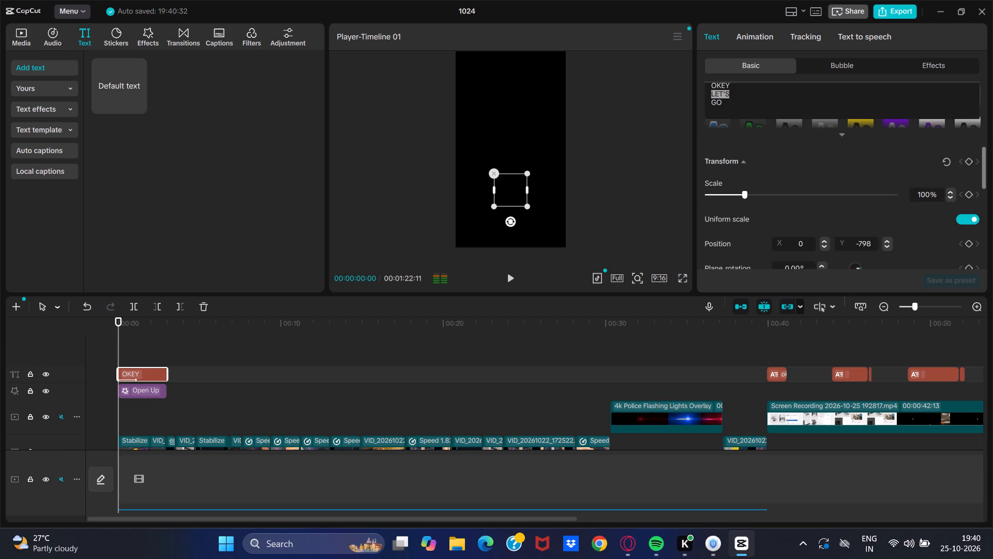
{"action": "scroll", "coordinate": [907, 198], "scroll_direction": "up", "scroll_amount": 12}
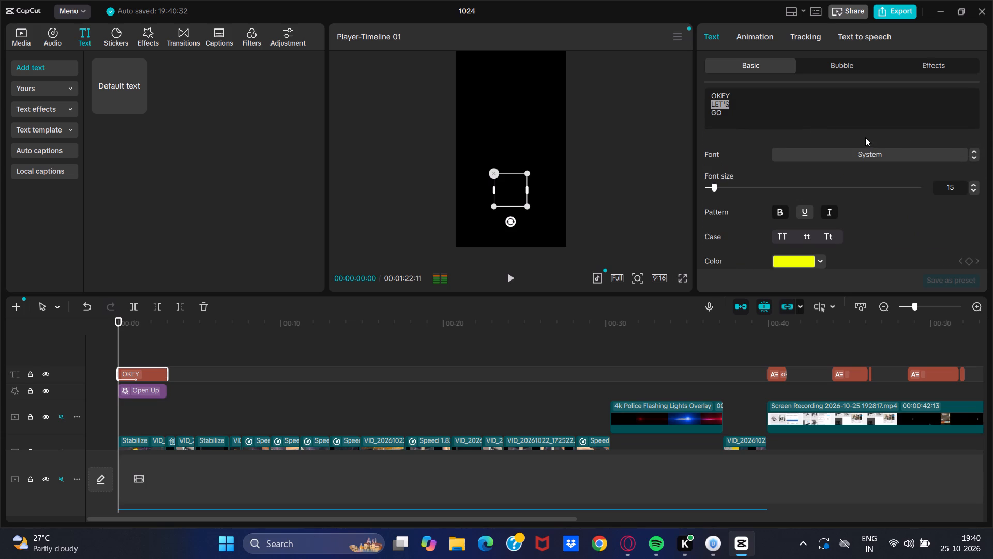
{"action": "scroll", "coordinate": [865, 137], "scroll_direction": "up", "scroll_amount": 2}
{"action": "scroll", "coordinate": [753, 174], "scroll_direction": "down", "scroll_amount": 2}
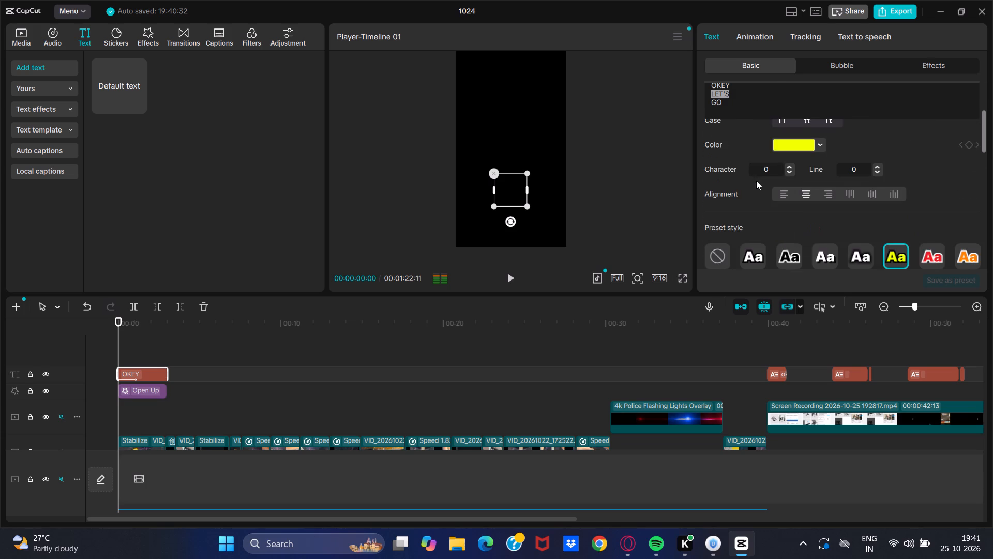
{"action": "scroll", "coordinate": [756, 181], "scroll_direction": "down", "scroll_amount": 2}
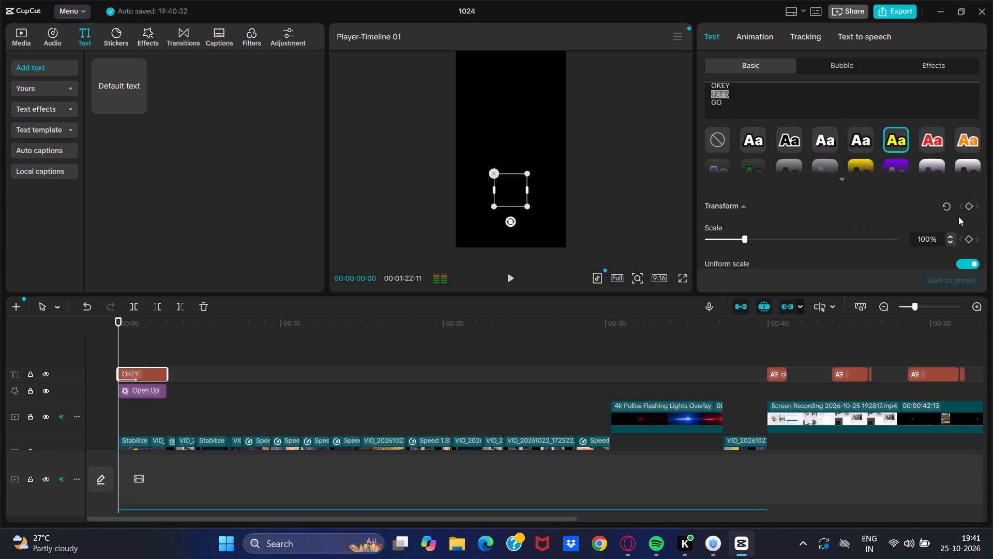
{"action": "left_click", "coordinate": [967, 202]}
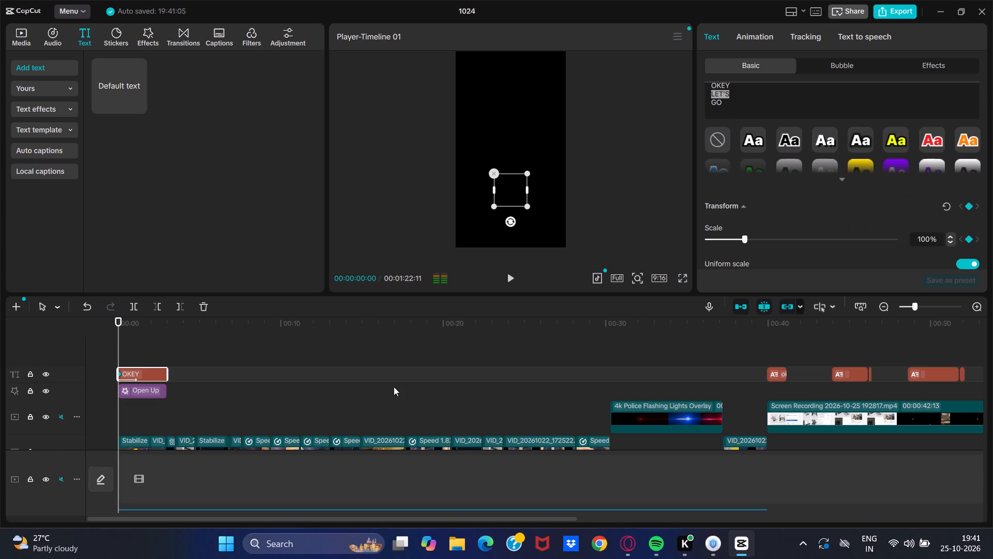
Play the opening to 00:00:02:06 and enlarge the OKEY LET'S GO title to 193% there, adding a second scale keyframe.
{"action": "left_click", "coordinate": [504, 273]}
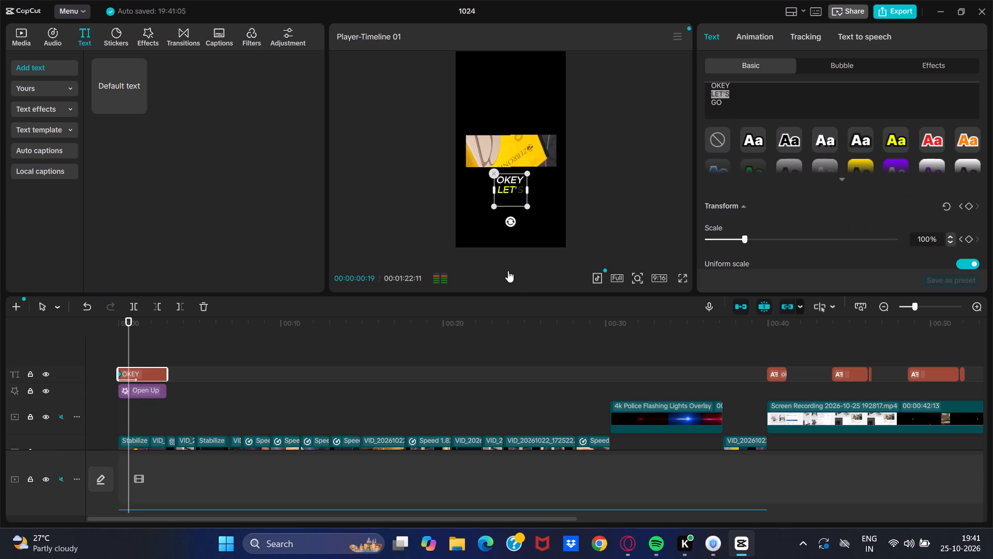
{"action": "left_click", "coordinate": [508, 271]}
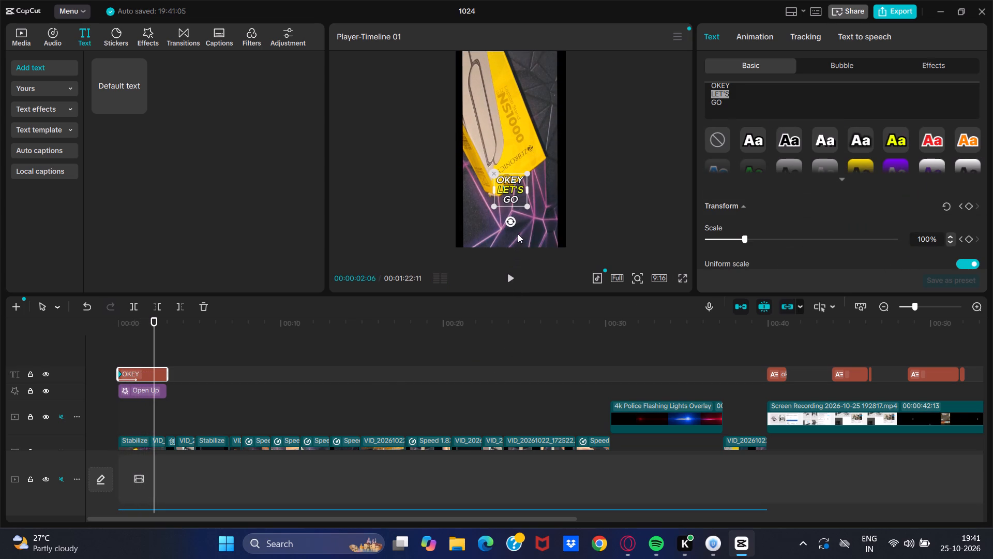
{"action": "left_click_drag", "start_coordinate": [528, 208], "coordinate": [546, 236]}
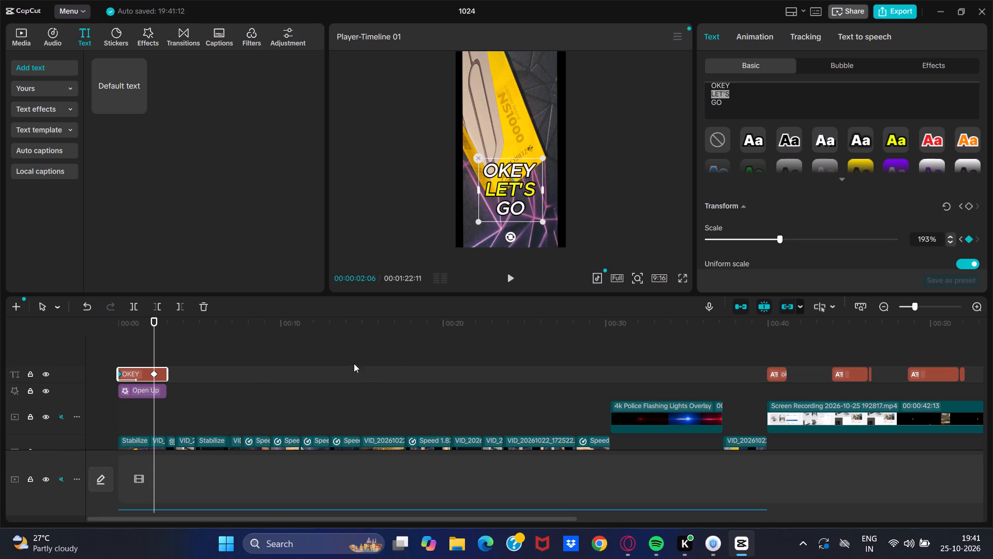
Trim the end of the OKEY LET'S GO title clip back to its second keyframe at 00:00:02:06.
{"action": "left_click_drag", "start_coordinate": [165, 372], "coordinate": [156, 378]}
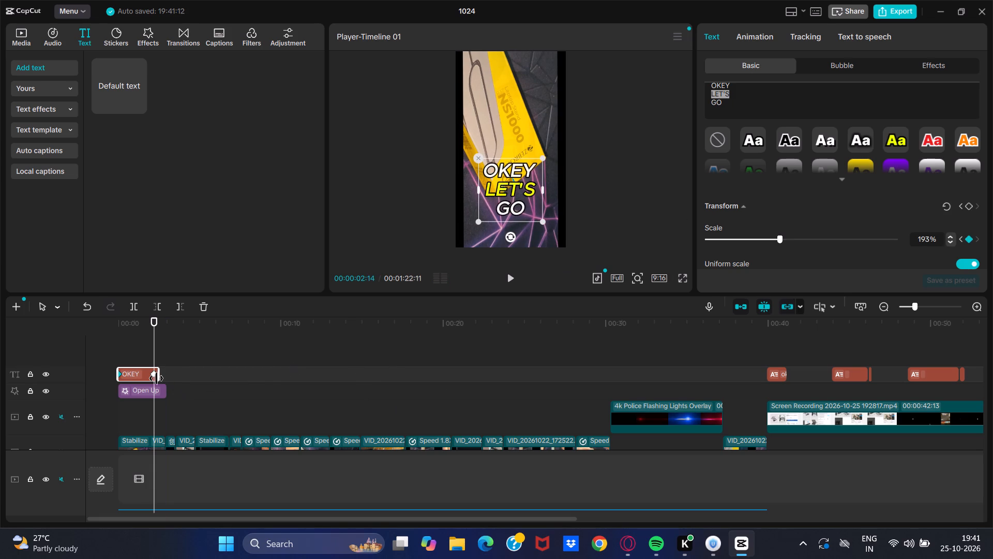
{"action": "left_click_drag", "start_coordinate": [156, 378], "coordinate": [153, 381]}
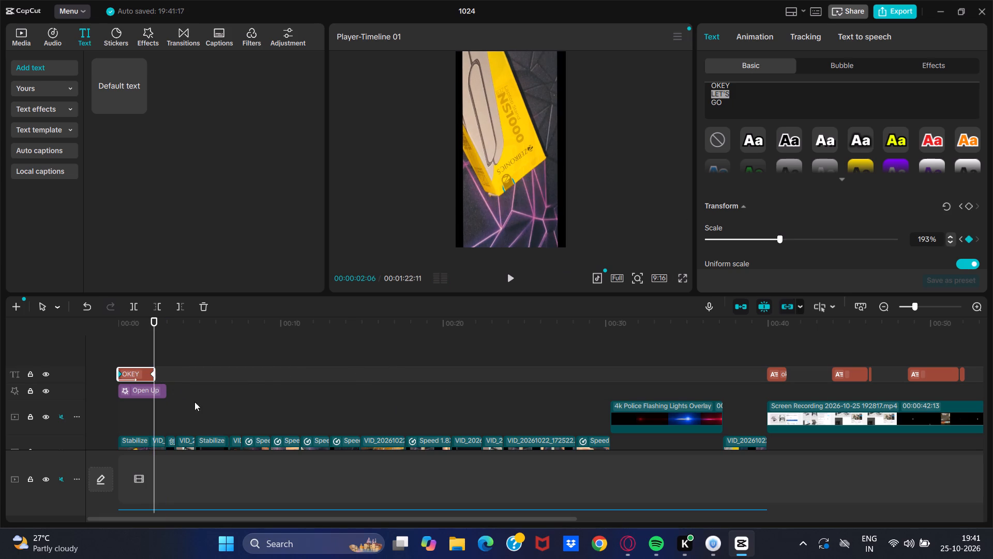
Play the video from near its start through the police lights overlay to check the title animation and the clips after it.
{"action": "left_click", "coordinate": [206, 410]}
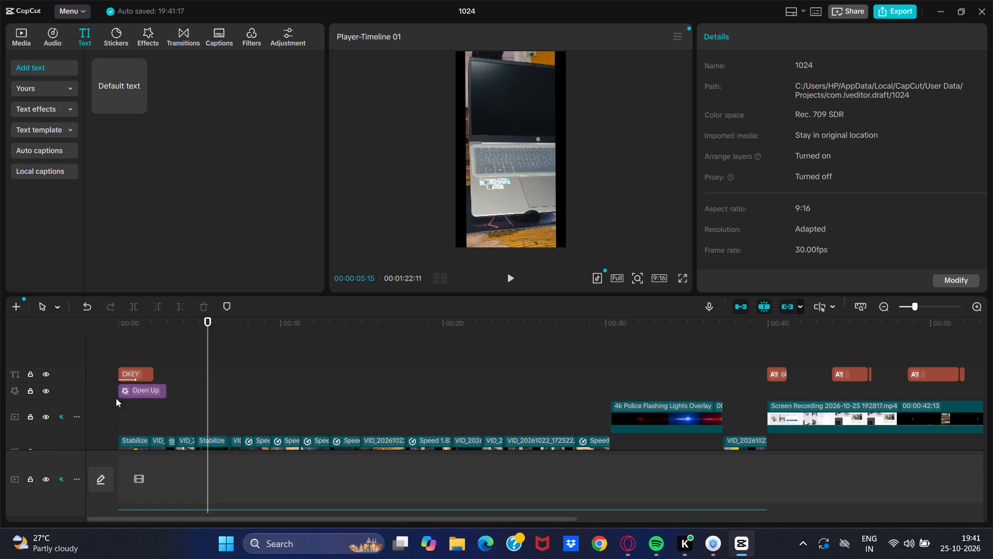
{"action": "left_click", "coordinate": [118, 410]}
{"action": "double_click", "coordinate": [122, 413]}
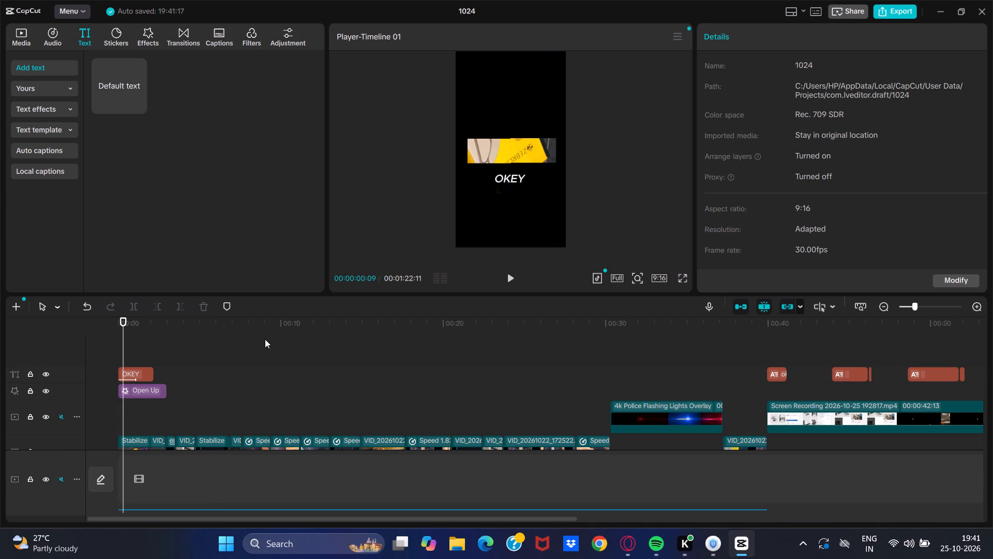
{"action": "left_click", "coordinate": [505, 276]}
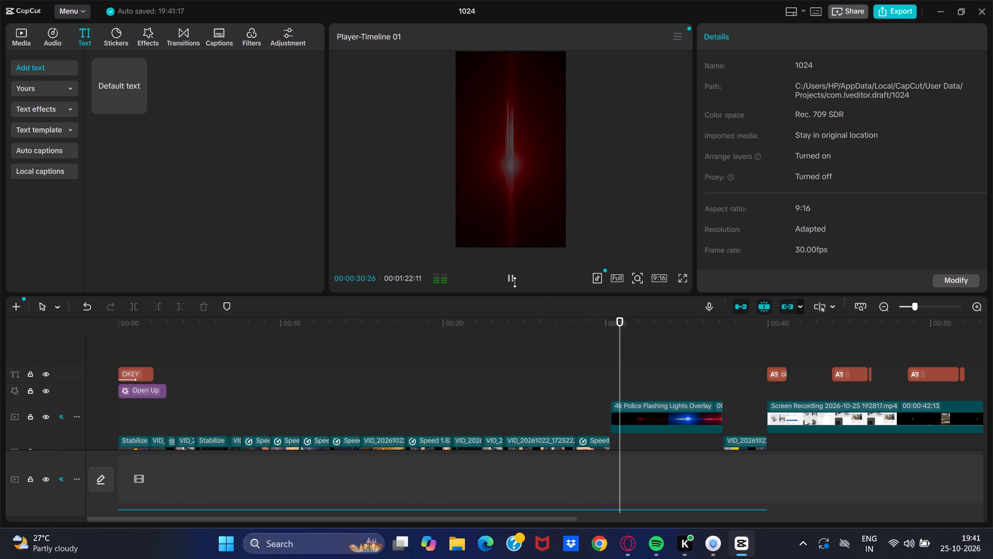
{"action": "left_click", "coordinate": [514, 272]}
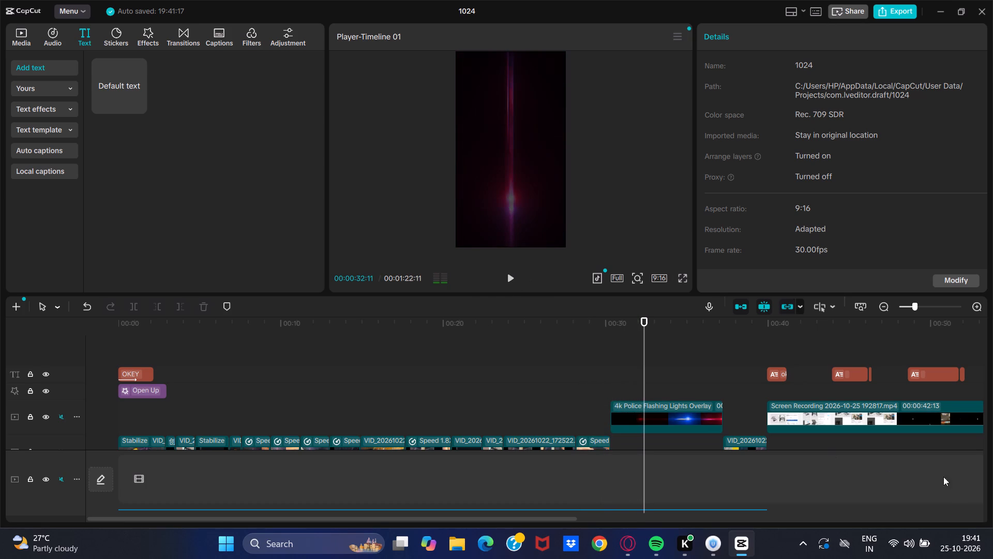
Delete the auto-generated caption clips over the first part of the screen recording, between about 00:40 and 00:52.
{"action": "left_click", "coordinate": [834, 403]}
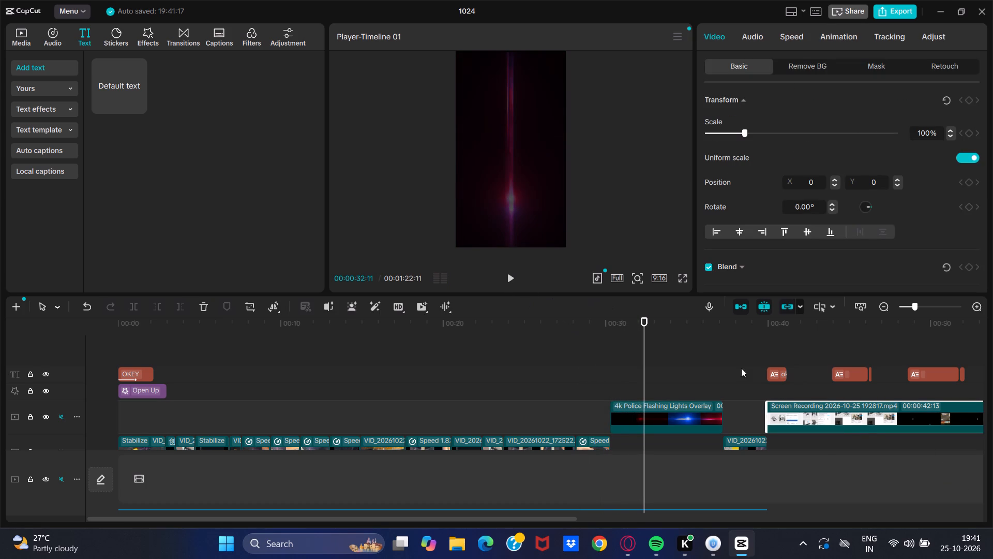
{"action": "left_click", "coordinate": [775, 376]}
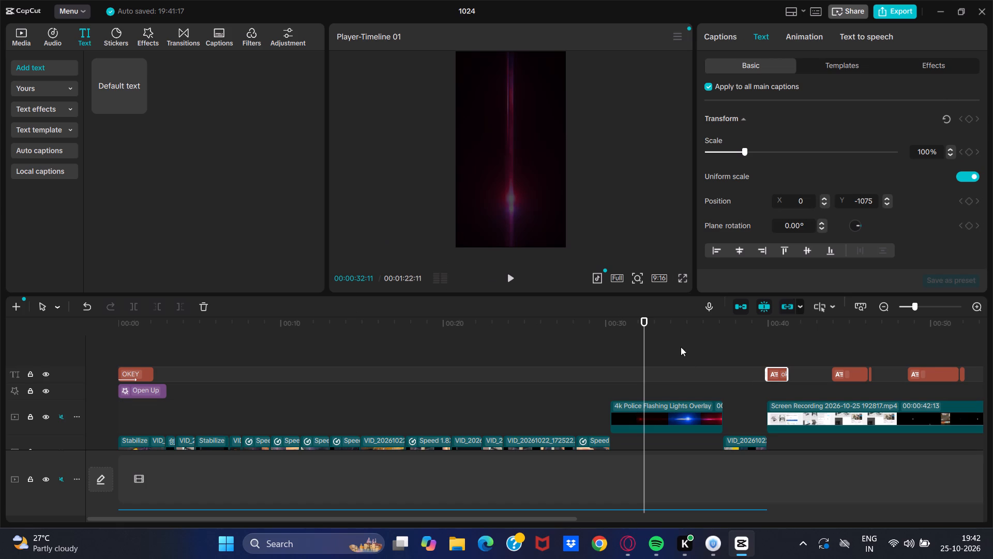
{"action": "left_click", "coordinate": [206, 309]}
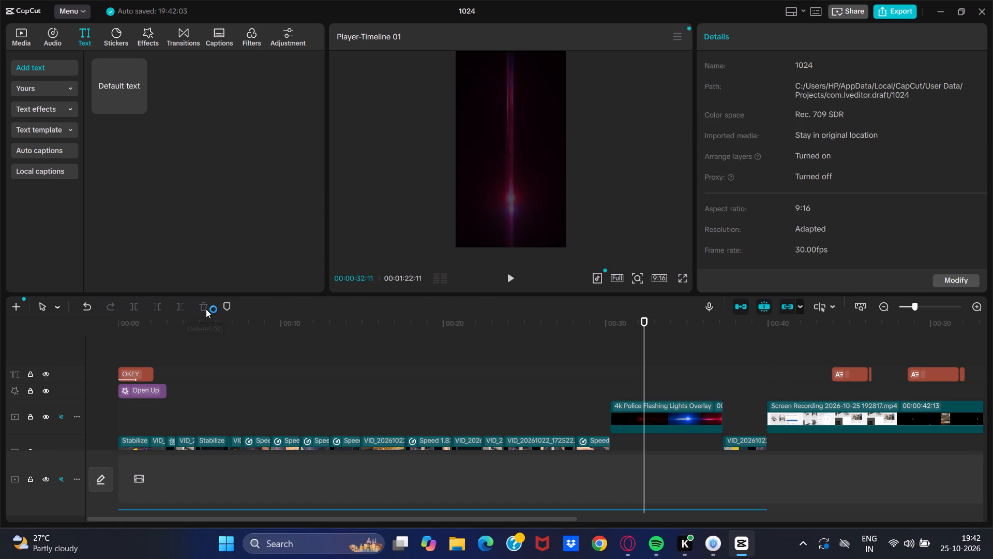
{"action": "left_click", "coordinate": [849, 372]}
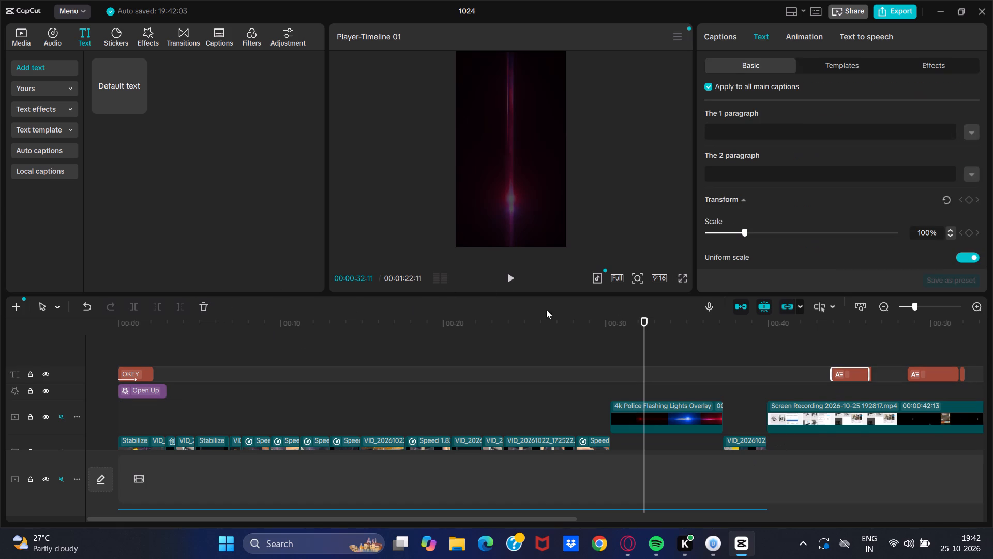
{"action": "left_click", "coordinate": [201, 308]}
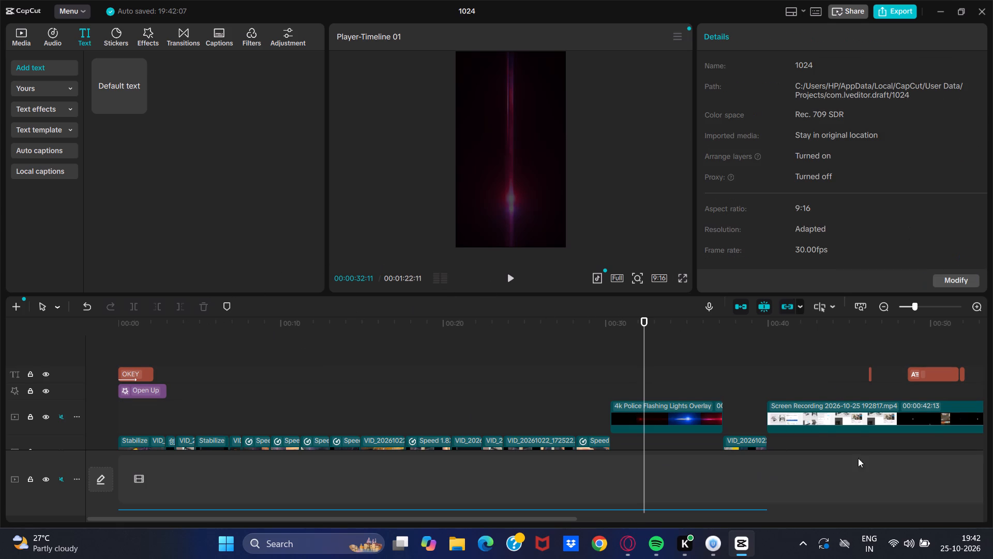
{"action": "left_click", "coordinate": [924, 372]}
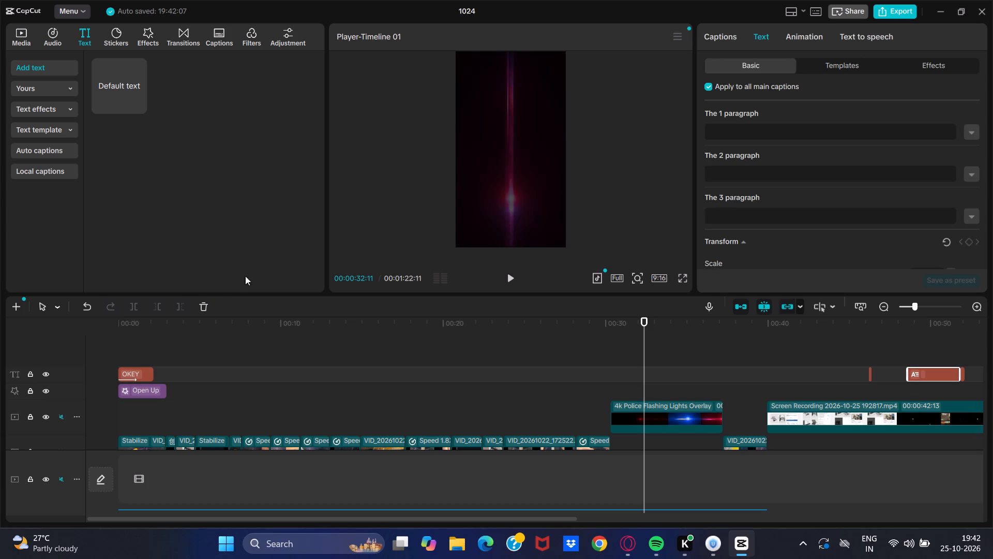
{"action": "left_click", "coordinate": [200, 311]}
{"action": "left_click_drag", "start_coordinate": [858, 361], "coordinate": [814, 391]}
{"action": "left_click", "coordinate": [202, 306]}
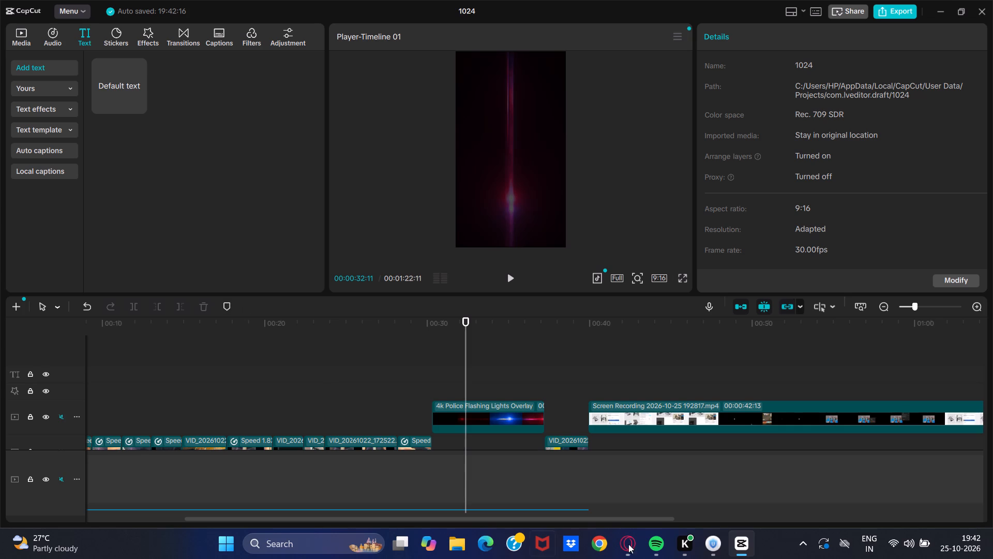
Play from 00:00:39:07 into the screen recording to review how it begins.
{"action": "left_click_drag", "start_coordinate": [777, 377], "coordinate": [783, 376]}
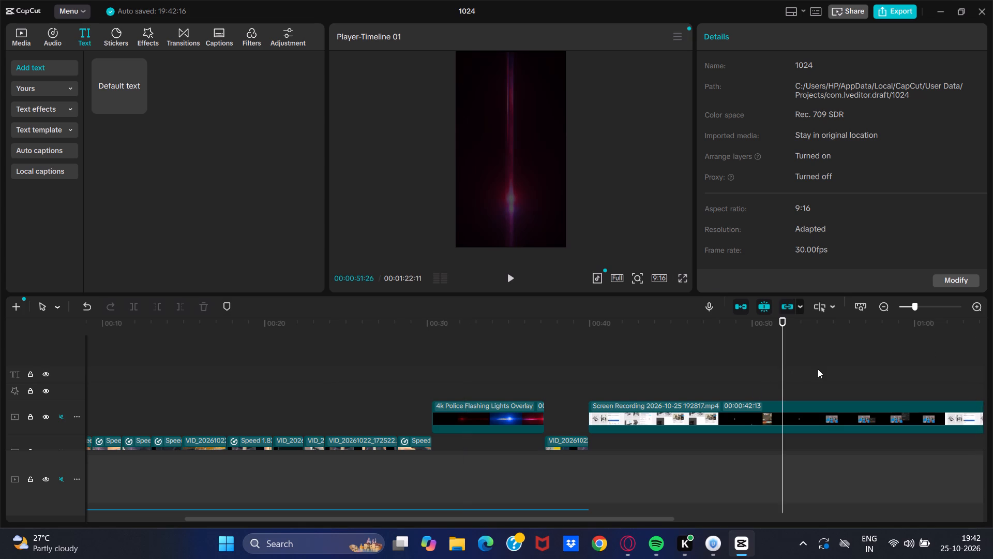
{"action": "left_click_drag", "start_coordinate": [953, 390], "coordinate": [961, 392]}
{"action": "left_click", "coordinate": [577, 349]}
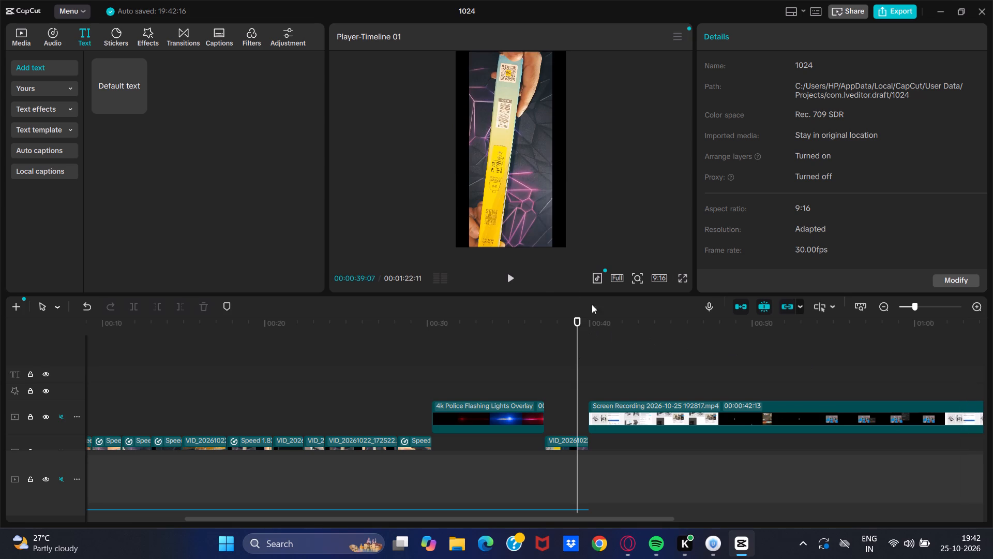
{"action": "left_click", "coordinate": [512, 279]}
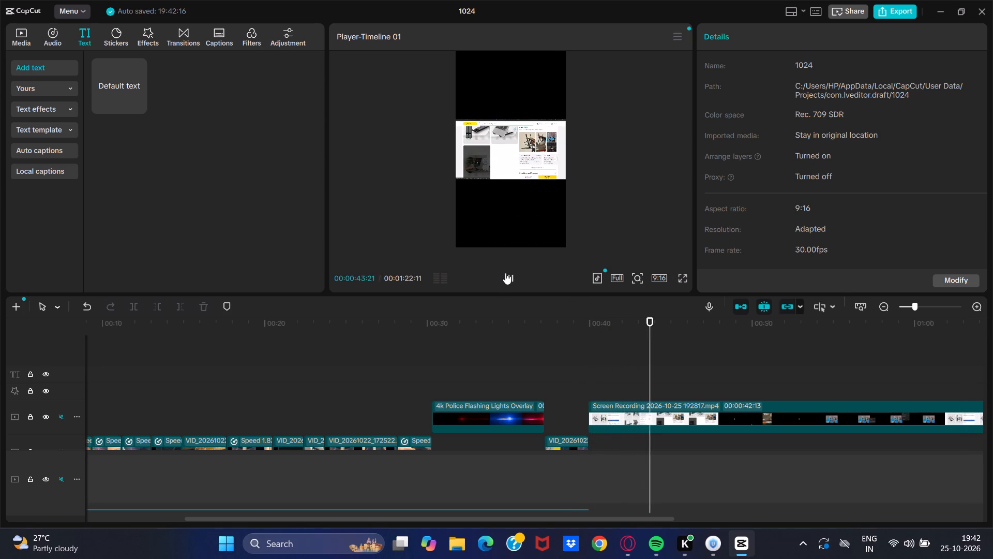
{"action": "left_click", "coordinate": [505, 273]}
Look through the screen recording clip's Basic, Remove BG and Mask settings.
{"action": "left_click", "coordinate": [657, 418]}
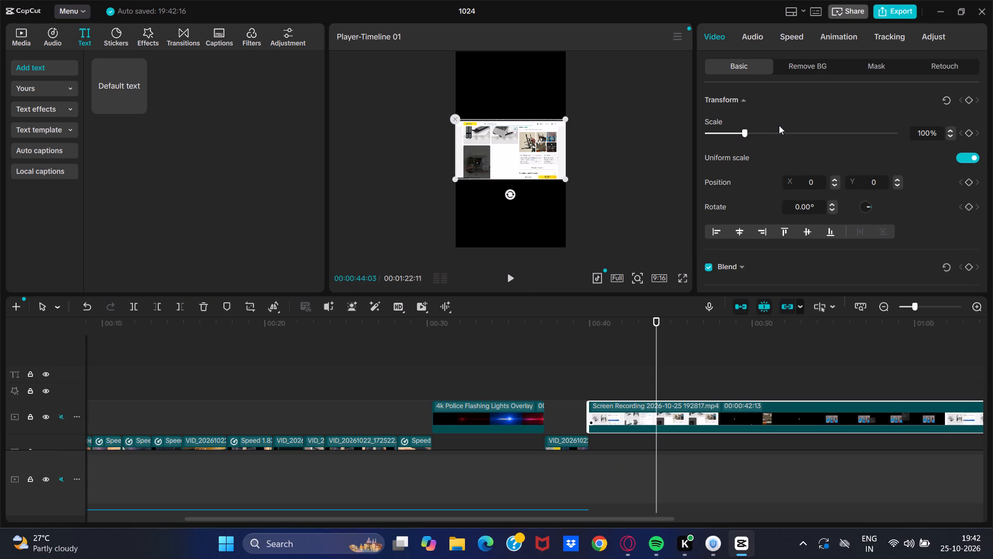
{"action": "scroll", "coordinate": [776, 124], "scroll_direction": "down", "scroll_amount": 2}
{"action": "scroll", "coordinate": [817, 201], "scroll_direction": "down", "scroll_amount": 4}
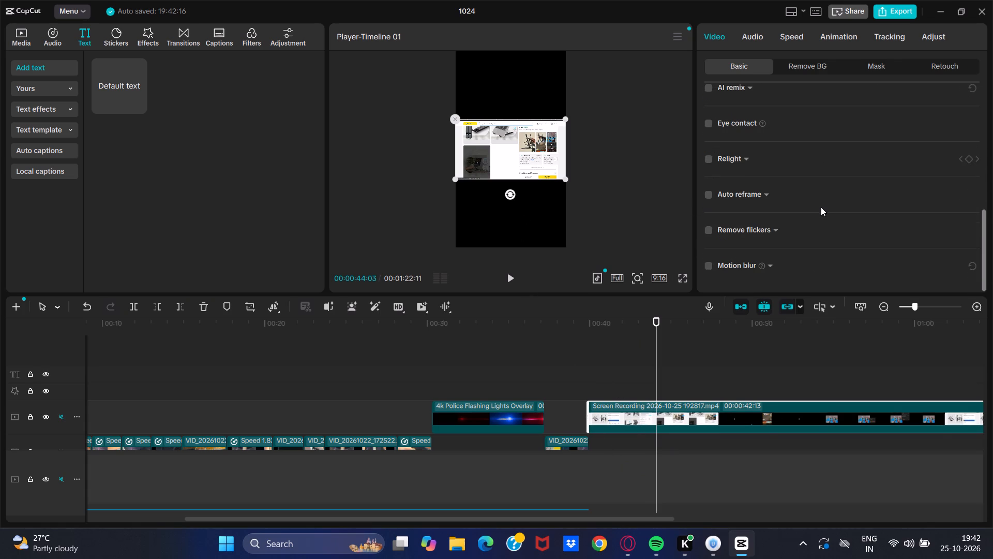
{"action": "scroll", "coordinate": [822, 208], "scroll_direction": "up", "scroll_amount": 1}
{"action": "scroll", "coordinate": [822, 208], "scroll_direction": "down", "scroll_amount": 4}
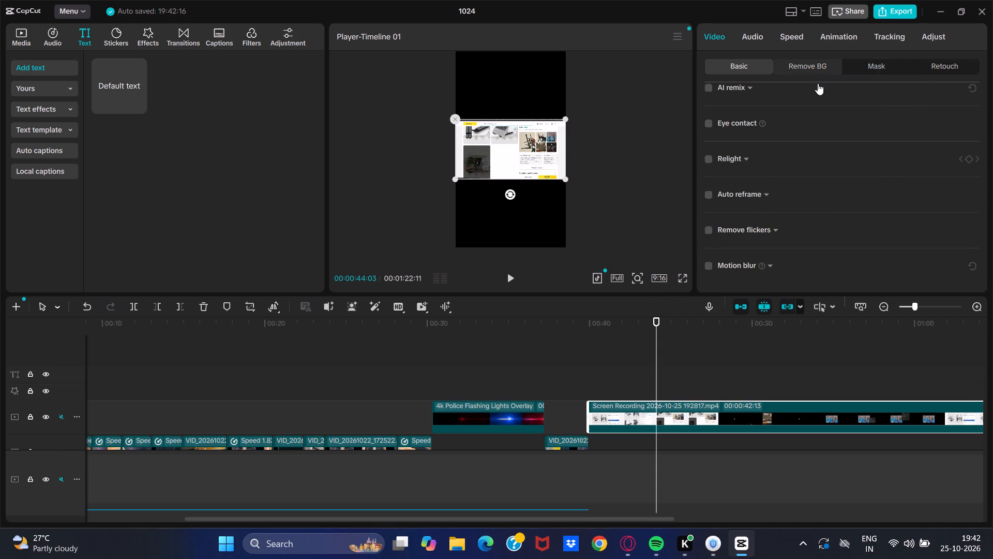
{"action": "left_click", "coordinate": [808, 63]}
{"action": "scroll", "coordinate": [805, 105], "scroll_direction": "down", "scroll_amount": 1}
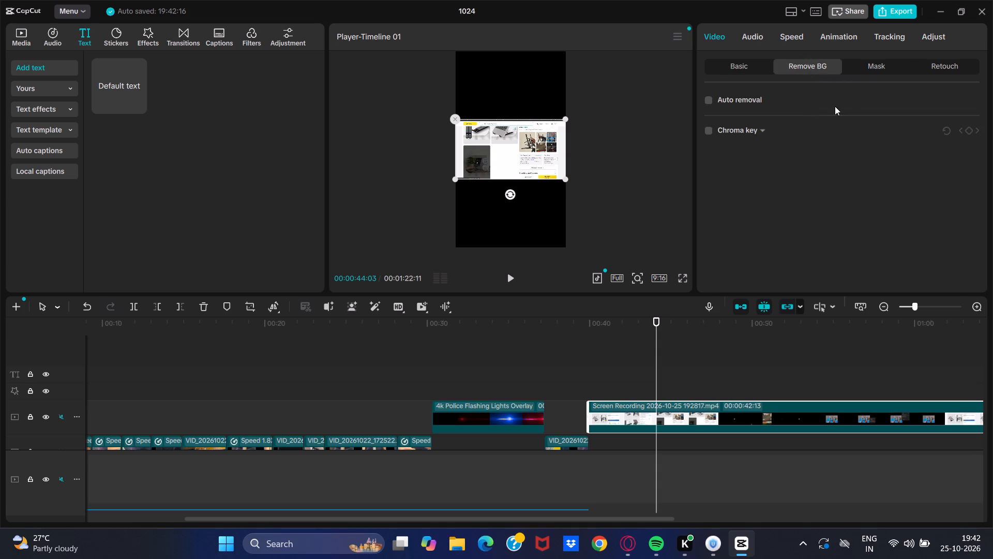
{"action": "left_click", "coordinate": [862, 57]}
{"action": "left_click", "coordinate": [870, 62]}
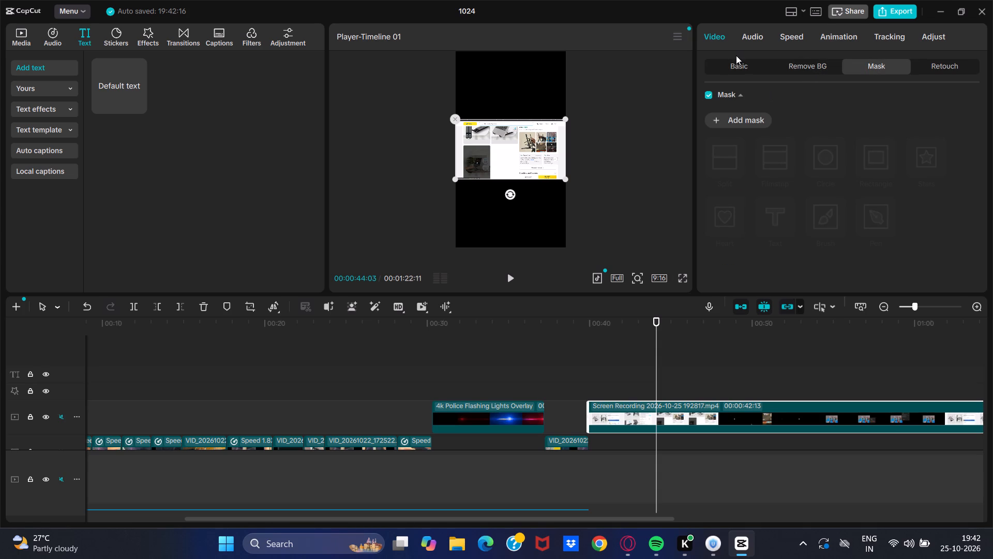
{"action": "left_click", "coordinate": [741, 70]}
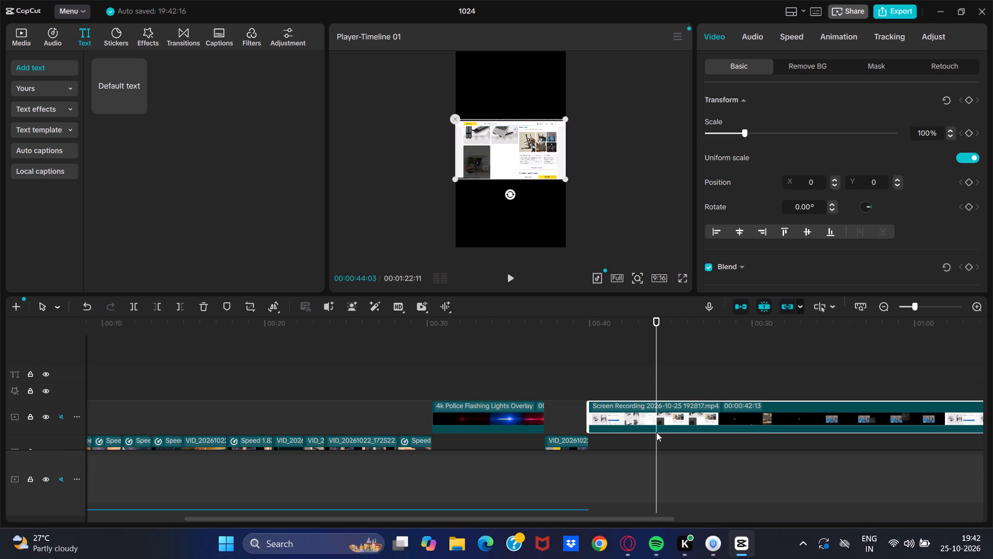
Shift the screen recording clip forward on the timeline so that it starts at about 41 s.
{"action": "left_click_drag", "start_coordinate": [658, 432], "coordinate": [682, 420]}
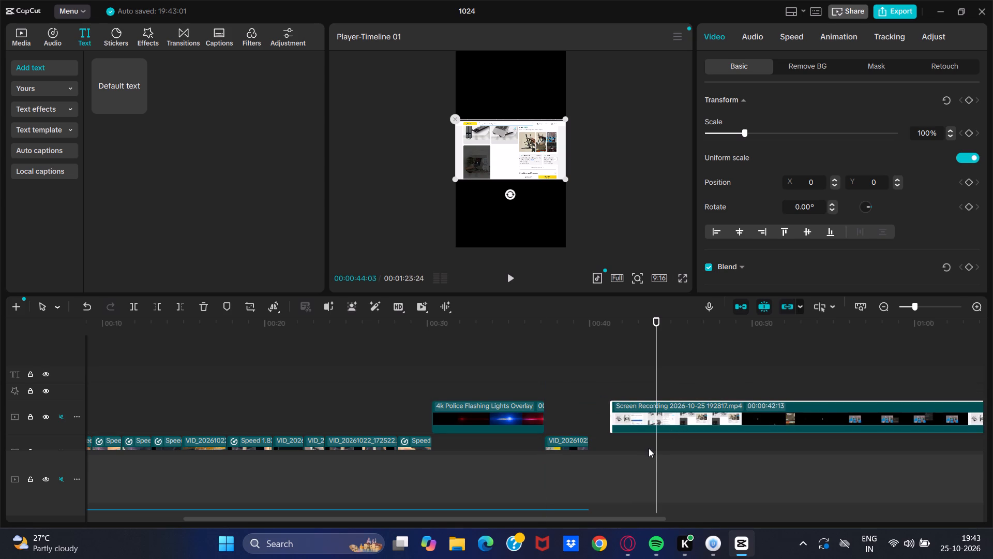
Split the screen recording clip at 00:00:43:18.
{"action": "left_click_drag", "start_coordinate": [660, 449], "coordinate": [612, 469]}
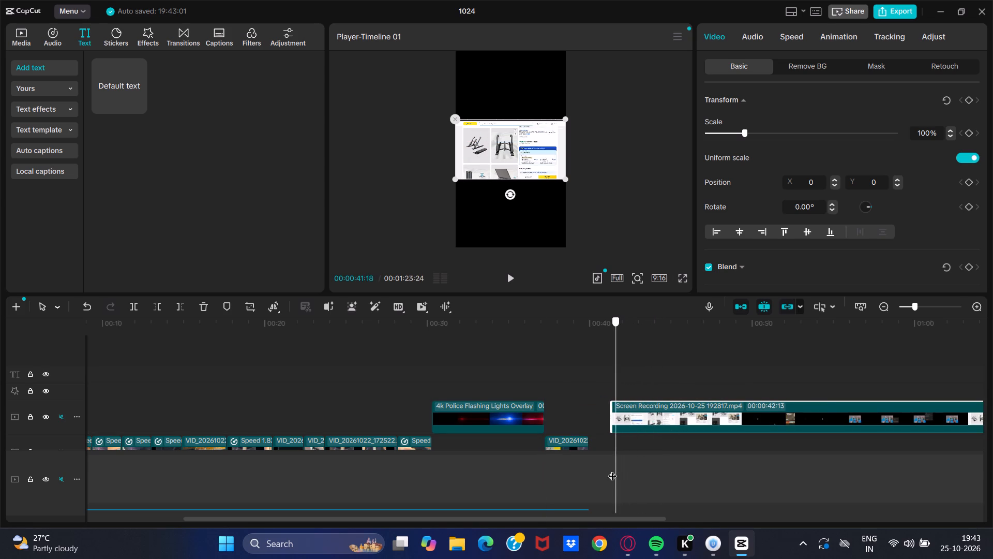
{"action": "left_click_drag", "start_coordinate": [612, 469], "coordinate": [638, 482]}
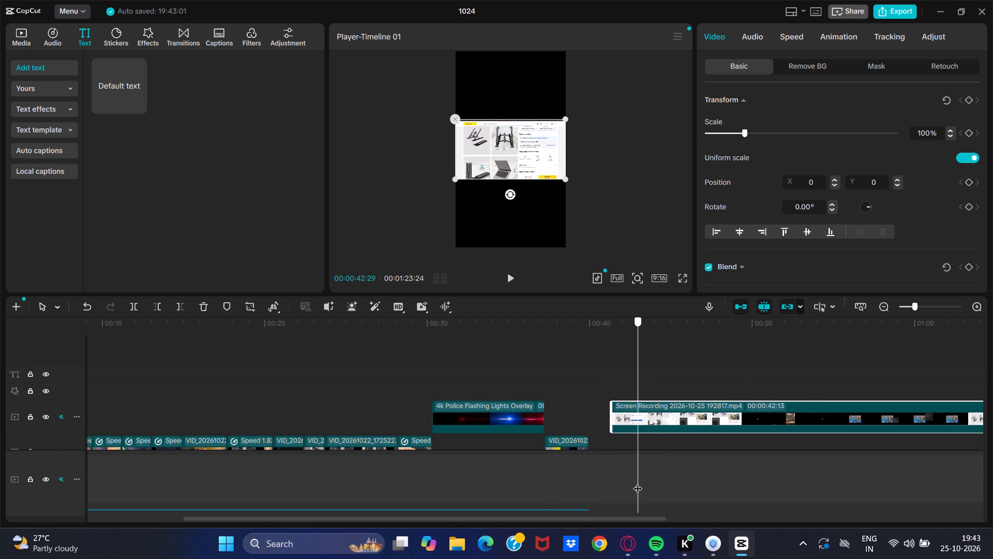
{"action": "left_click_drag", "start_coordinate": [638, 482], "coordinate": [648, 482]}
{"action": "left_click", "coordinate": [642, 415]}
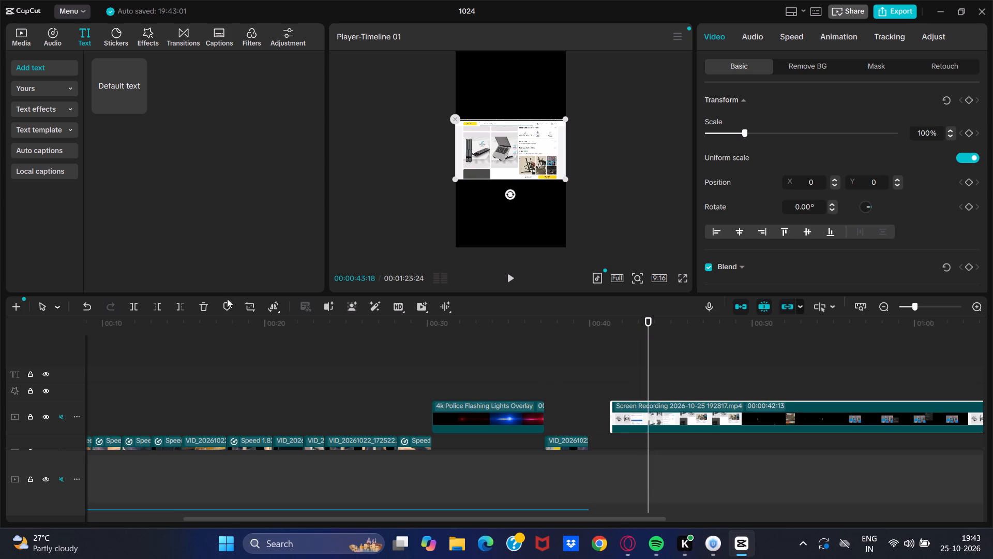
{"action": "left_click", "coordinate": [132, 302]}
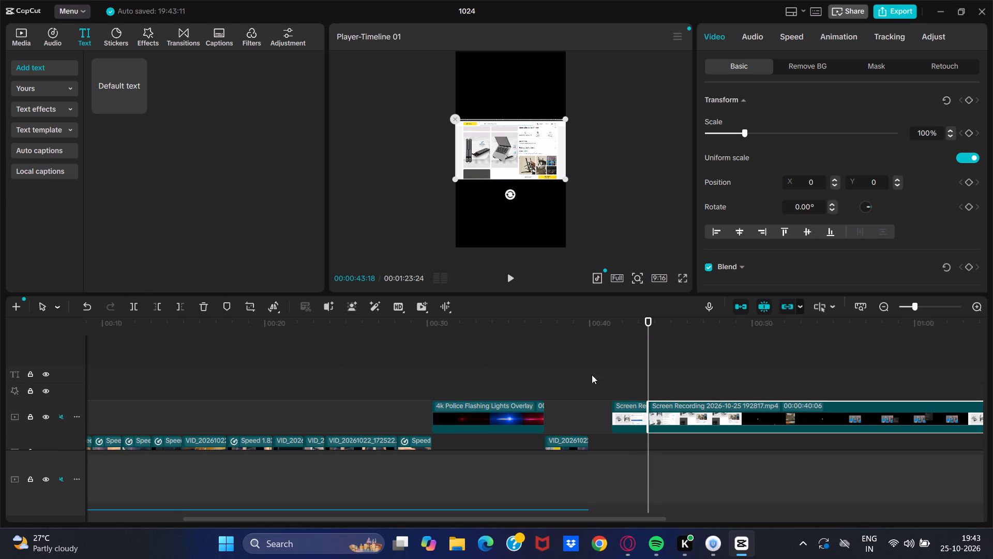
Delete the leftover caption clips above the later part of the screen recording, from about 01:04 to 01:15.
{"action": "left_click", "coordinate": [513, 278]}
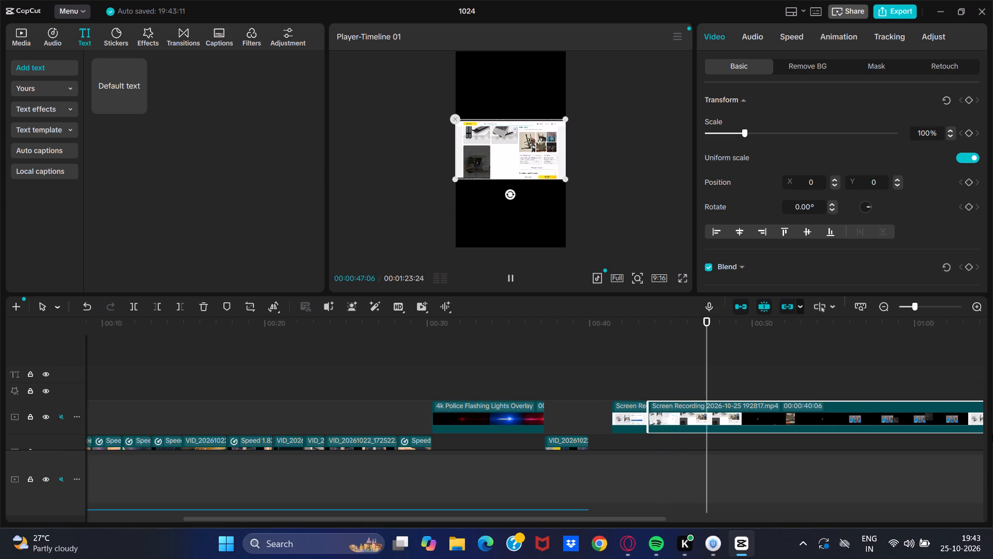
{"action": "left_click", "coordinate": [802, 398]}
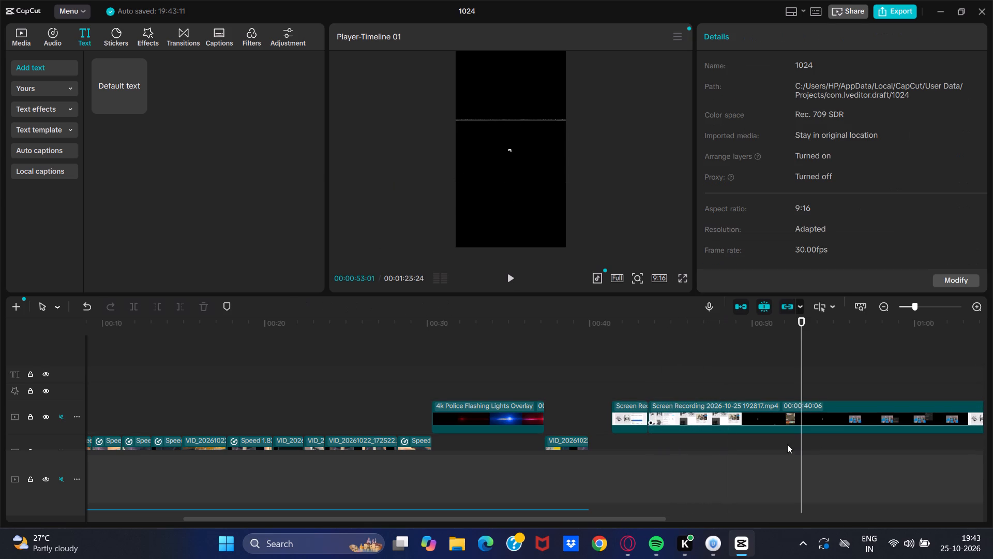
{"action": "left_click", "coordinate": [505, 271]}
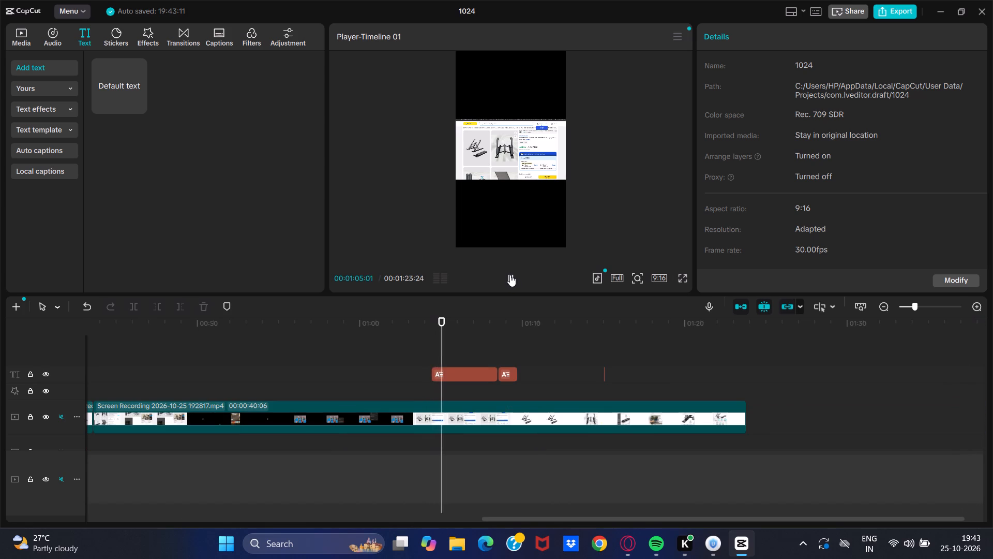
{"action": "left_click", "coordinate": [510, 275]}
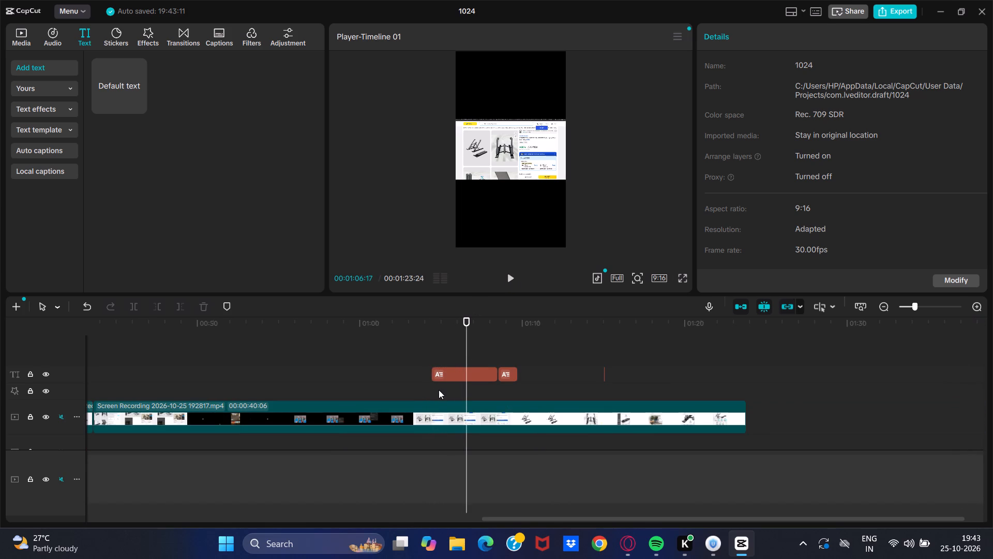
{"action": "left_click_drag", "start_coordinate": [415, 367], "coordinate": [679, 381]}
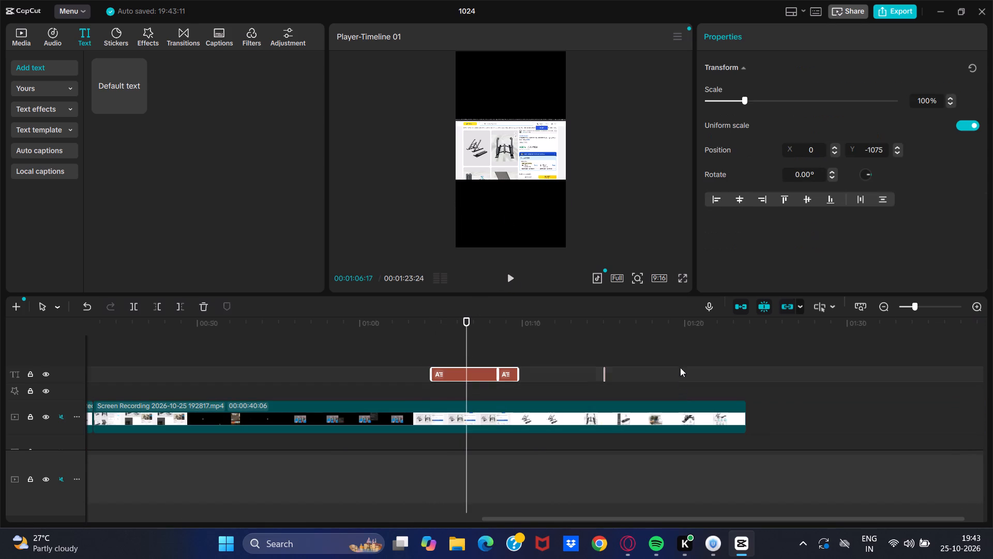
{"action": "left_click", "coordinate": [208, 304]}
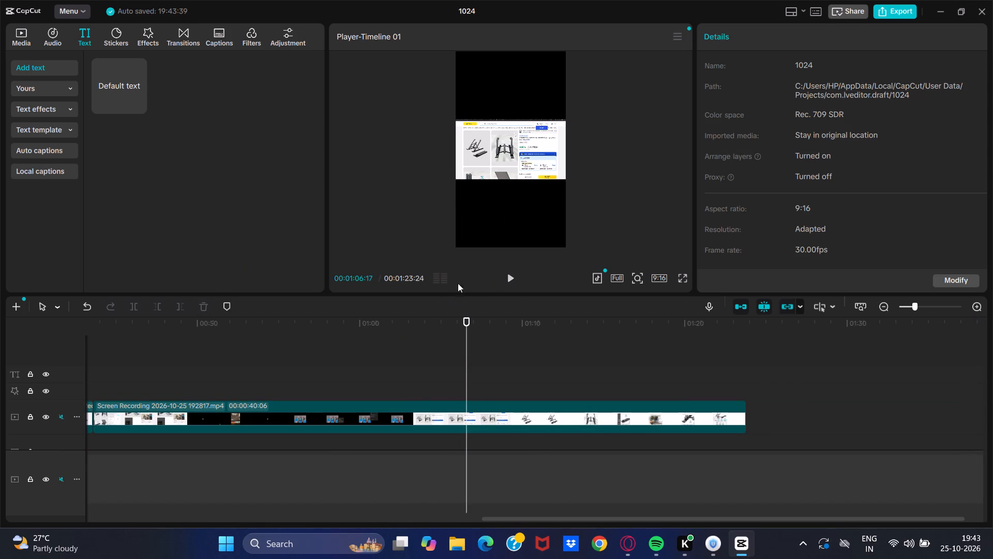
Split the long screen recording clip at 00:01:09:15 and delete the section before the cut.
{"action": "left_click", "coordinate": [503, 269]}
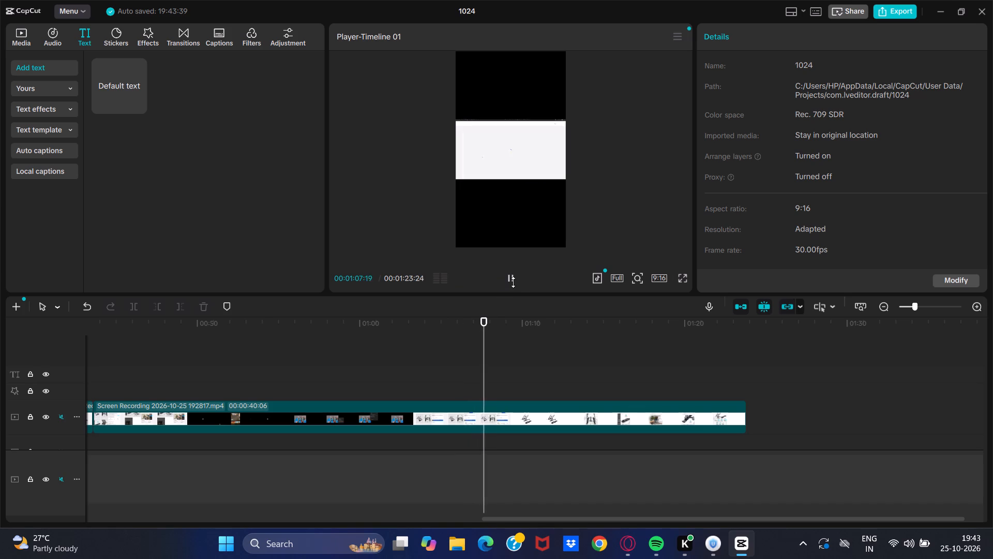
{"action": "left_click", "coordinate": [511, 275]}
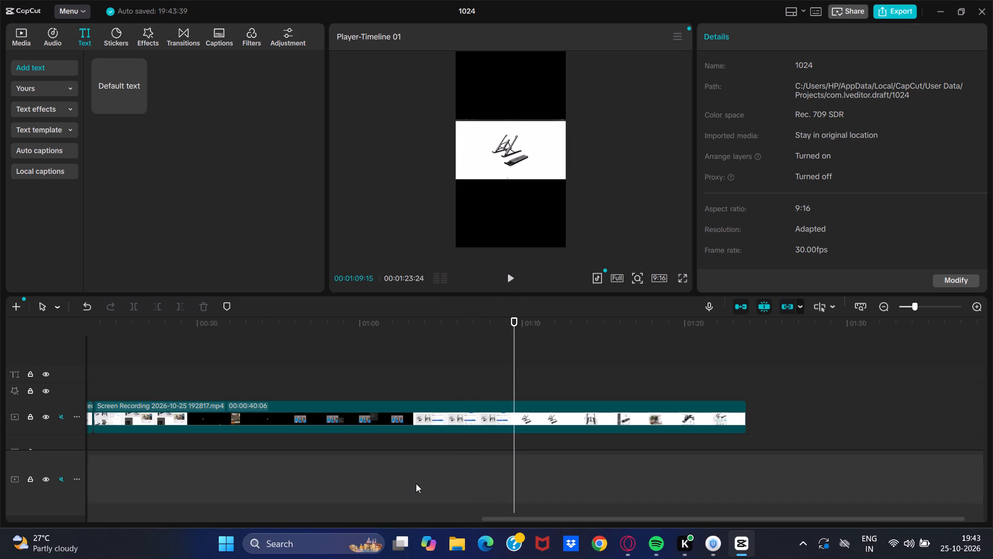
{"action": "left_click", "coordinate": [477, 418]}
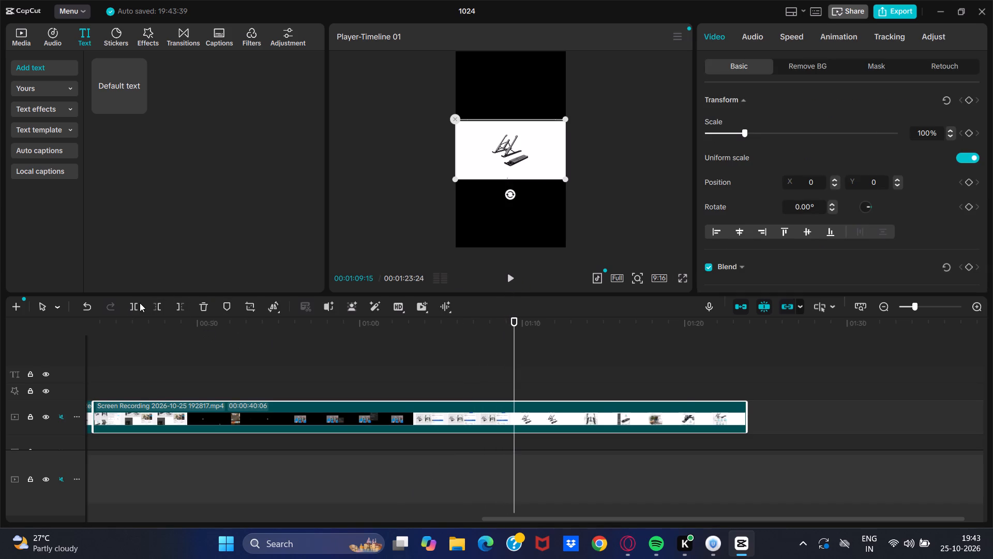
{"action": "left_click", "coordinate": [140, 303]}
{"action": "left_click_drag", "start_coordinate": [204, 398], "coordinate": [304, 432]}
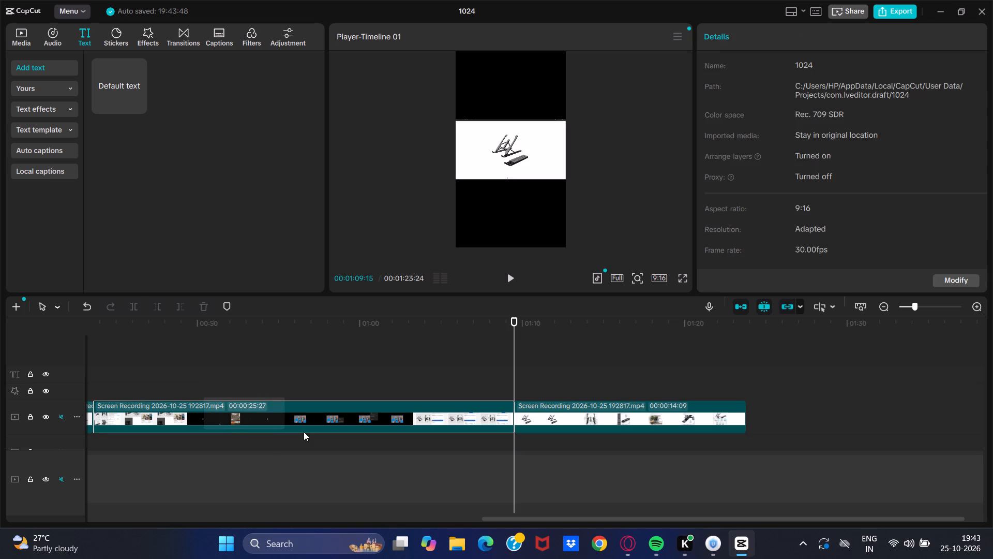
{"action": "left_click_drag", "start_coordinate": [304, 432], "coordinate": [312, 418]}
{"action": "left_click", "coordinate": [207, 299]}
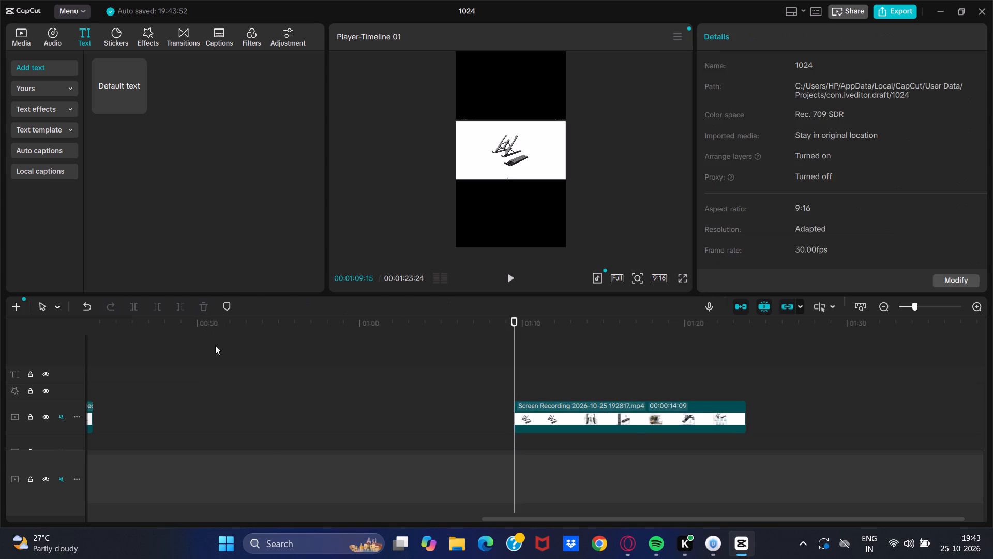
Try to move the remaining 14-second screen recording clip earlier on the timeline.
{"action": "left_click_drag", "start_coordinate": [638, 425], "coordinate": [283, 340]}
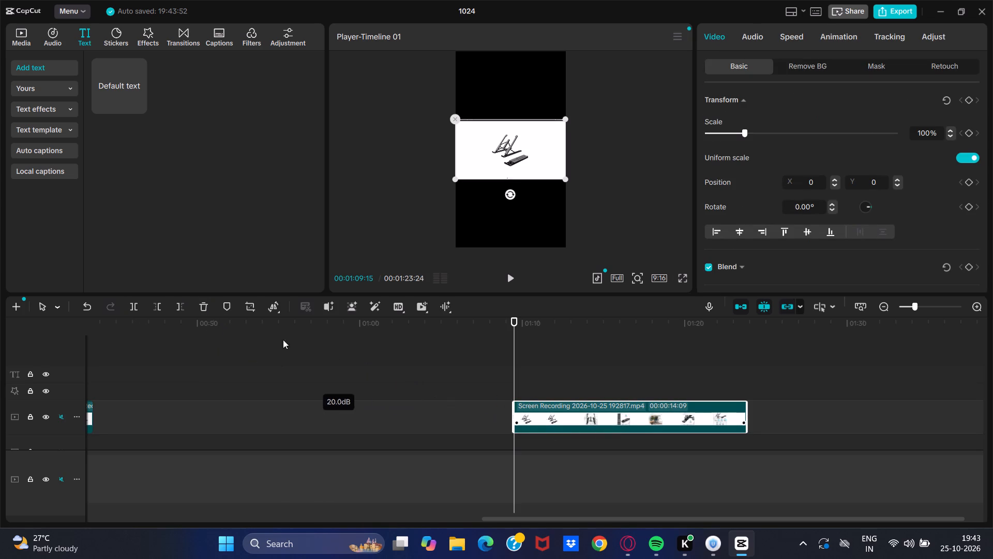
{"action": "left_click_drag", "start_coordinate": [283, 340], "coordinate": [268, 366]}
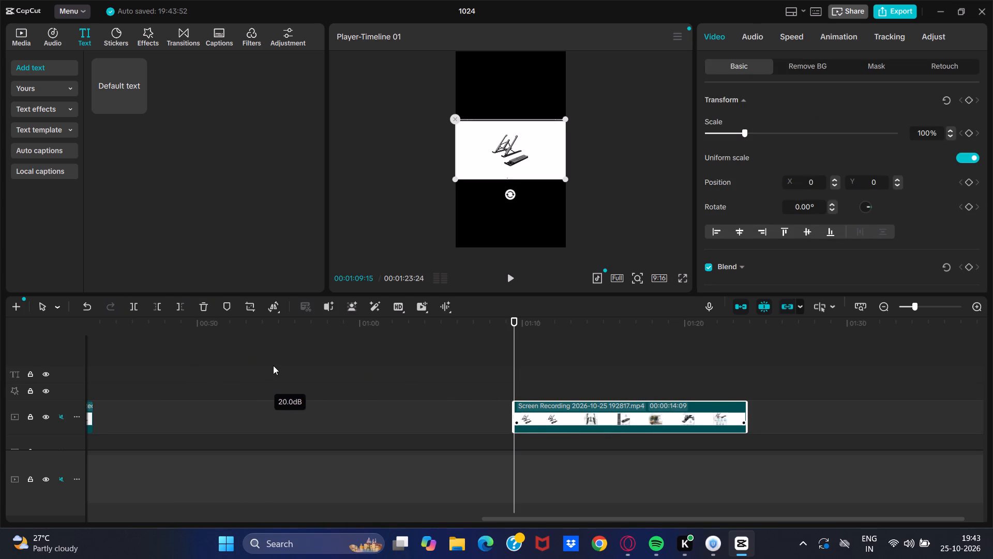
Move the short screen recording clip onto the main footage track, directly after the last sped-up clip at about 30 s.
{"action": "double_click", "coordinate": [886, 312]}
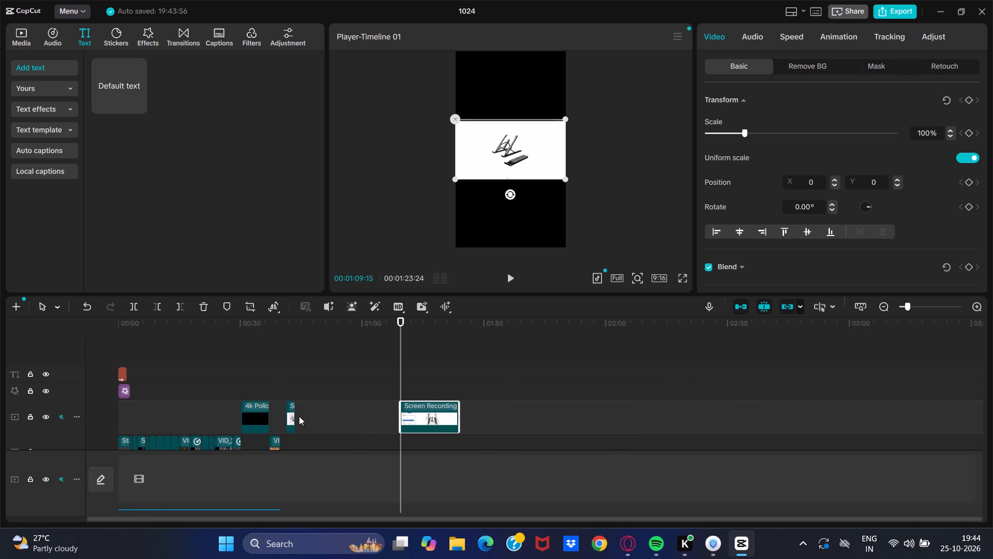
{"action": "left_click", "coordinate": [290, 425]}
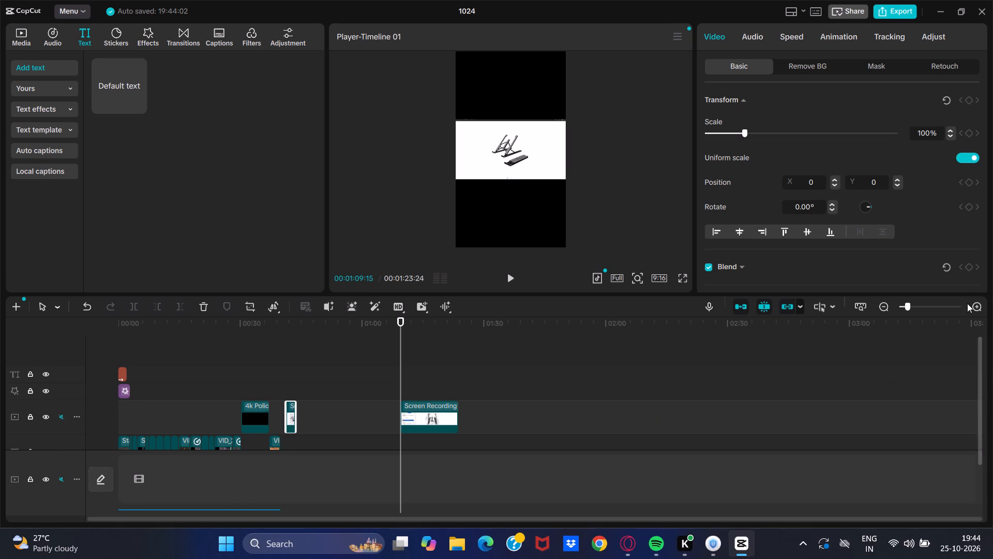
{"action": "left_click", "coordinate": [983, 310]}
{"action": "left_click", "coordinate": [983, 310]}
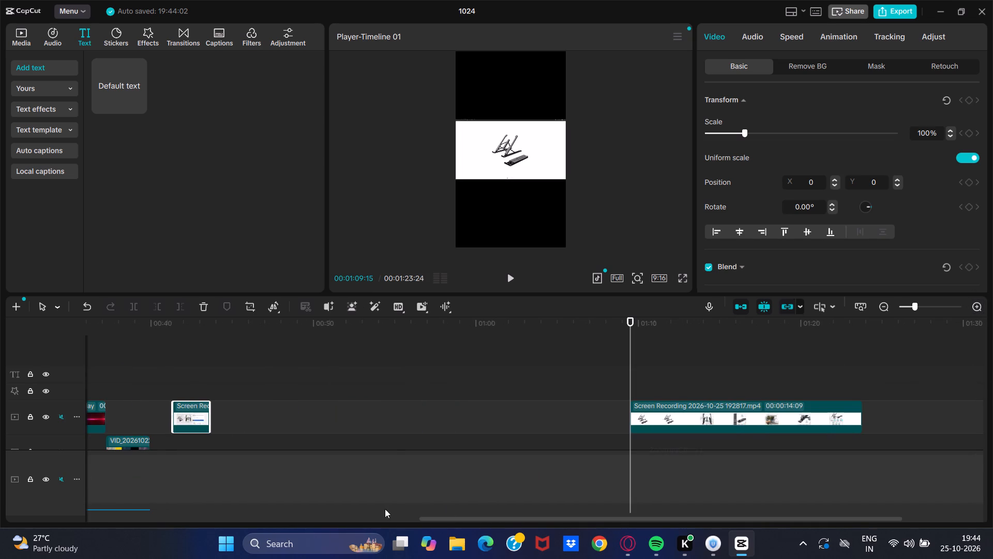
{"action": "left_click_drag", "start_coordinate": [200, 415], "coordinate": [17, 493]}
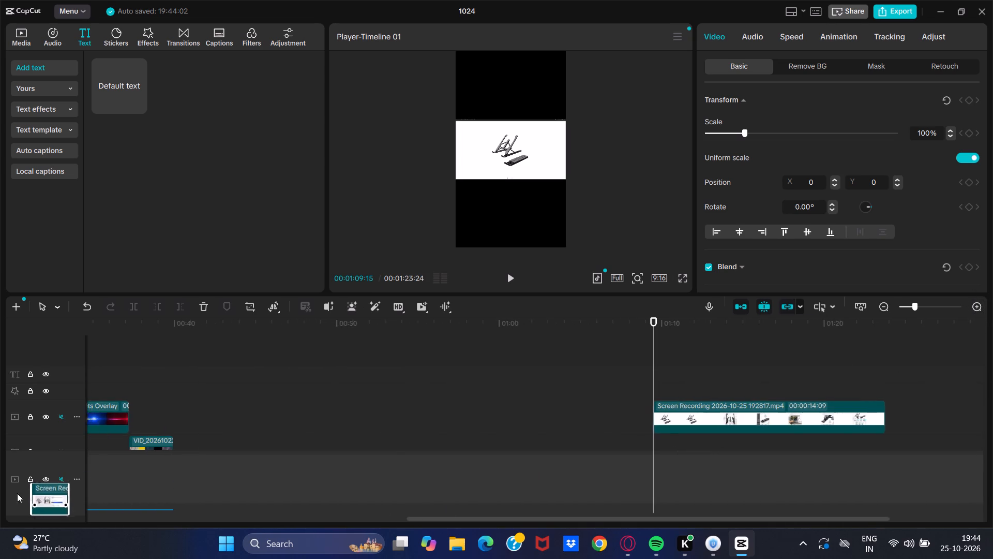
{"action": "left_click_drag", "start_coordinate": [17, 493], "coordinate": [338, 448]}
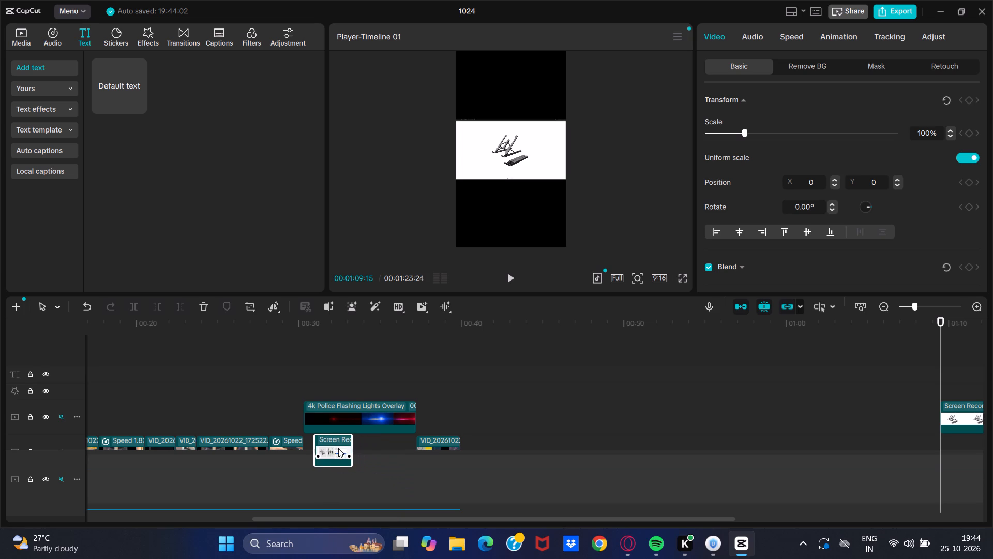
{"action": "left_click_drag", "start_coordinate": [338, 448], "coordinate": [327, 451]}
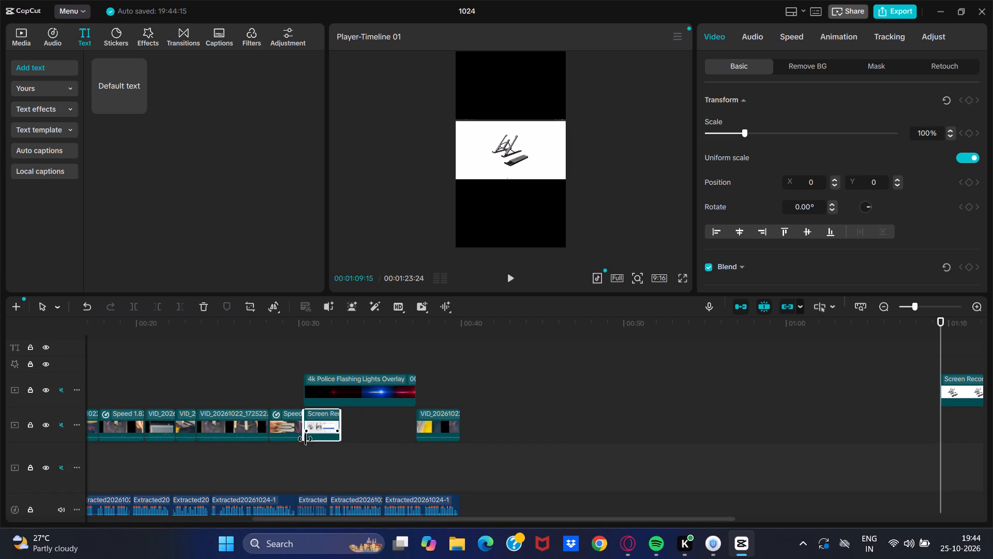
Shift the short screen recording clip to Y position -76, scale it to 108%, and preview it full screen.
{"action": "left_click", "coordinate": [320, 426]}
{"action": "left_click_drag", "start_coordinate": [940, 410], "coordinate": [319, 466]}
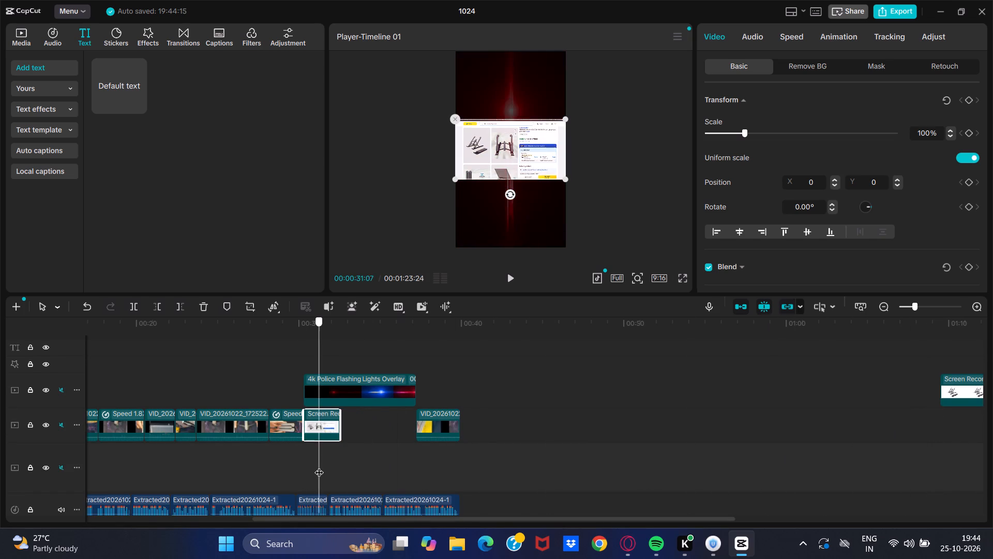
{"action": "left_click_drag", "start_coordinate": [319, 466], "coordinate": [328, 464]}
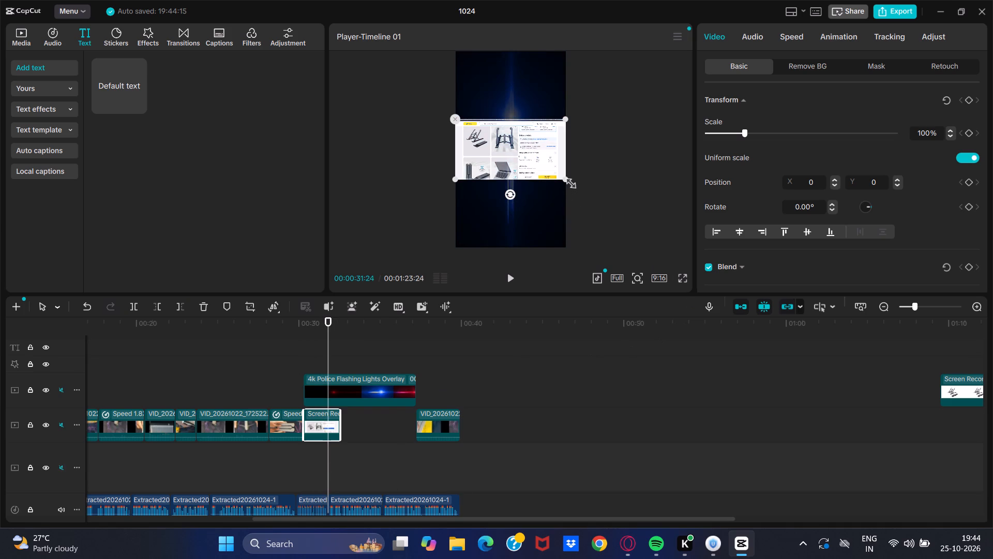
{"action": "left_click", "coordinate": [560, 177]}
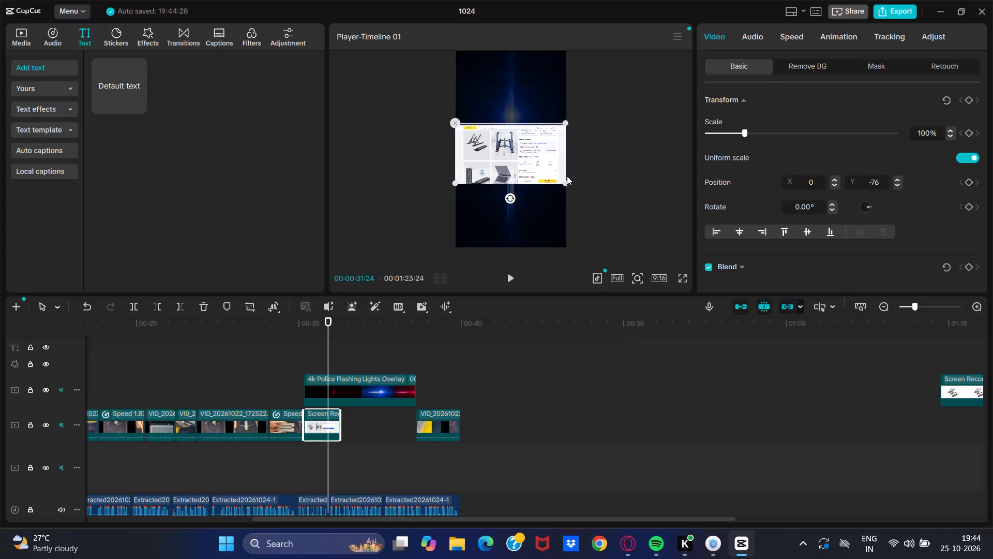
{"action": "left_click_drag", "start_coordinate": [562, 182], "coordinate": [567, 187]}
{"action": "left_click", "coordinate": [682, 279]}
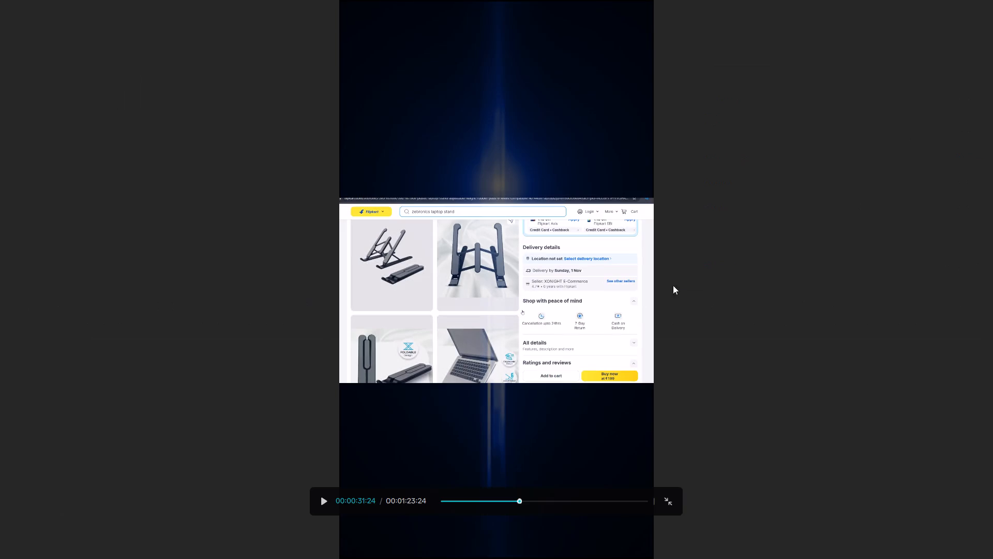
{"action": "left_click", "coordinate": [323, 506]}
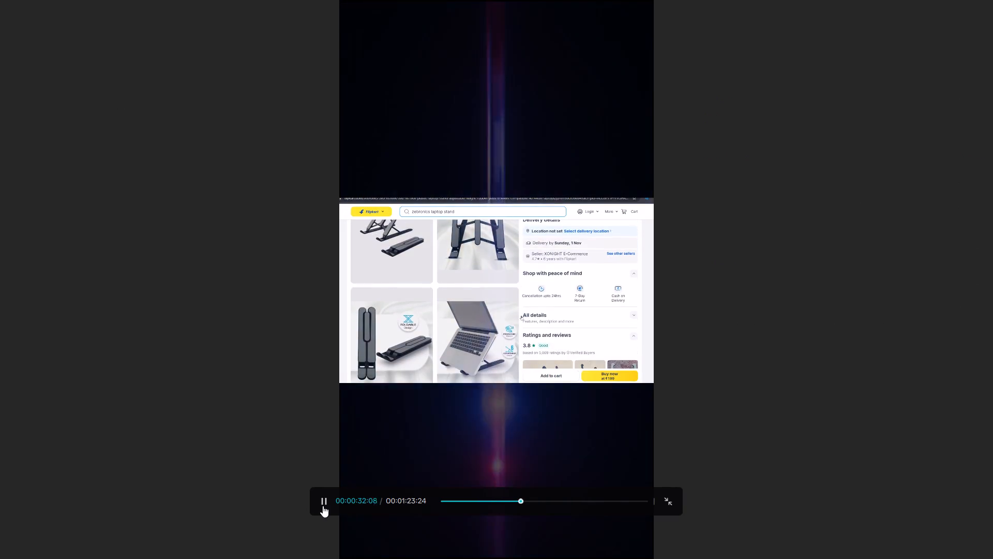
{"action": "left_click", "coordinate": [326, 504]}
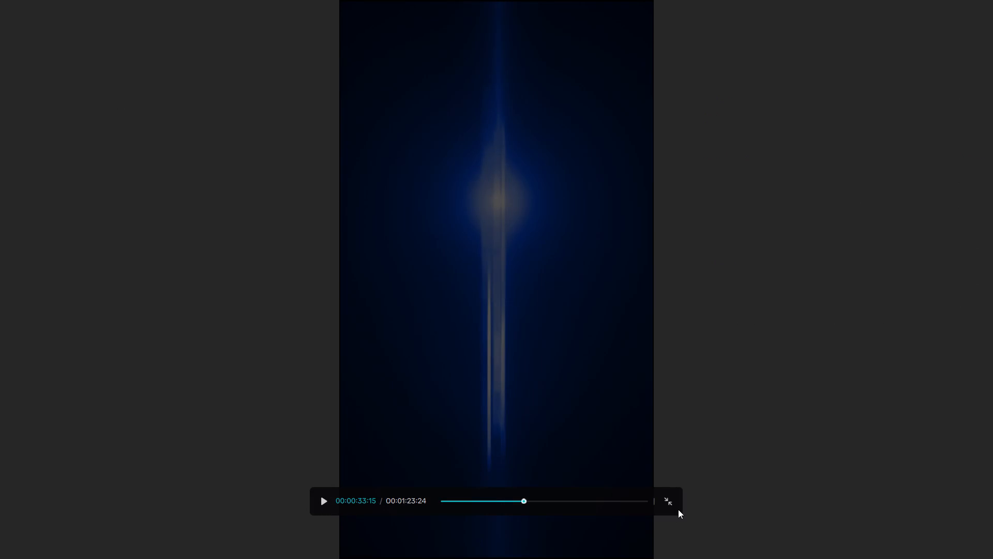
{"action": "left_click", "coordinate": [668, 500]}
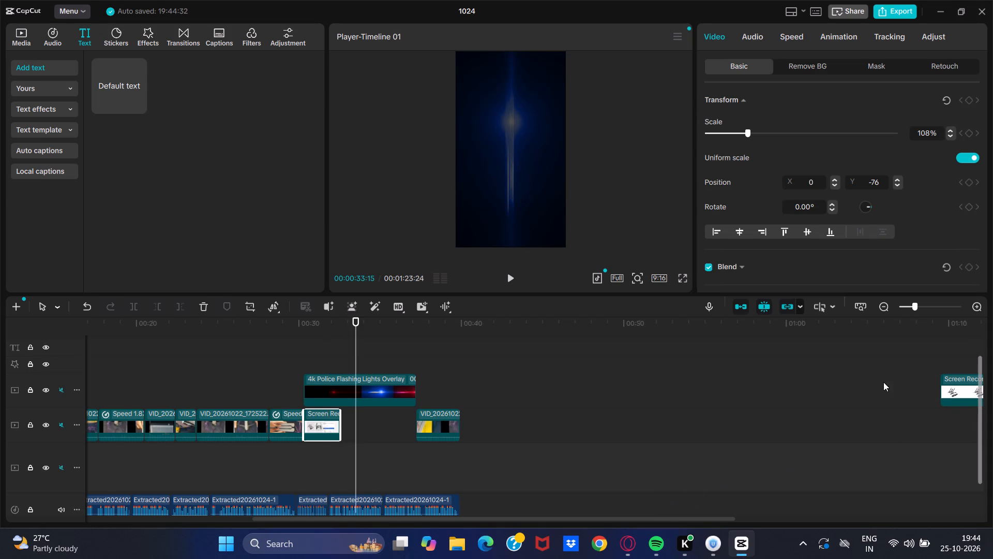
Move the 14-second screen recording clip to a track below the footage, starting at about 32 s where the short clip ends.
{"action": "left_click_drag", "start_coordinate": [952, 378], "coordinate": [302, 469]}
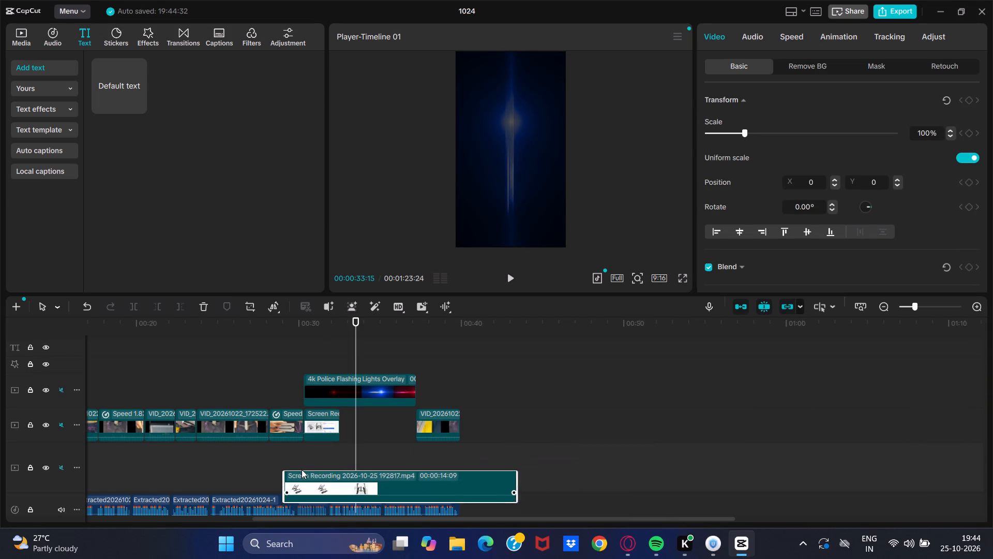
{"action": "left_click_drag", "start_coordinate": [302, 469], "coordinate": [355, 445]}
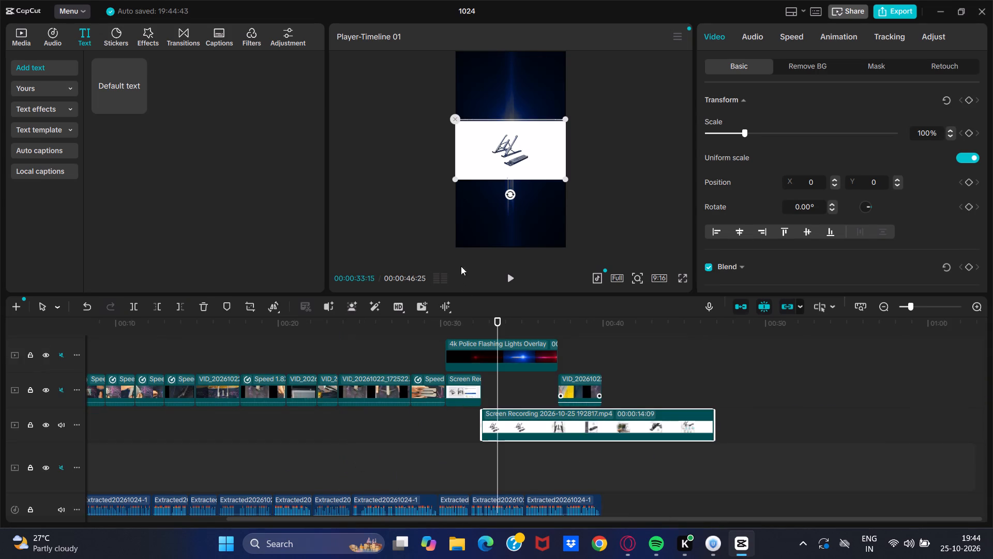
Play through the 14-second screen recording clip, and move it past the last footage clip to start at about 41 s.
{"action": "left_click", "coordinate": [513, 276]}
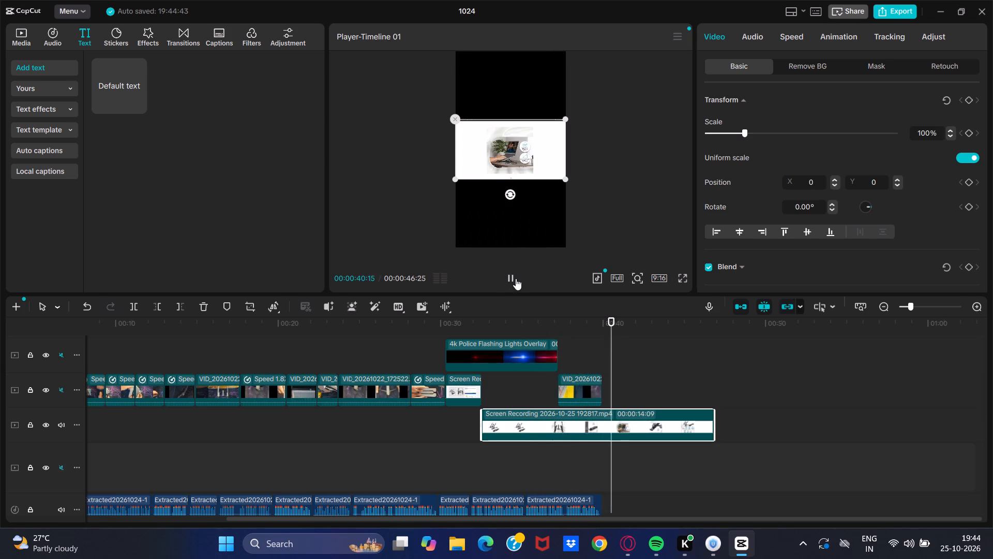
{"action": "left_click", "coordinate": [515, 277]}
{"action": "left_click", "coordinate": [503, 269]}
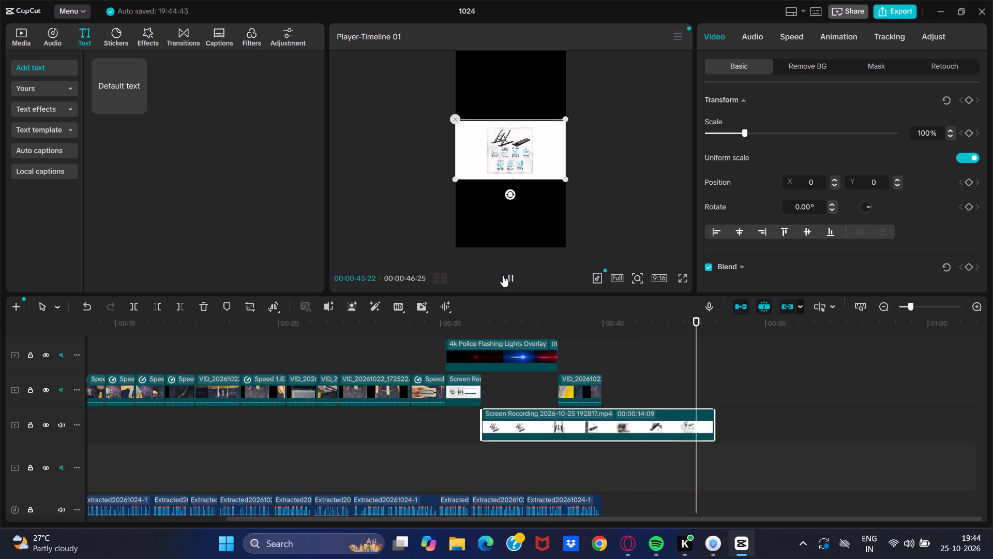
{"action": "left_click", "coordinate": [508, 273]}
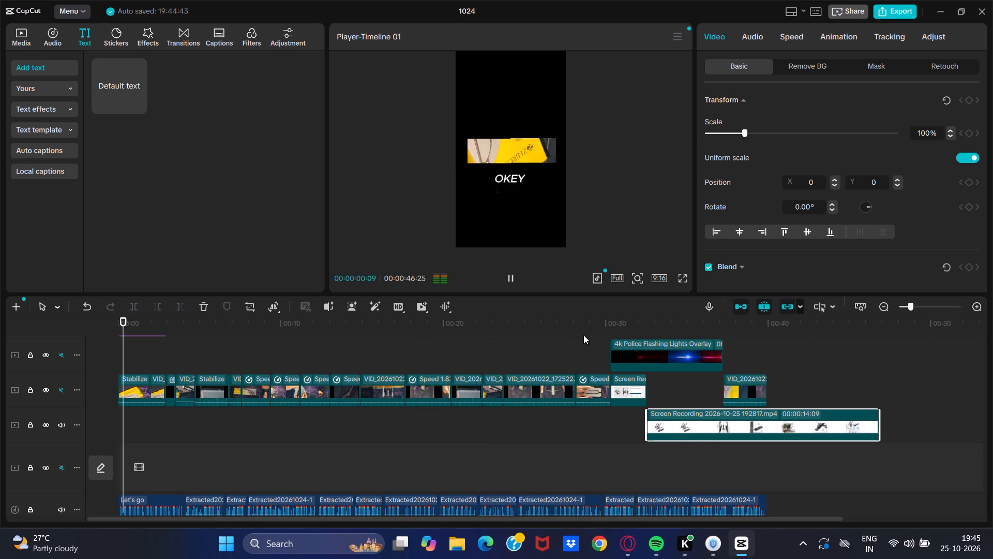
{"action": "left_click", "coordinate": [510, 274]}
{"action": "left_click", "coordinate": [671, 429]}
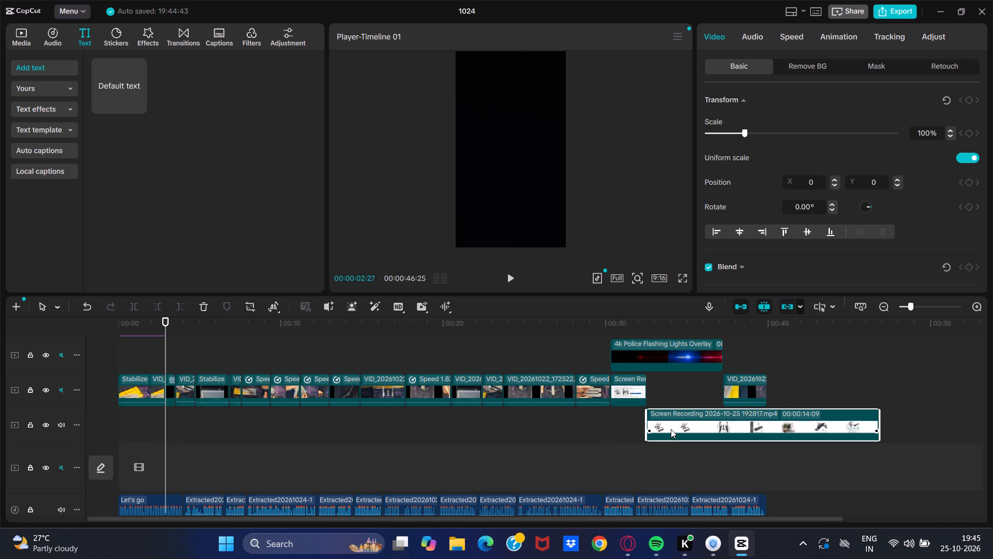
{"action": "left_click_drag", "start_coordinate": [662, 461], "coordinate": [667, 463]}
{"action": "left_click_drag", "start_coordinate": [705, 424], "coordinate": [707, 424]}
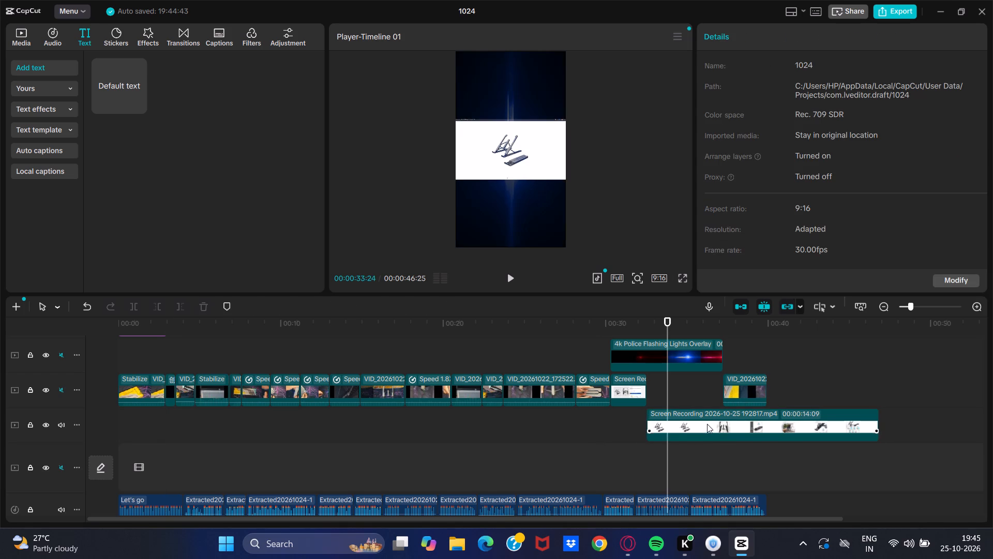
{"action": "left_click_drag", "start_coordinate": [707, 424], "coordinate": [850, 418]}
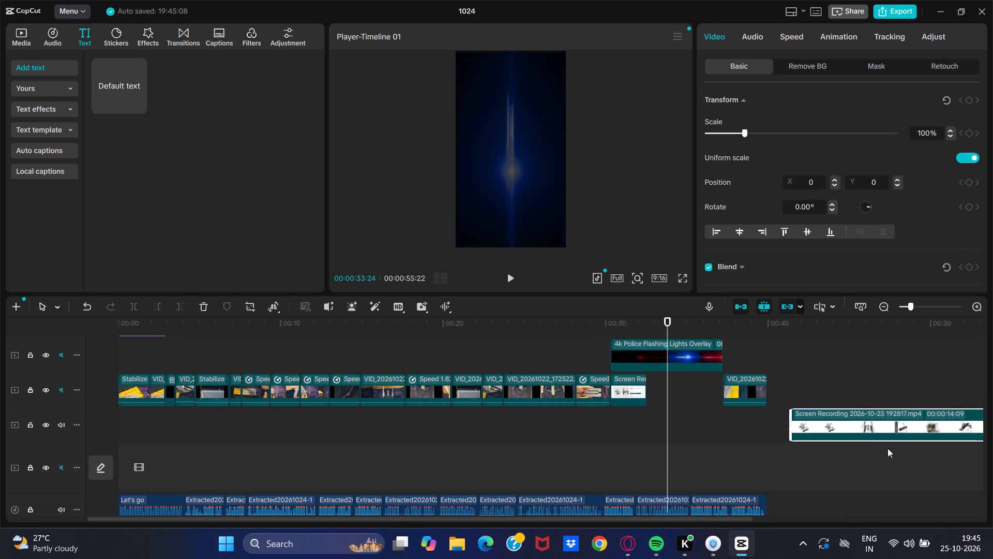
Split the 14-second screen recording at 00:00:43:25 and move its first piece onto the footage track, directly after the short recording clip.
{"action": "left_click", "coordinate": [834, 448]}
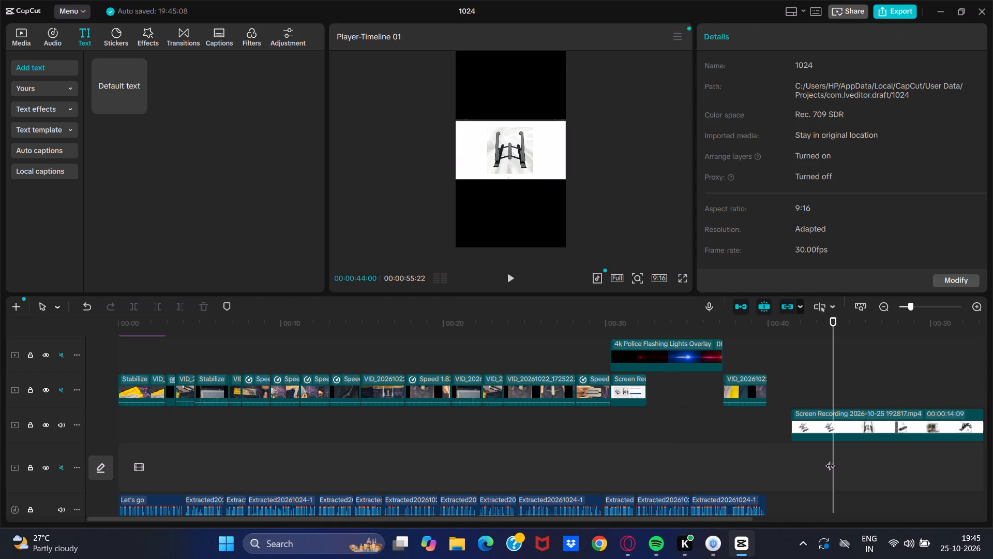
{"action": "left_click_drag", "start_coordinate": [830, 459], "coordinate": [817, 477]}
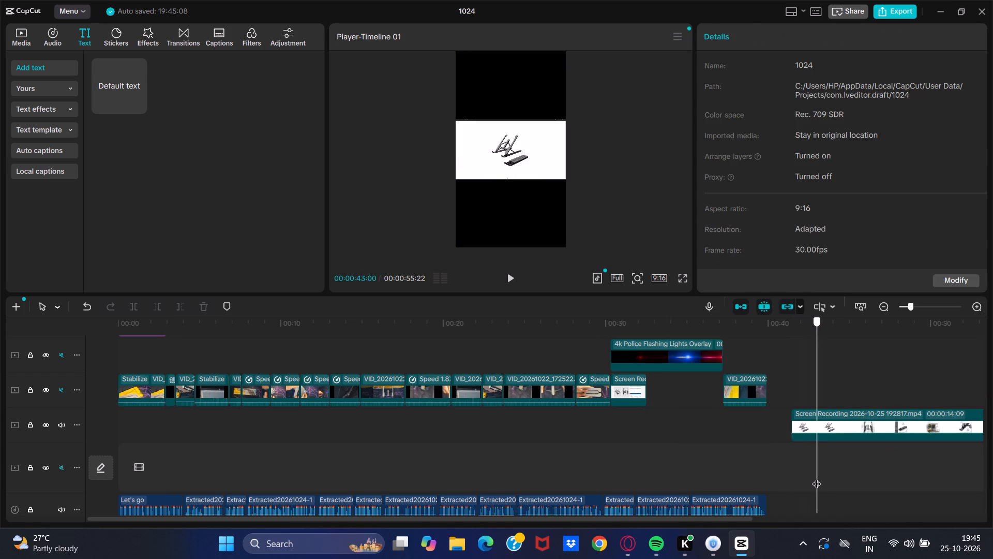
{"action": "left_click_drag", "start_coordinate": [817, 477], "coordinate": [861, 462]}
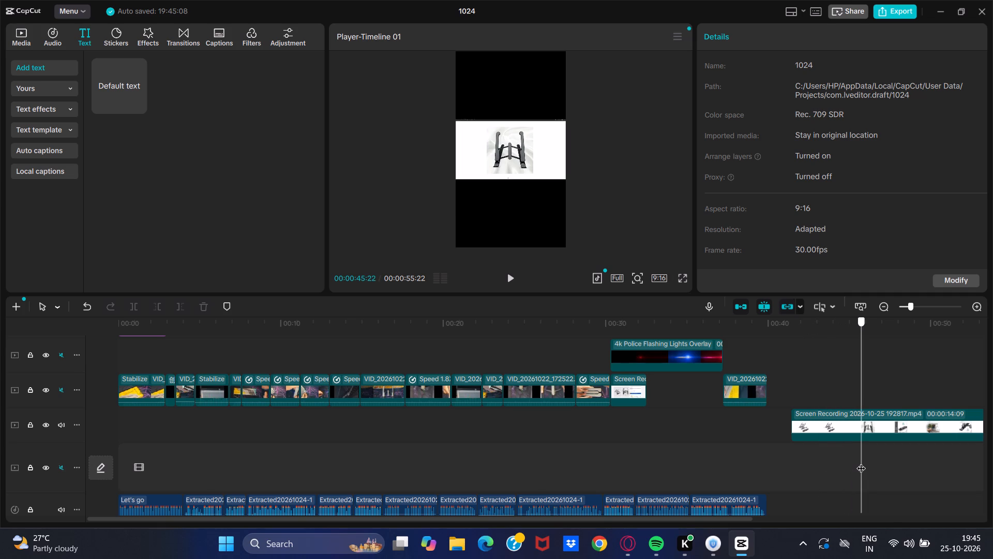
{"action": "left_click_drag", "start_coordinate": [861, 462], "coordinate": [855, 472]}
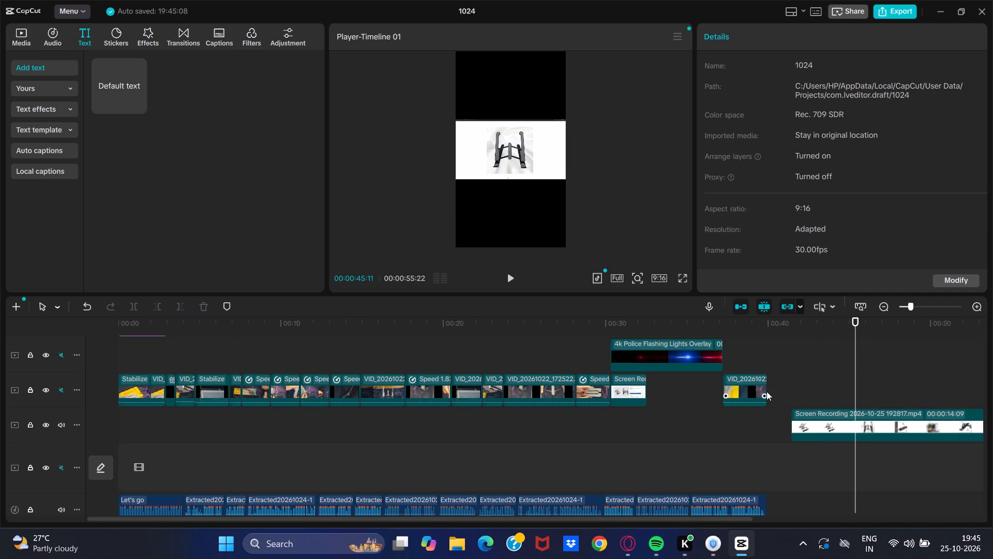
{"action": "left_click", "coordinate": [837, 432]}
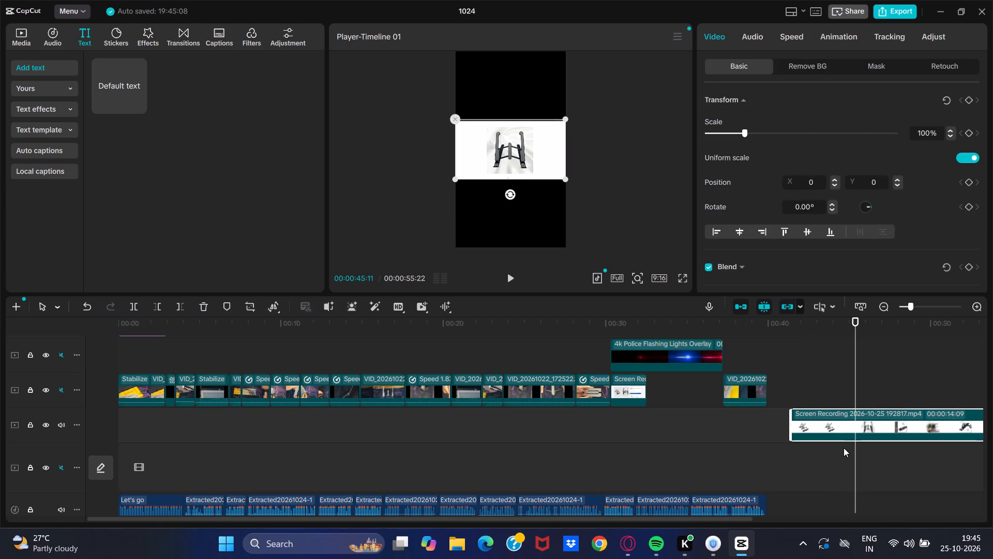
{"action": "left_click_drag", "start_coordinate": [856, 453], "coordinate": [816, 489]}
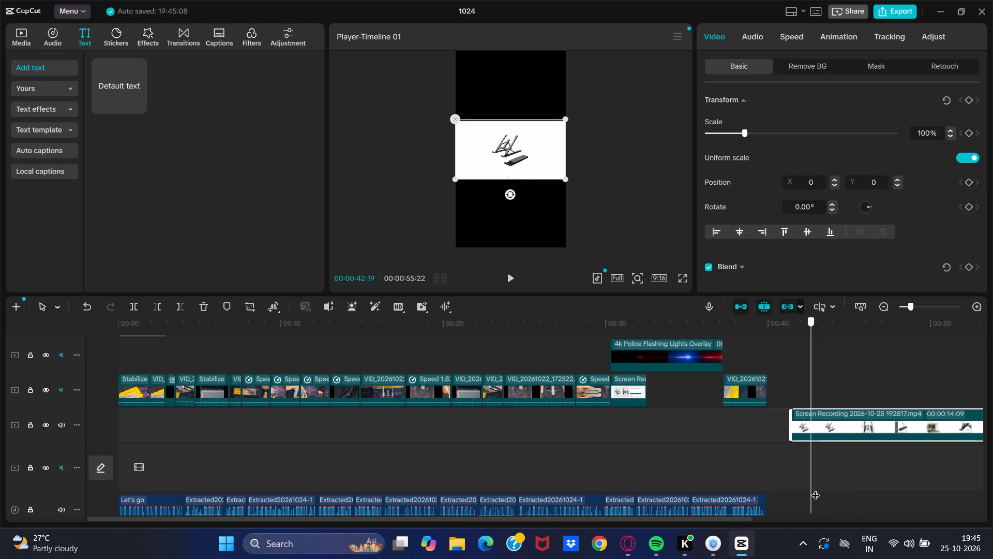
{"action": "left_click_drag", "start_coordinate": [816, 489], "coordinate": [831, 483]}
{"action": "left_click", "coordinate": [129, 310]}
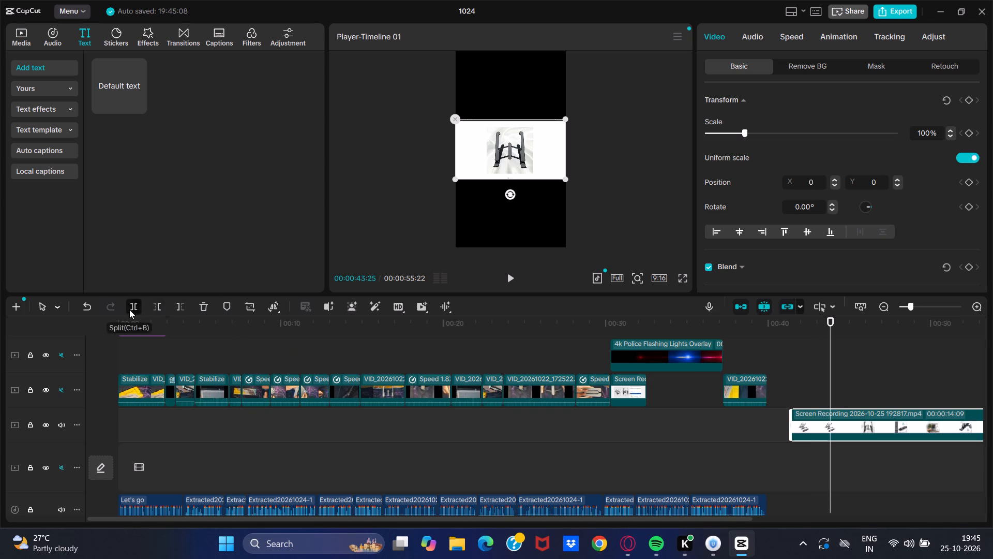
{"action": "left_click_drag", "start_coordinate": [800, 434], "coordinate": [654, 391]}
Play on through the remaining screen recording, split it at 00:00:46:17, and delete the piece before the split.
{"action": "left_click", "coordinate": [511, 277]}
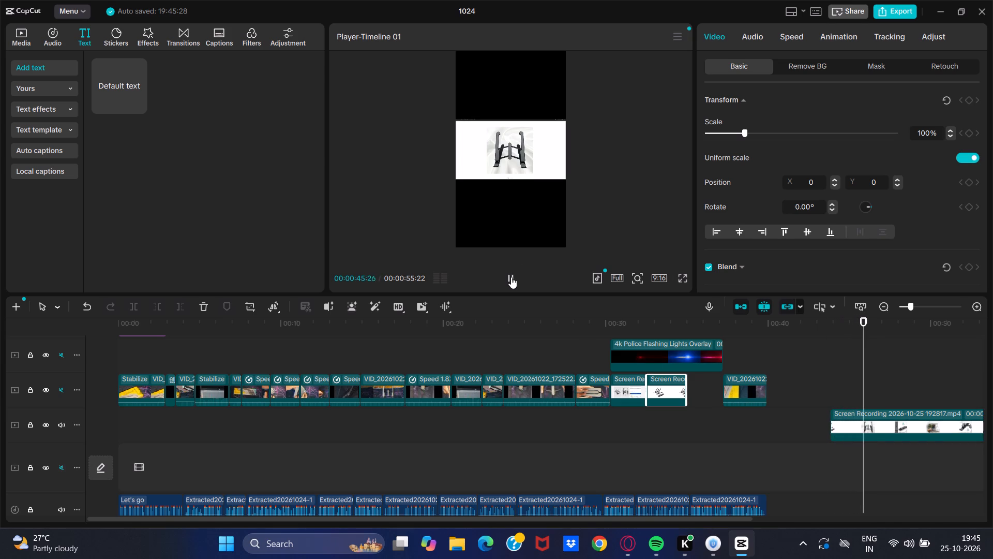
{"action": "left_click", "coordinate": [511, 277]}
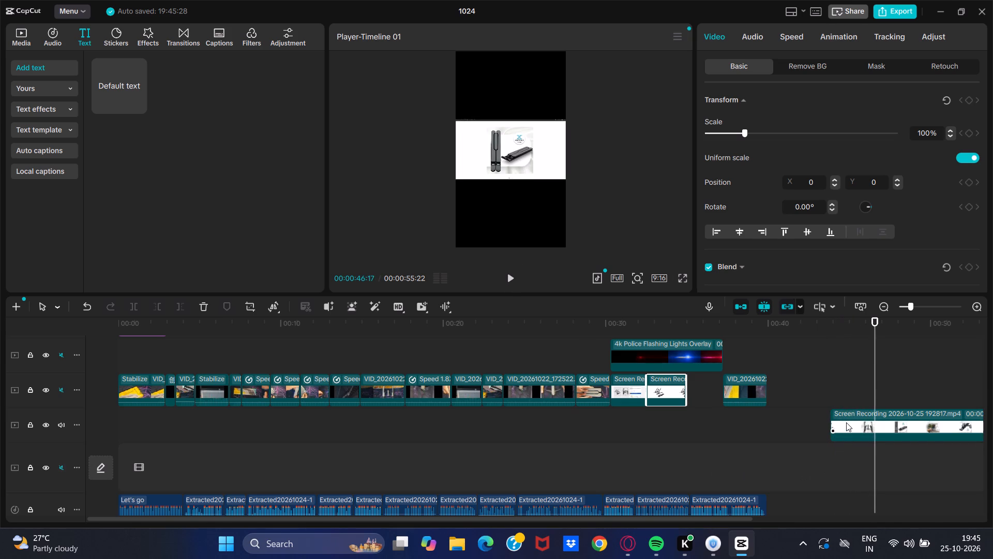
{"action": "left_click", "coordinate": [846, 422]}
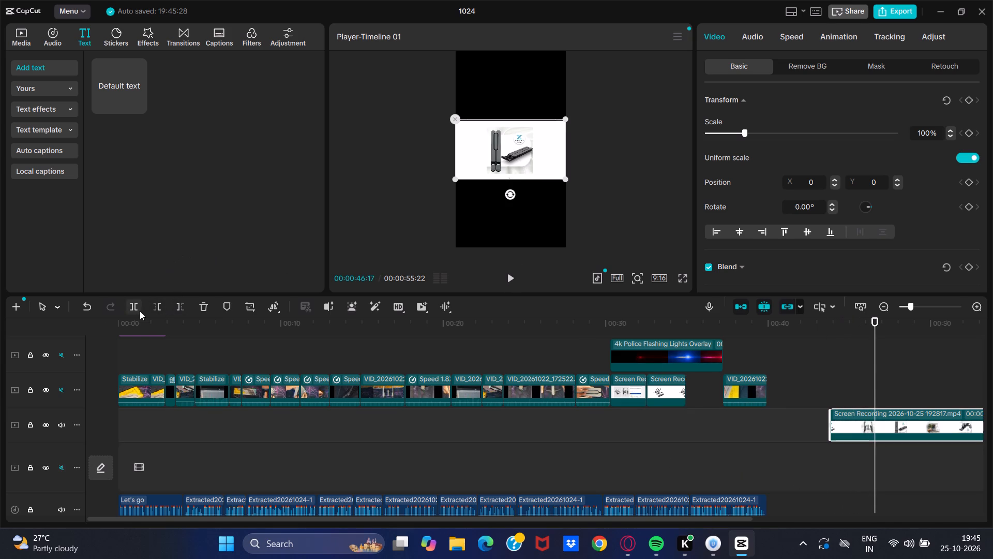
{"action": "left_click", "coordinate": [140, 311]}
{"action": "left_click_drag", "start_coordinate": [799, 408], "coordinate": [849, 422]}
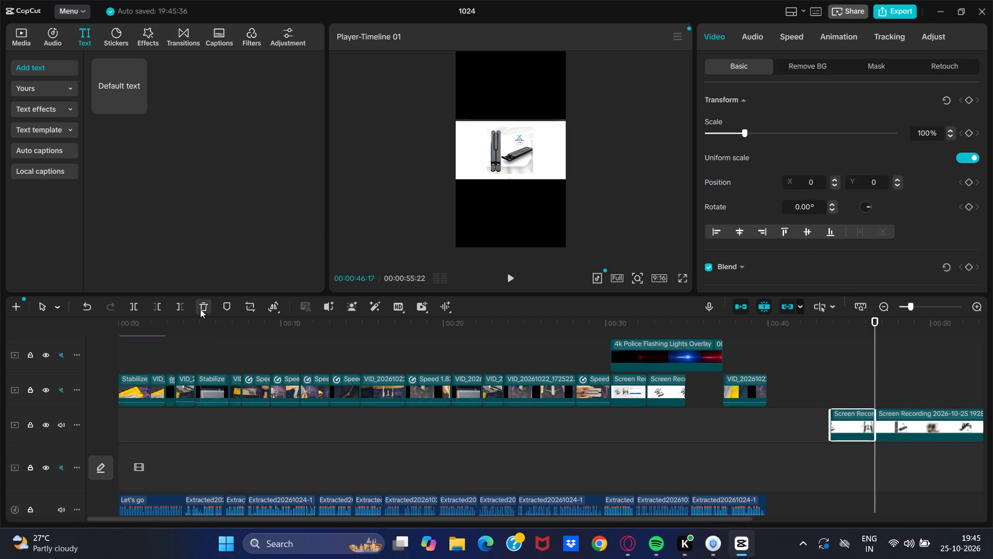
{"action": "left_click", "coordinate": [197, 306]}
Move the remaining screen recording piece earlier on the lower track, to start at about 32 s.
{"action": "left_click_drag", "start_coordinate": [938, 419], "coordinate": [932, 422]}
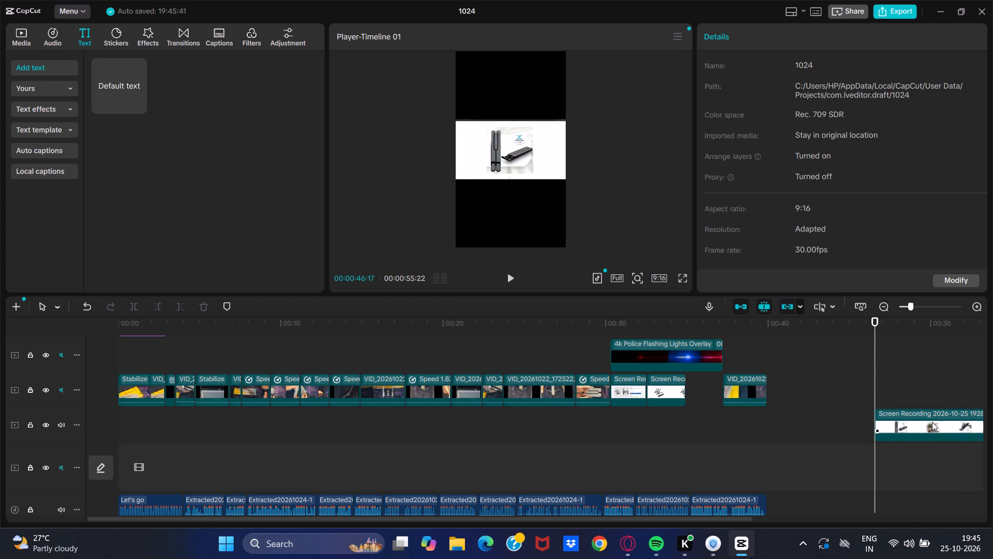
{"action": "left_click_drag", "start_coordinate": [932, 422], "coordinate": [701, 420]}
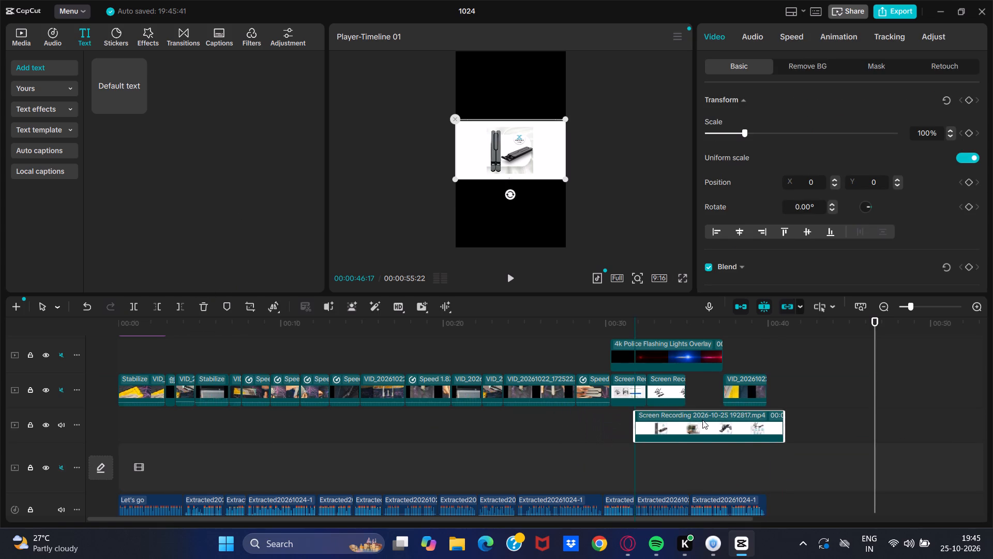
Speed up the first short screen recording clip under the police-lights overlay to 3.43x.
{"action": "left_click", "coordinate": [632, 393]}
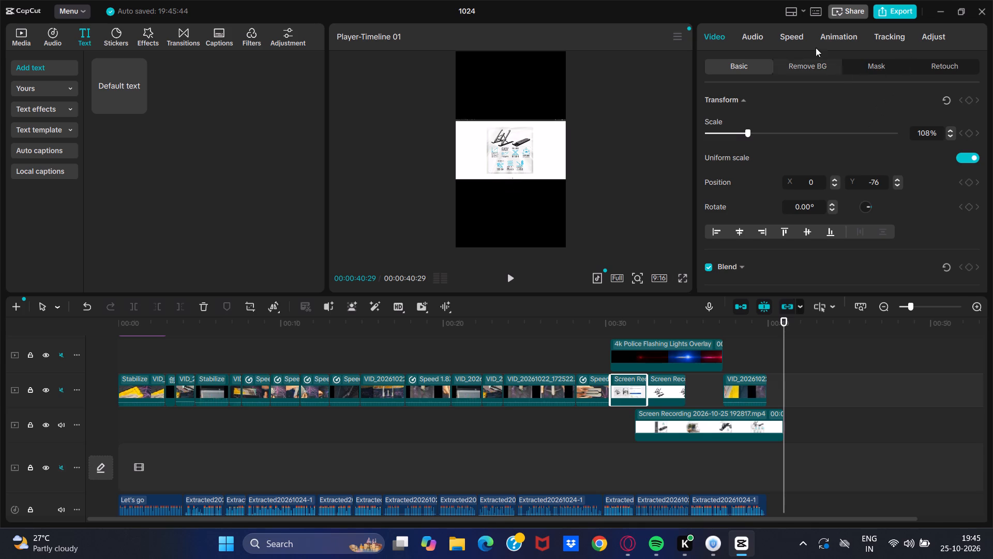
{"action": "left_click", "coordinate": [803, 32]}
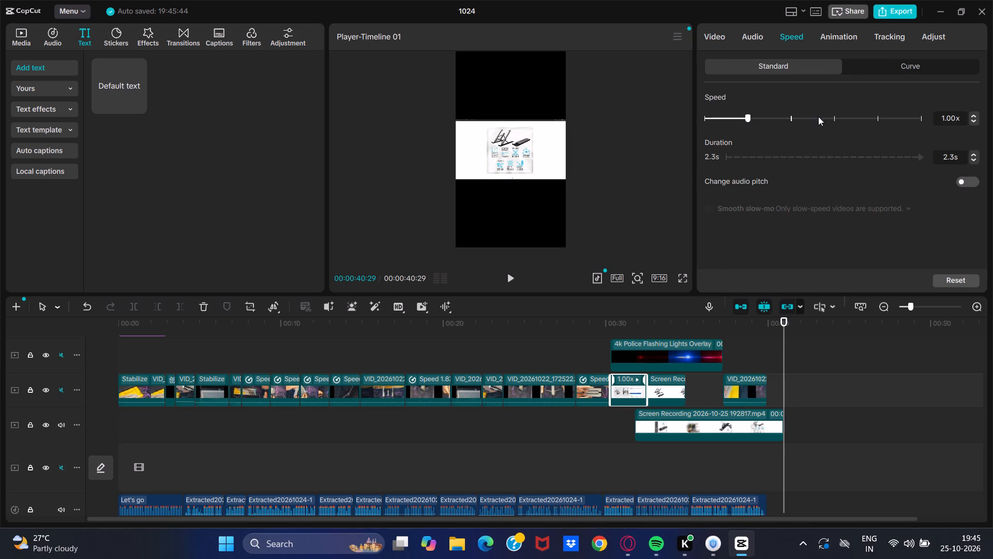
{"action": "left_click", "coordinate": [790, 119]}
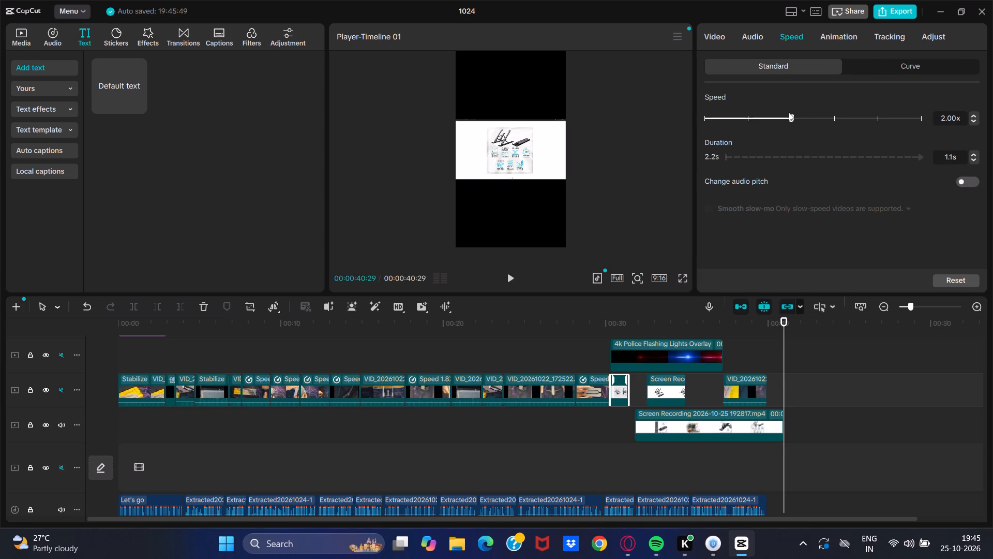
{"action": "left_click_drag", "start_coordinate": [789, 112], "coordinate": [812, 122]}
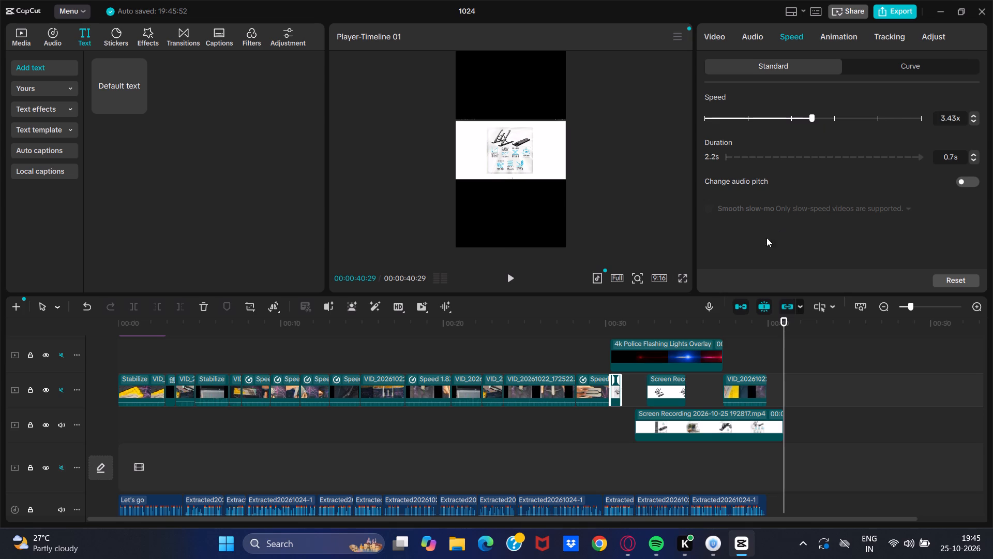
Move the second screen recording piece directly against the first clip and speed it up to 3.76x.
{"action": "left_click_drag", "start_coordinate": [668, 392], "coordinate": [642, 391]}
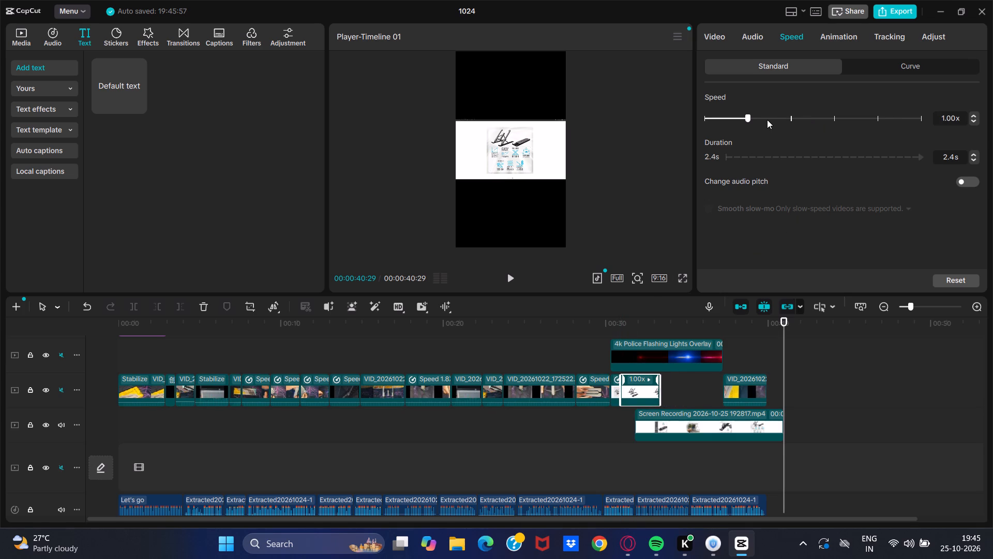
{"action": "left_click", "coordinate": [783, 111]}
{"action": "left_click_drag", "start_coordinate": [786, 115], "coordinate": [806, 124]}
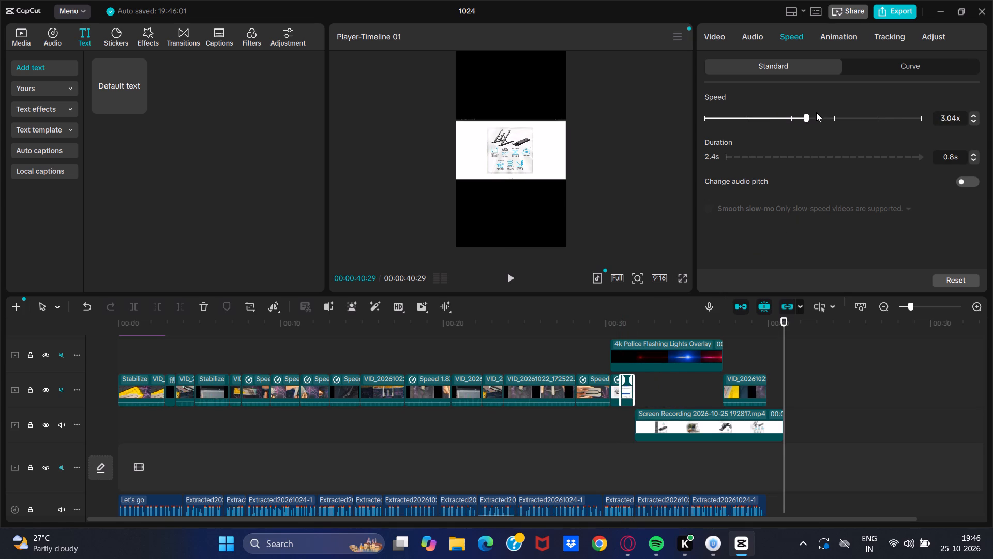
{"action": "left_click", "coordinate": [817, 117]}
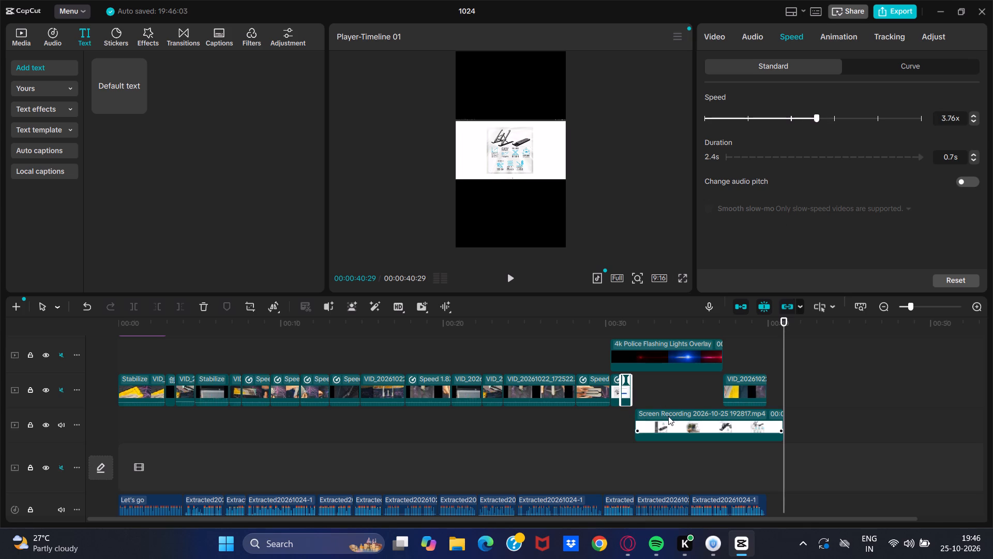
Set the long screen recording piece's speed to 1.92x and place it on the footage track, ending where the last footage clip begins.
{"action": "left_click", "coordinate": [668, 416]}
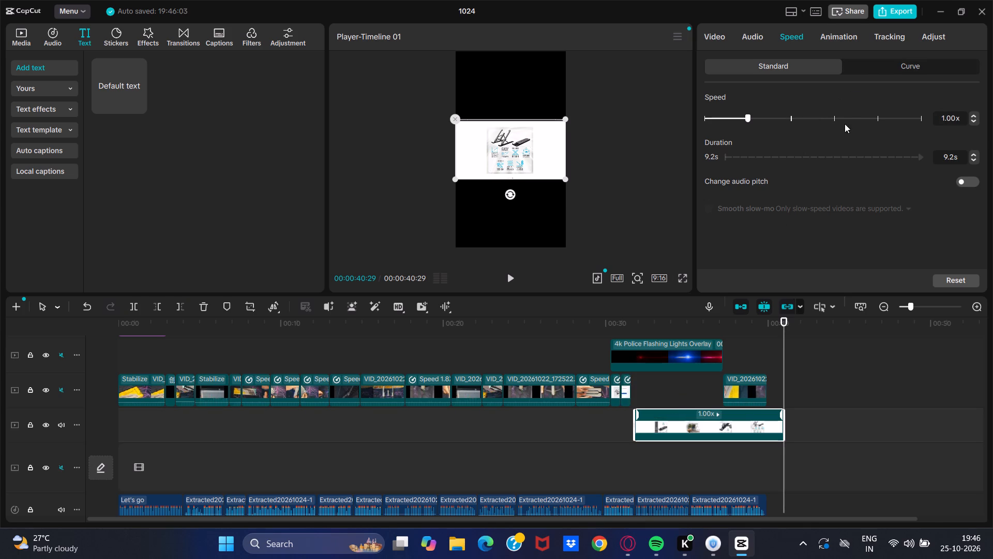
{"action": "left_click", "coordinate": [788, 119]}
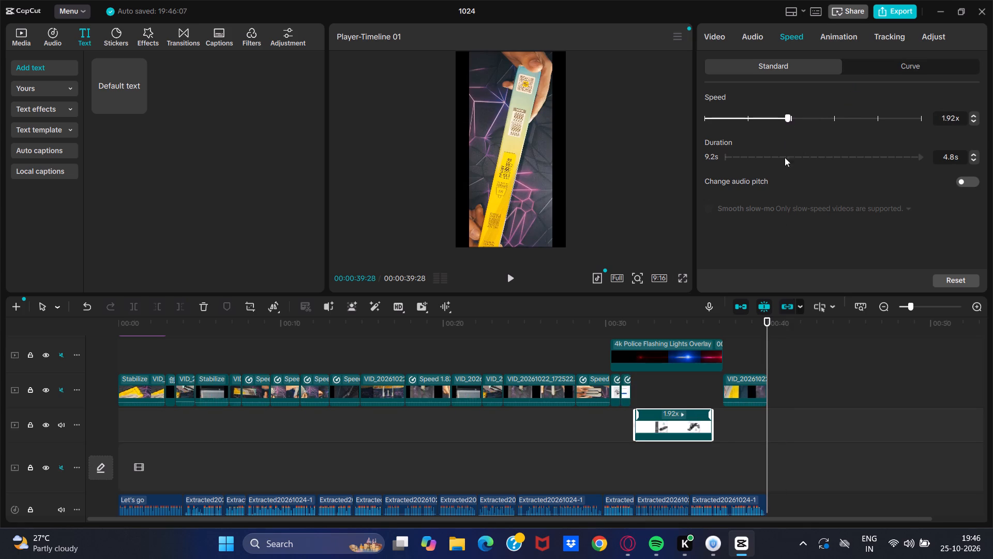
{"action": "left_click_drag", "start_coordinate": [670, 426], "coordinate": [686, 389]}
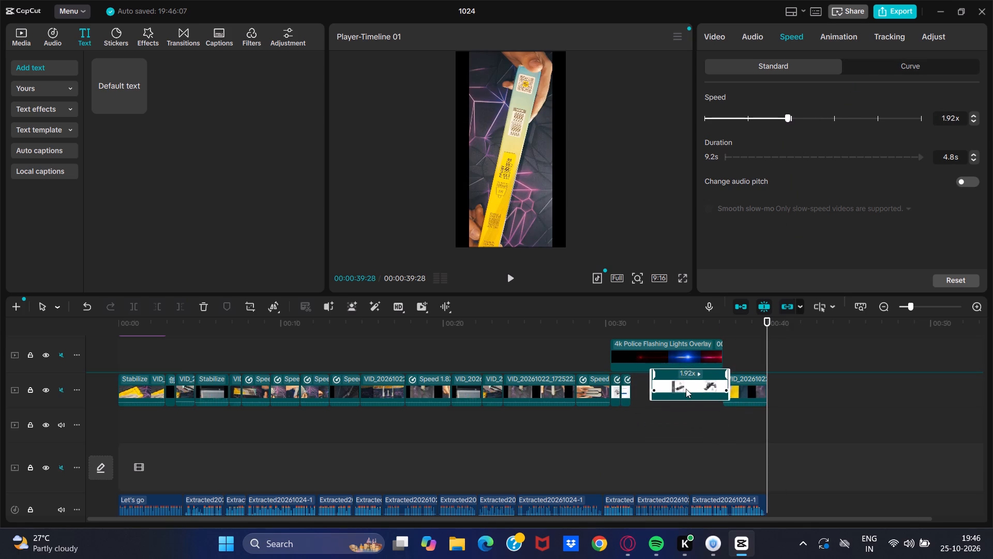
{"action": "left_click_drag", "start_coordinate": [686, 389], "coordinate": [682, 389]}
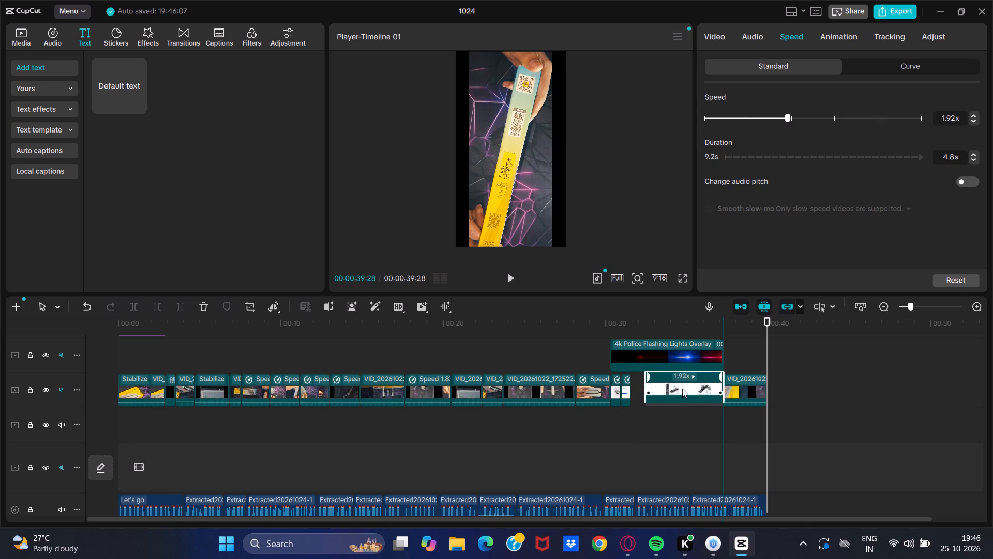
{"action": "left_click_drag", "start_coordinate": [682, 389], "coordinate": [682, 390]}
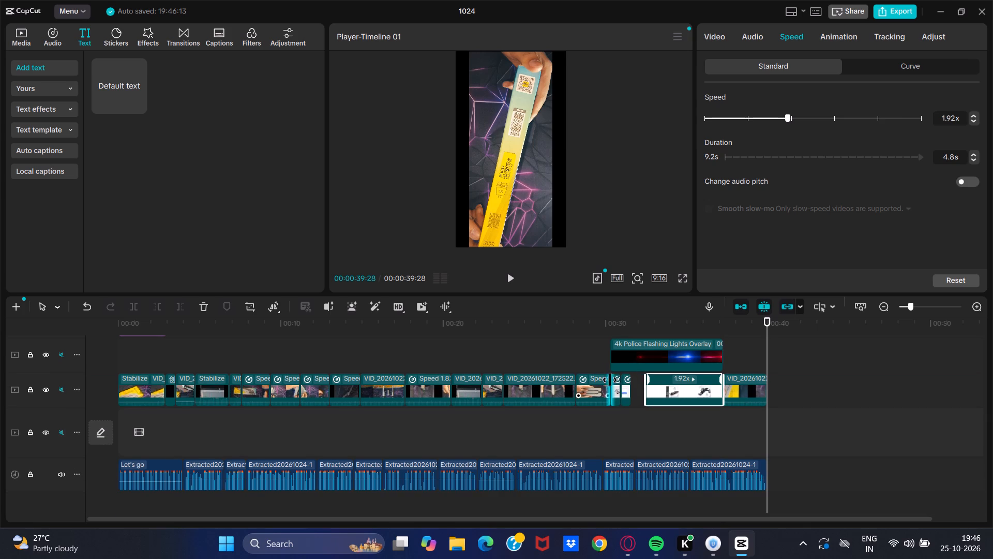
Set the second screen recording piece's speed to 1.92x and move it later so it ends where the long recording piece starts.
{"action": "left_click", "coordinate": [624, 389]}
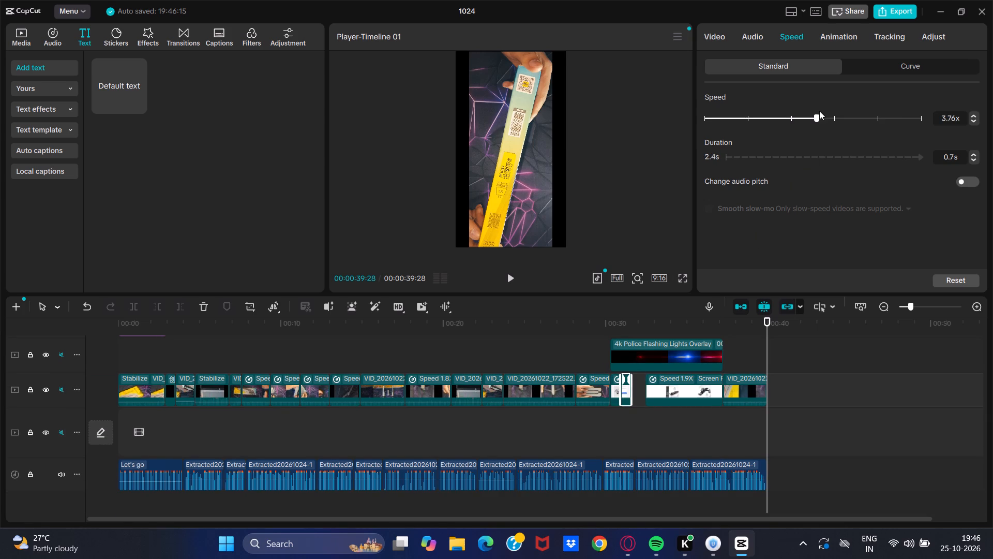
{"action": "left_click_drag", "start_coordinate": [814, 119], "coordinate": [805, 138]}
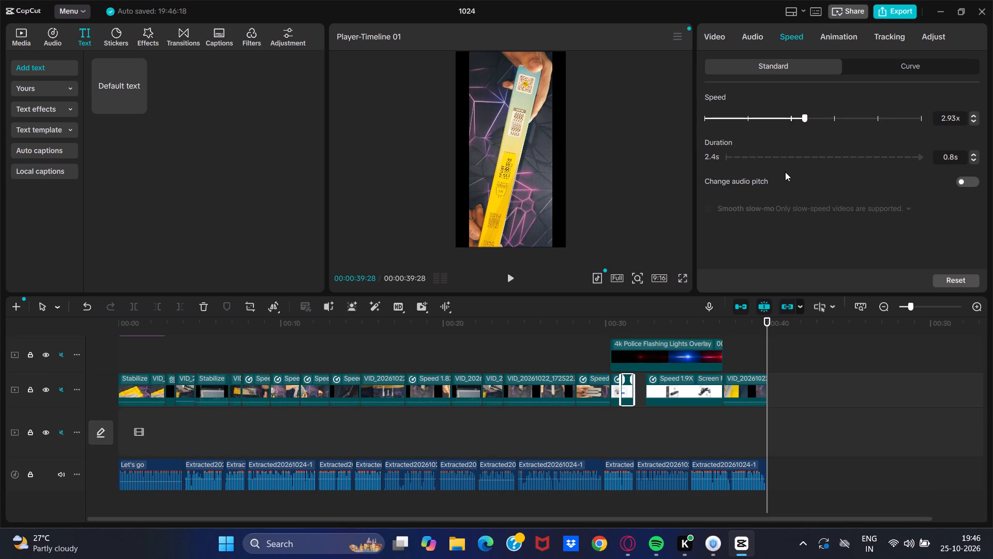
{"action": "left_click", "coordinate": [788, 112]}
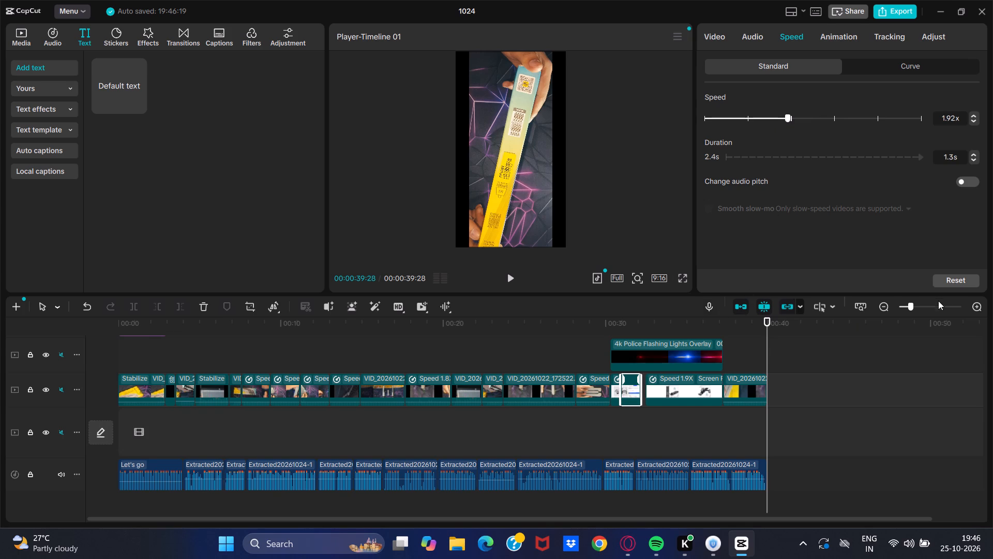
{"action": "left_click", "coordinate": [921, 303]}
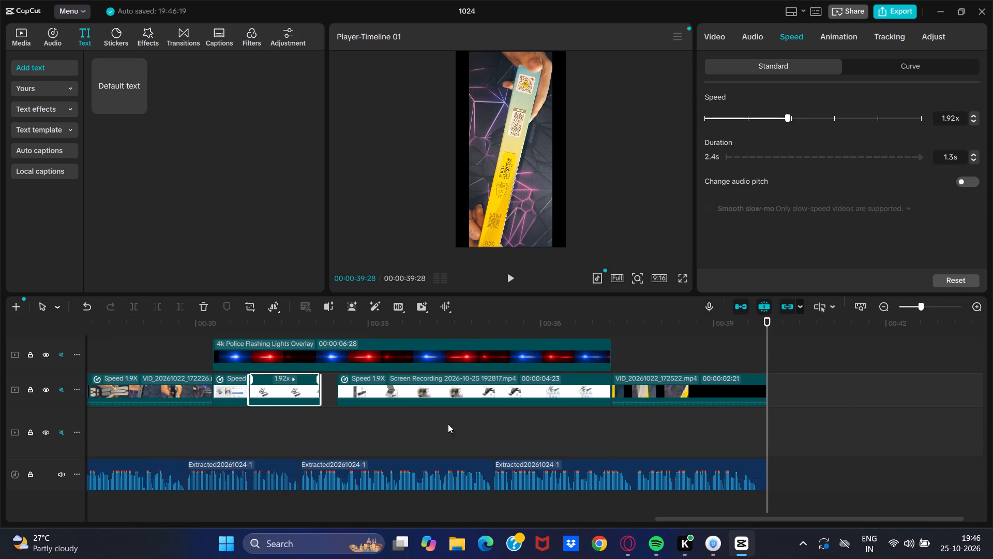
{"action": "left_click_drag", "start_coordinate": [264, 391], "coordinate": [275, 388]}
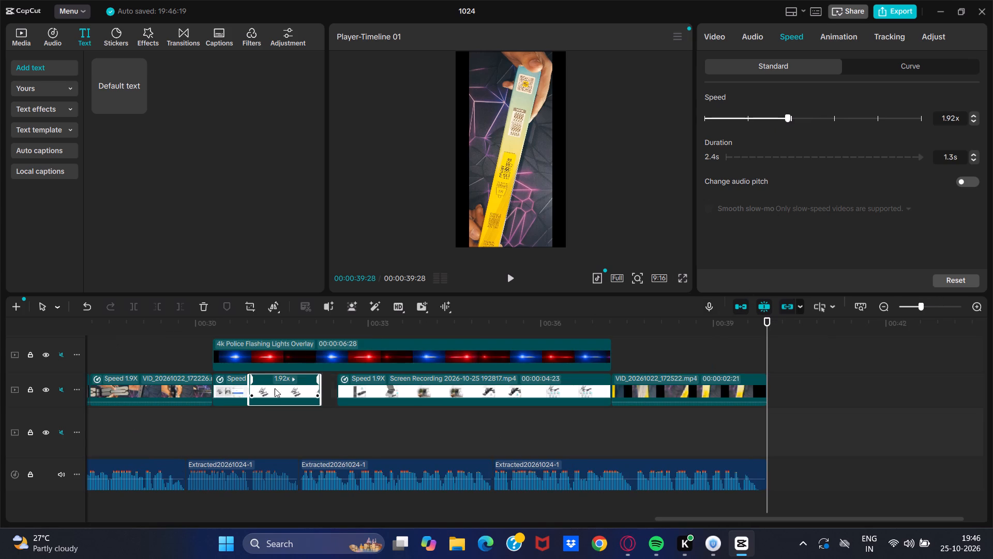
{"action": "left_click_drag", "start_coordinate": [275, 388], "coordinate": [282, 388]}
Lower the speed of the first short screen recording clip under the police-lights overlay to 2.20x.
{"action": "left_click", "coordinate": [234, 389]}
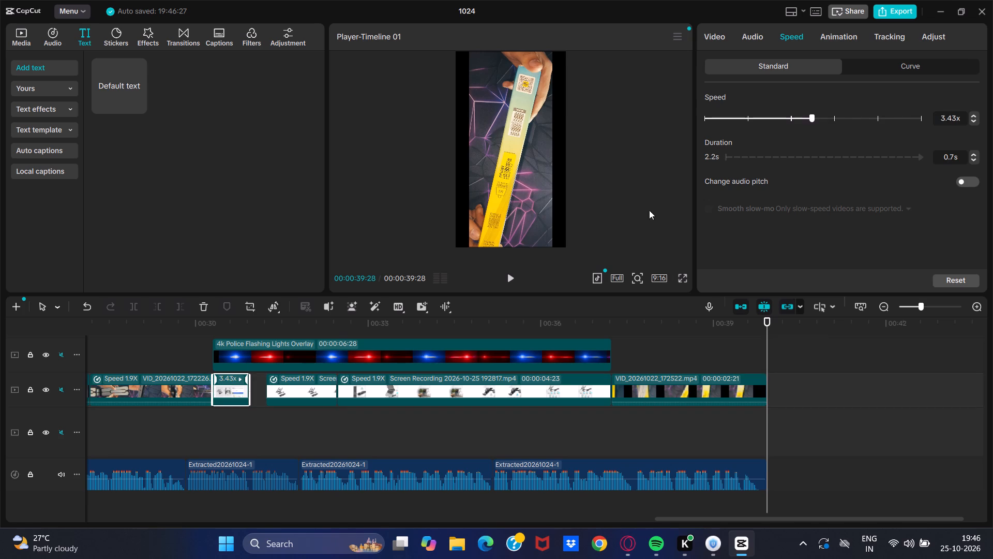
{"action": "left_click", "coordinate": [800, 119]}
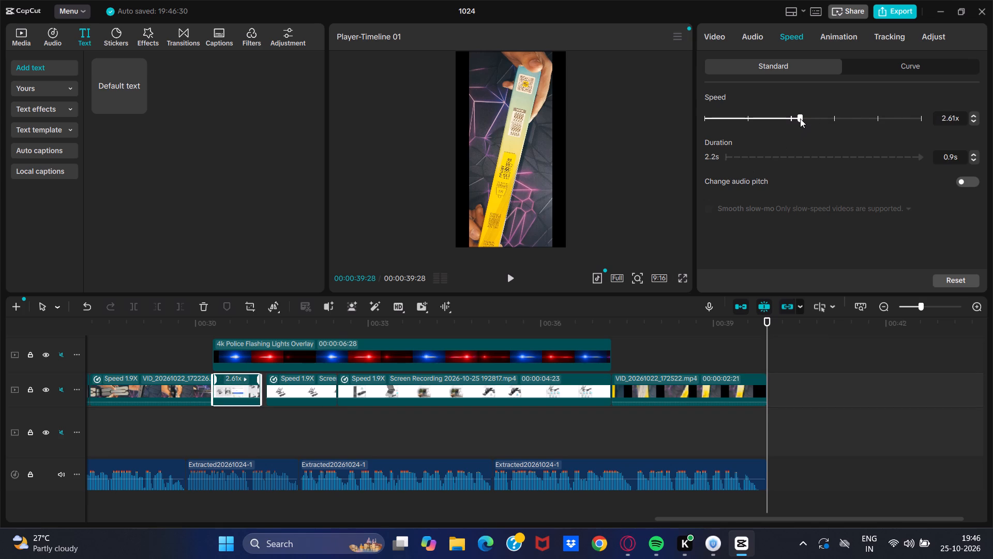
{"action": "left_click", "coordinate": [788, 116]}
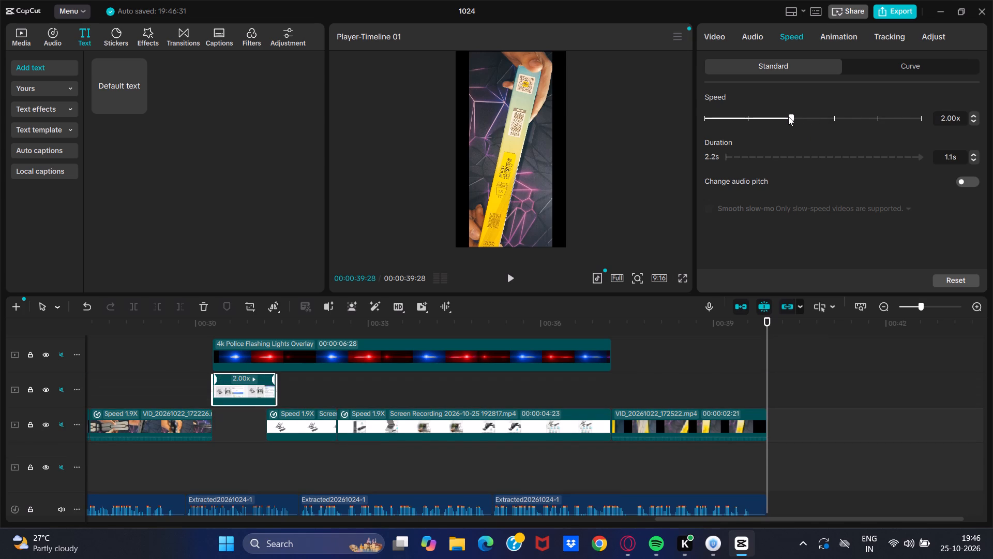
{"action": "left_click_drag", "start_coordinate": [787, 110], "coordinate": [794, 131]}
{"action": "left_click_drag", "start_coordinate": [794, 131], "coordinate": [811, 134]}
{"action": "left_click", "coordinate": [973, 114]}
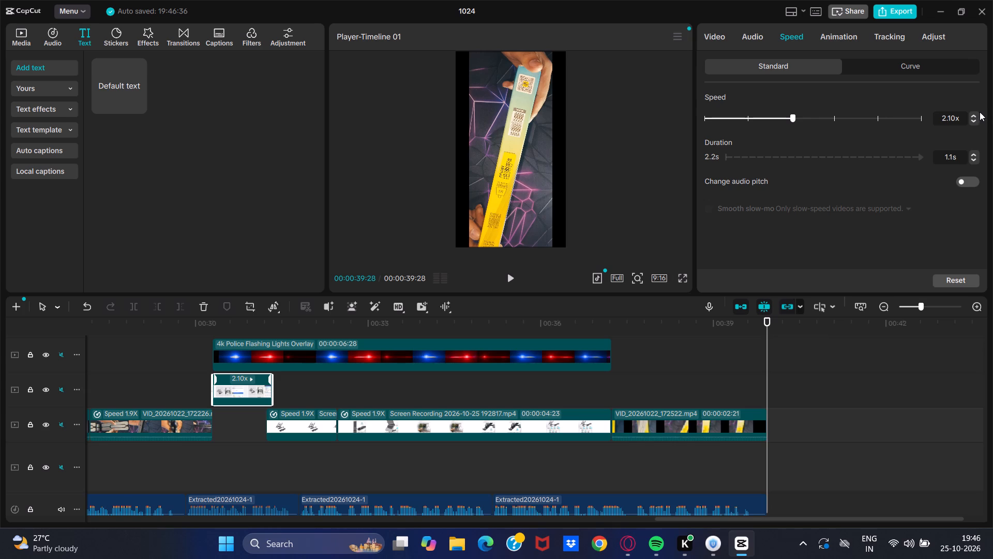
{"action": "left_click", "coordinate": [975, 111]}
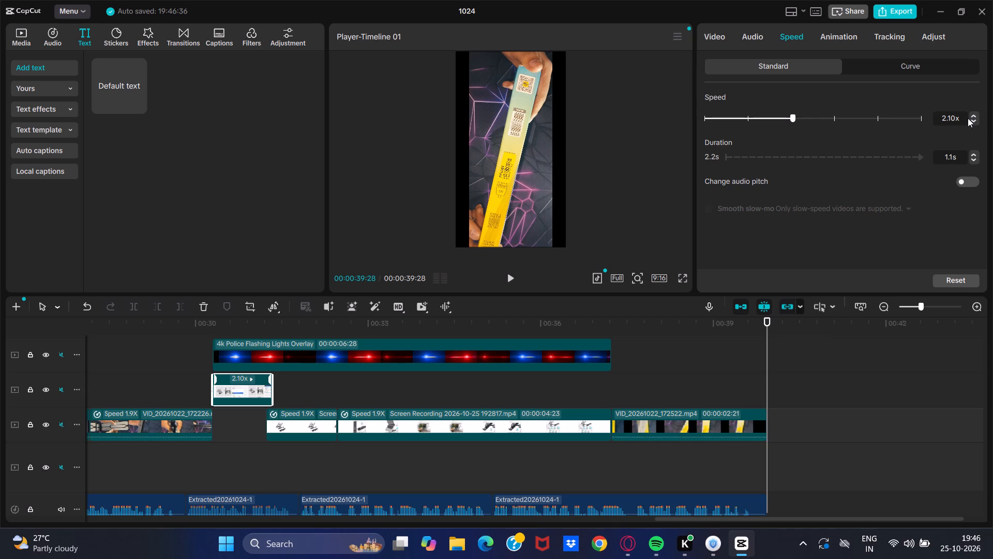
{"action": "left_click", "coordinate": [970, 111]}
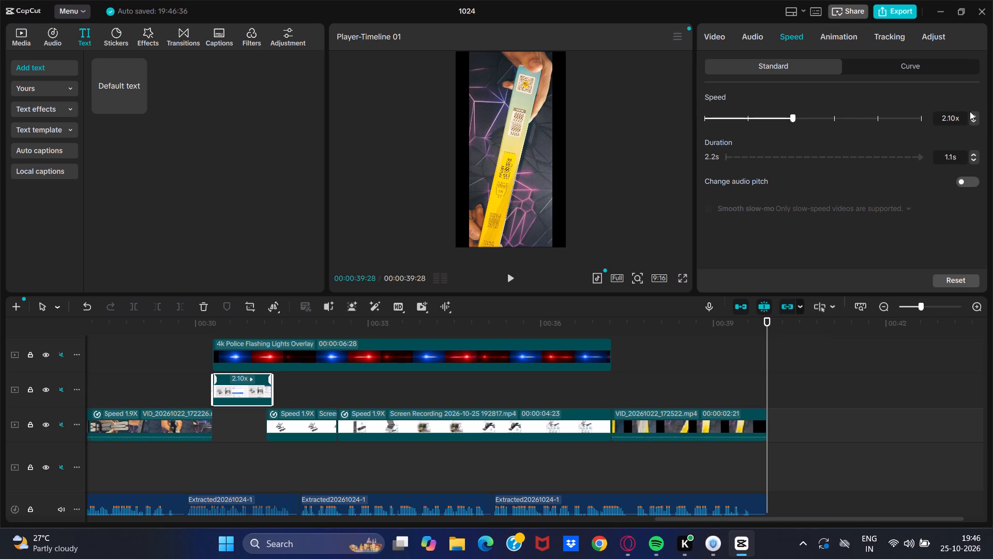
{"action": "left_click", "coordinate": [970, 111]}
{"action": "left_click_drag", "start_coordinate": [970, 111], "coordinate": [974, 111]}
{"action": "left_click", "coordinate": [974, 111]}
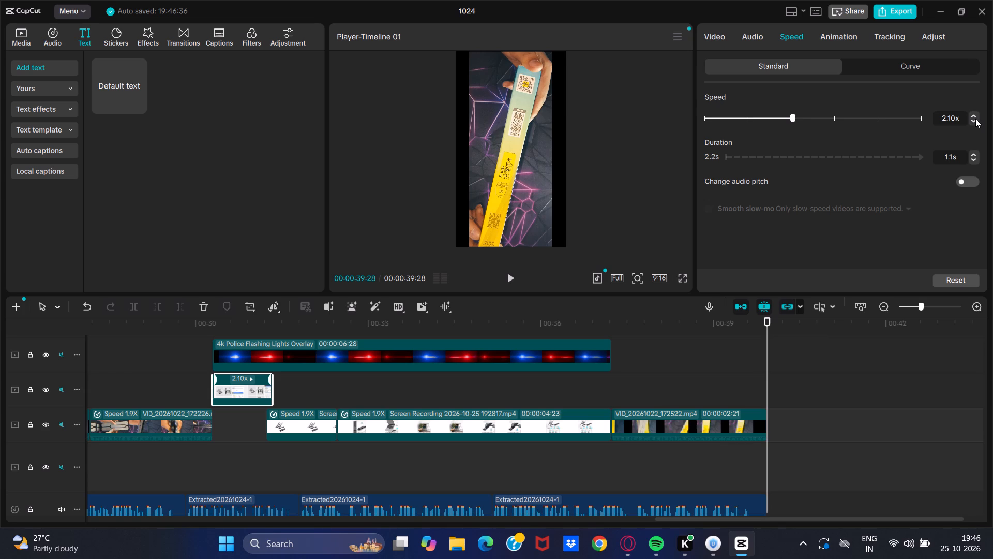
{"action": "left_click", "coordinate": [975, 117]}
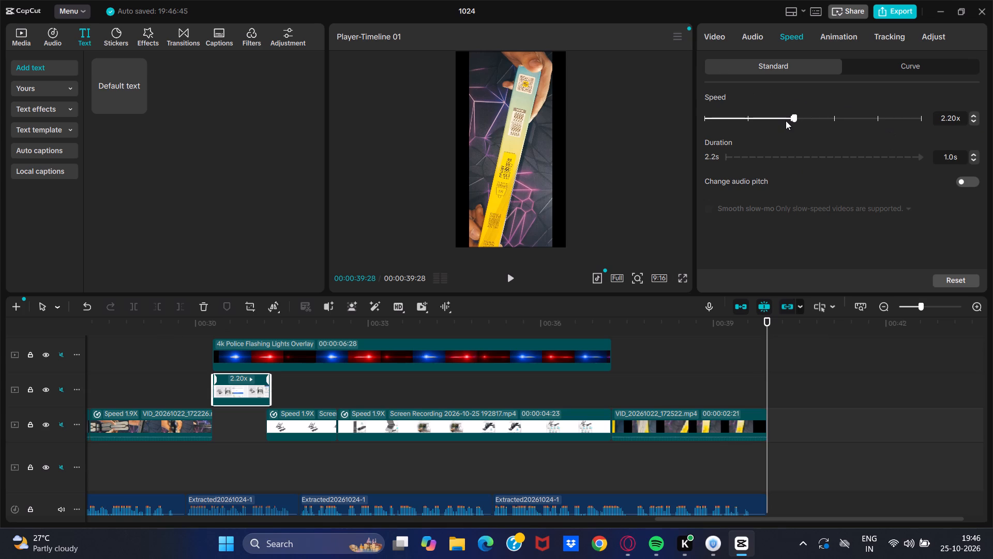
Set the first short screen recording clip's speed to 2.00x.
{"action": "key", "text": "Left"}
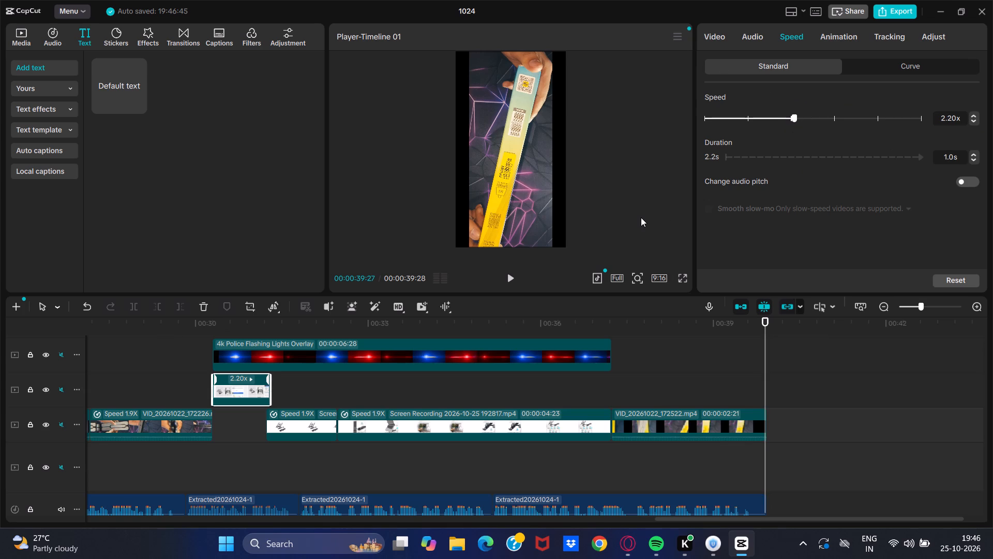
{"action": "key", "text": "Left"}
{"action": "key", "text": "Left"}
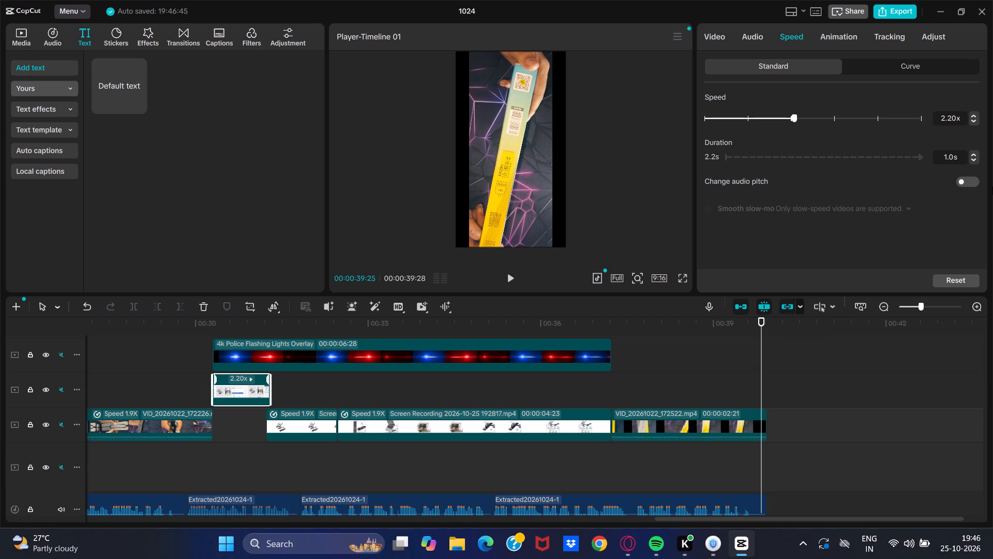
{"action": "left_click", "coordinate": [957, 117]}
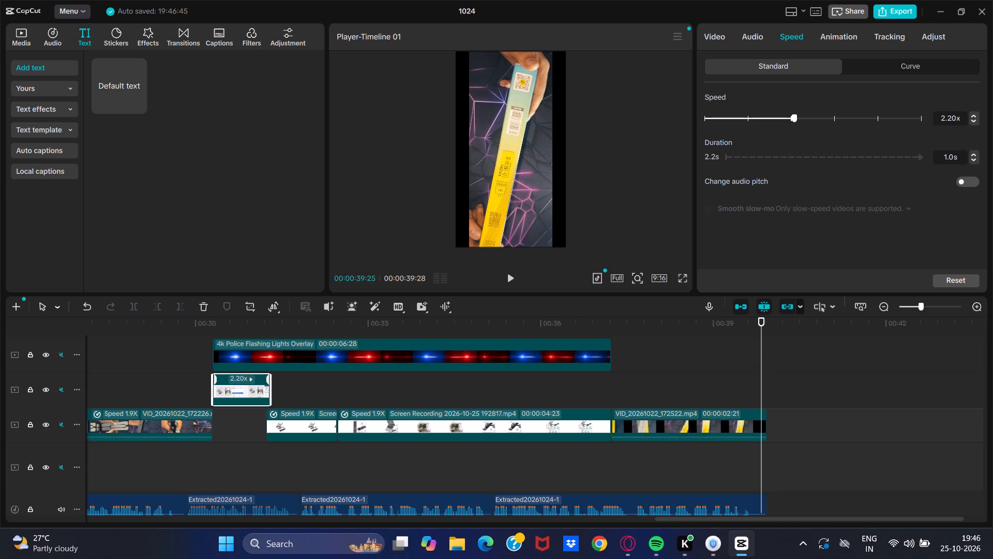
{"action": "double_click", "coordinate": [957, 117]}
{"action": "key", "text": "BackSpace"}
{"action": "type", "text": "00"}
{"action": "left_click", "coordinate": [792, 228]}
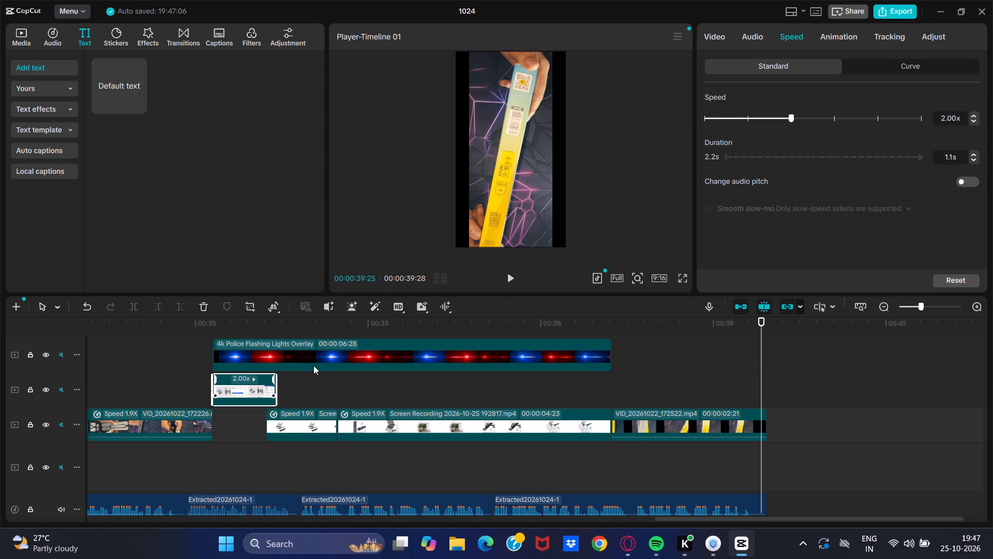
Set the first short screen recording clip's speed to 2.40x and fit it into the gap on the footage track.
{"action": "left_click", "coordinate": [792, 115]}
{"action": "triple_click", "coordinate": [793, 115]}
{"action": "left_click", "coordinate": [974, 115]}
{"action": "left_click", "coordinate": [974, 115]}
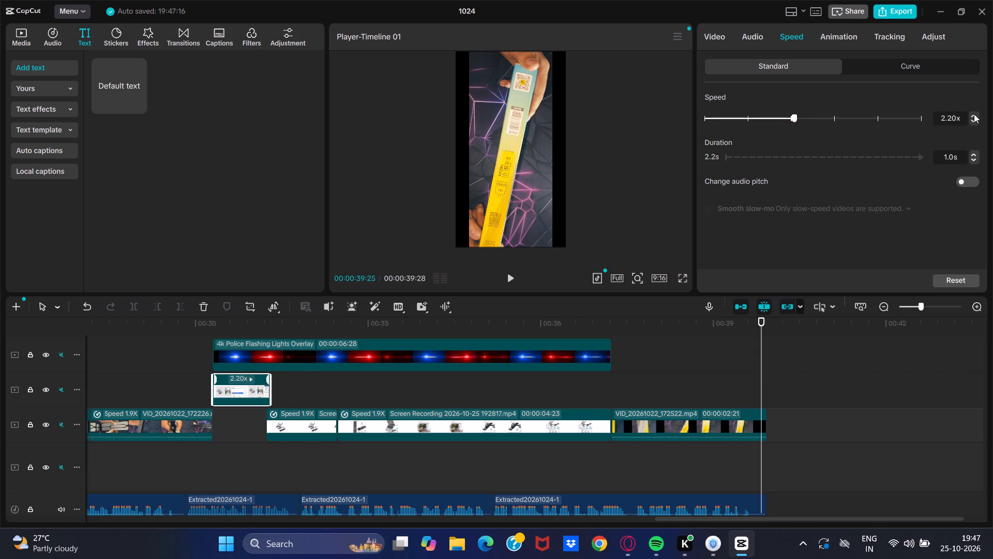
{"action": "left_click", "coordinate": [974, 114]}
{"action": "left_click", "coordinate": [974, 114]}
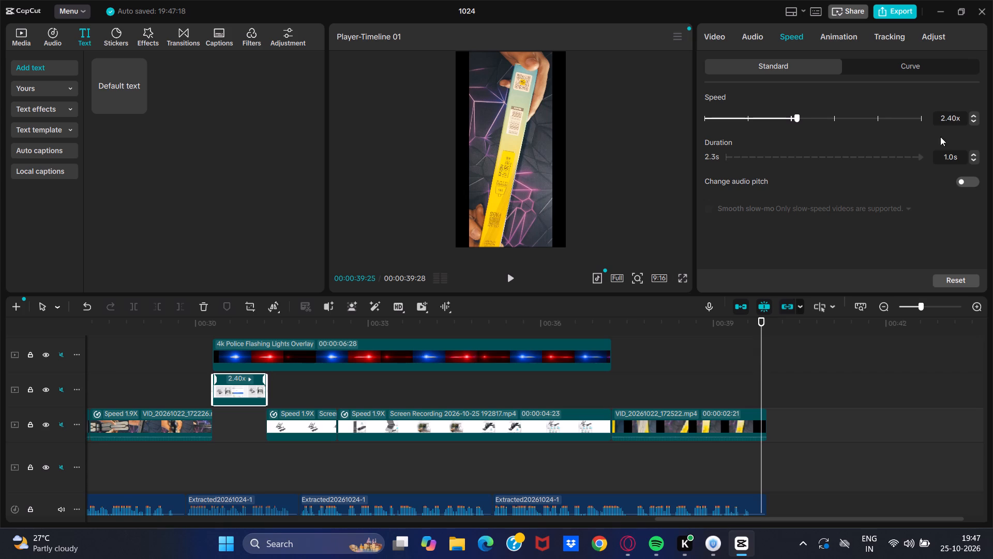
{"action": "left_click_drag", "start_coordinate": [252, 384], "coordinate": [252, 400]}
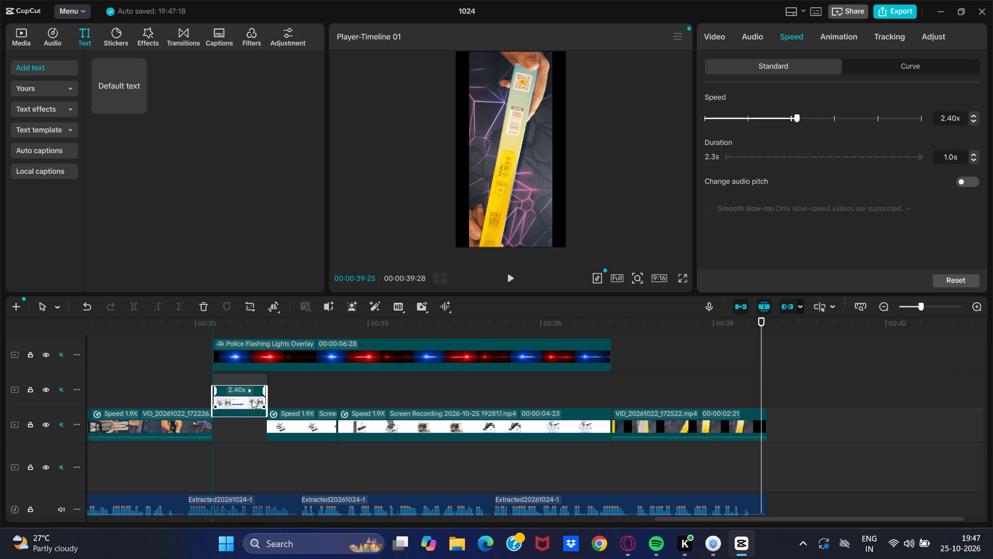
{"action": "left_click_drag", "start_coordinate": [252, 400], "coordinate": [250, 423]}
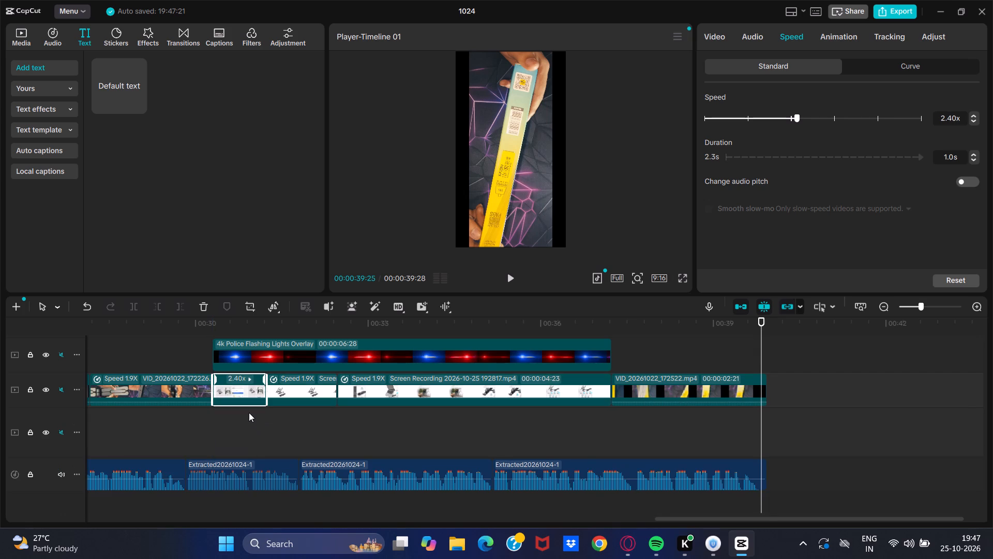
Play the video full screen from 00:00:27:25 to the end to check the screen recording section under the police lights.
{"action": "left_click", "coordinate": [249, 413]}
{"action": "left_click_drag", "start_coordinate": [253, 446], "coordinate": [213, 465]}
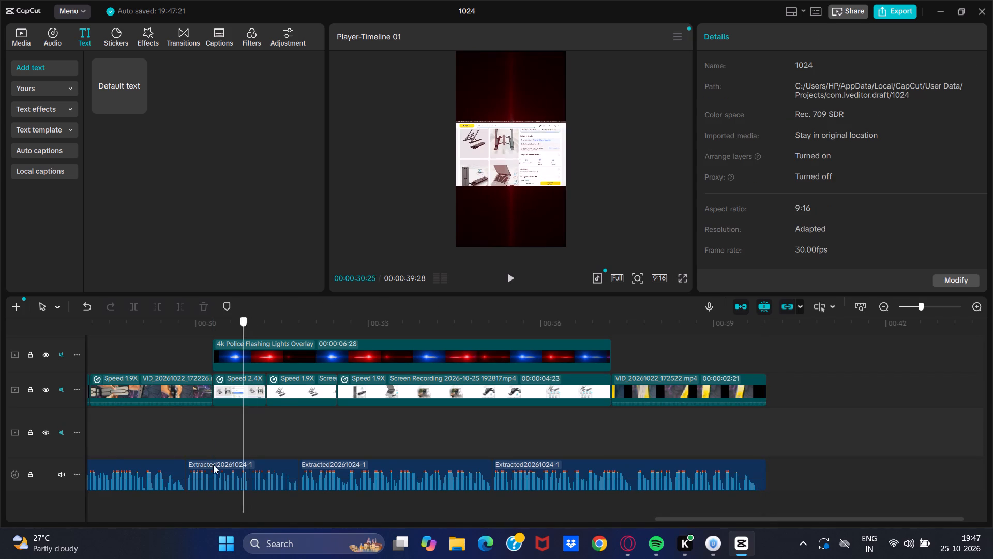
{"action": "left_click_drag", "start_coordinate": [213, 465], "coordinate": [110, 484]}
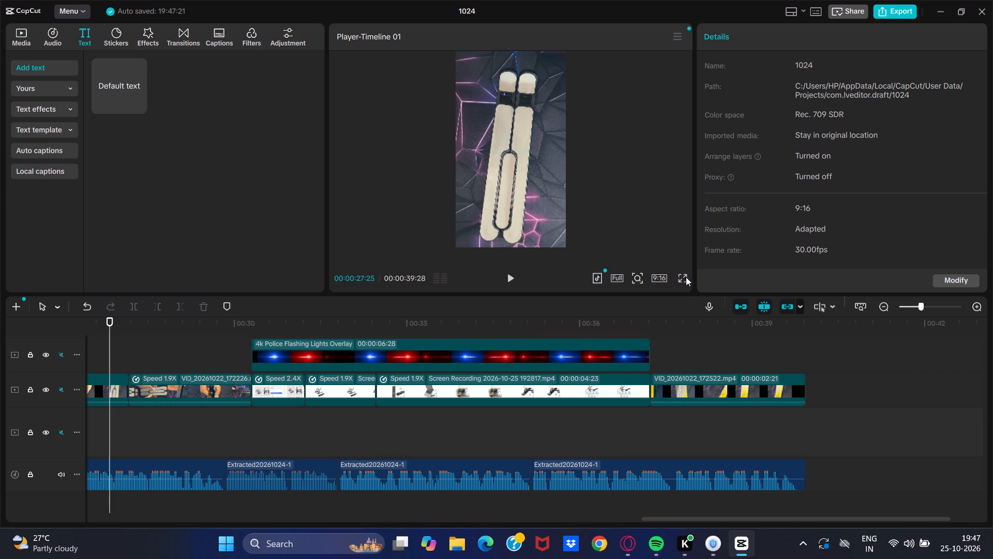
{"action": "left_click", "coordinate": [680, 271]}
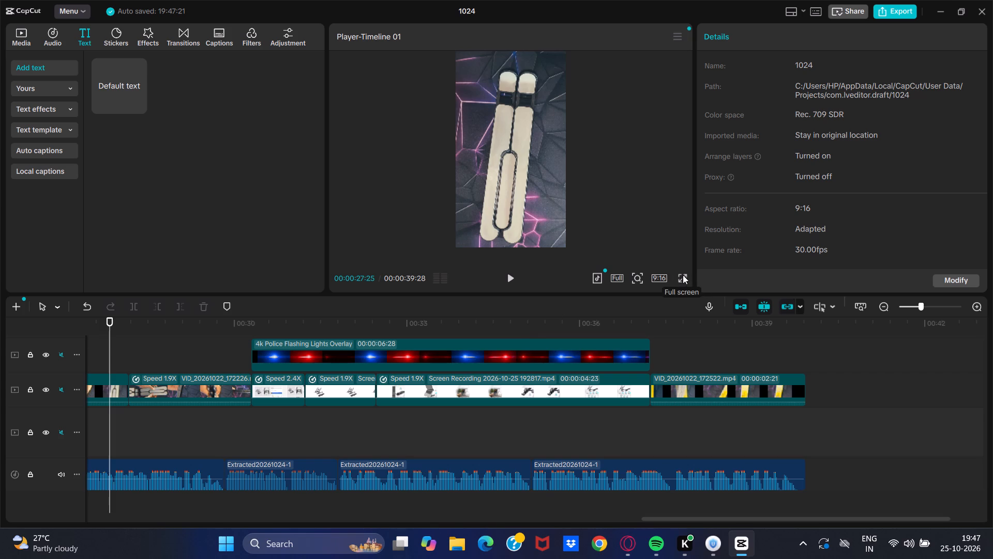
{"action": "left_click", "coordinate": [683, 275]}
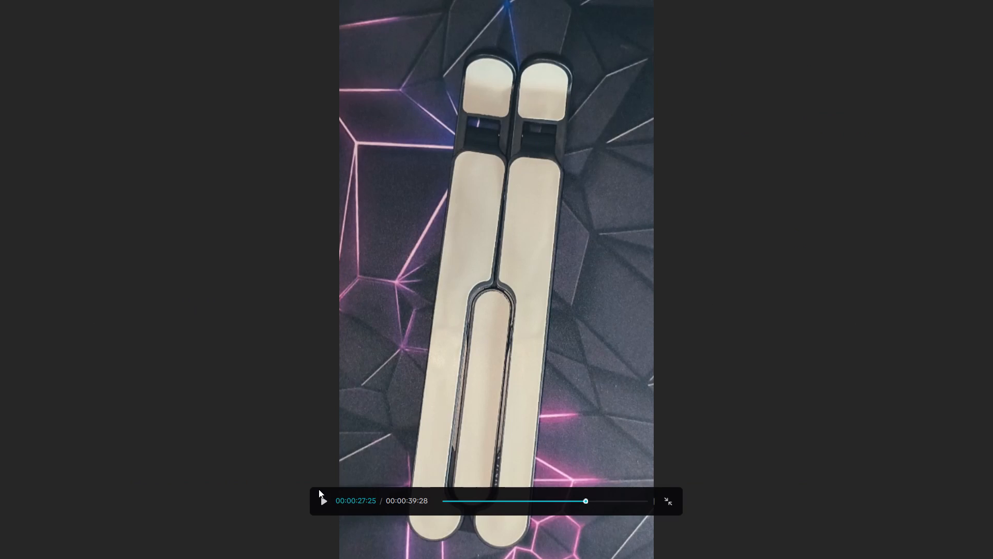
{"action": "left_click", "coordinate": [320, 494]}
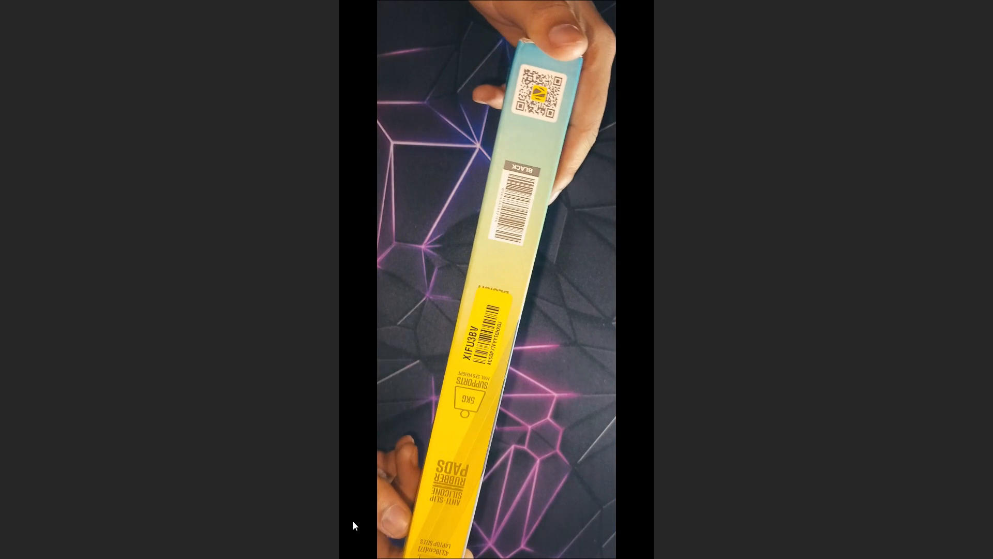
{"action": "left_click", "coordinate": [459, 314]}
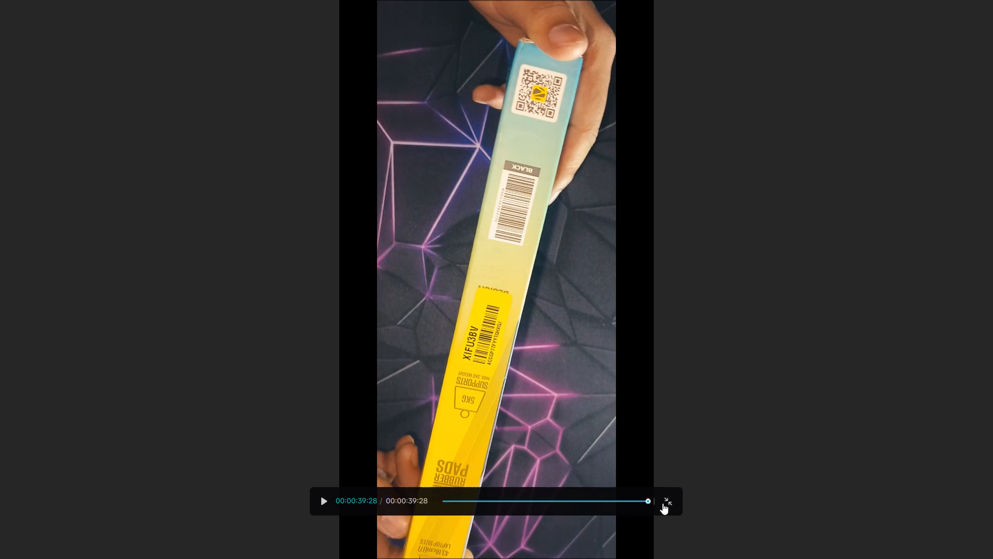
{"action": "left_click", "coordinate": [664, 501]}
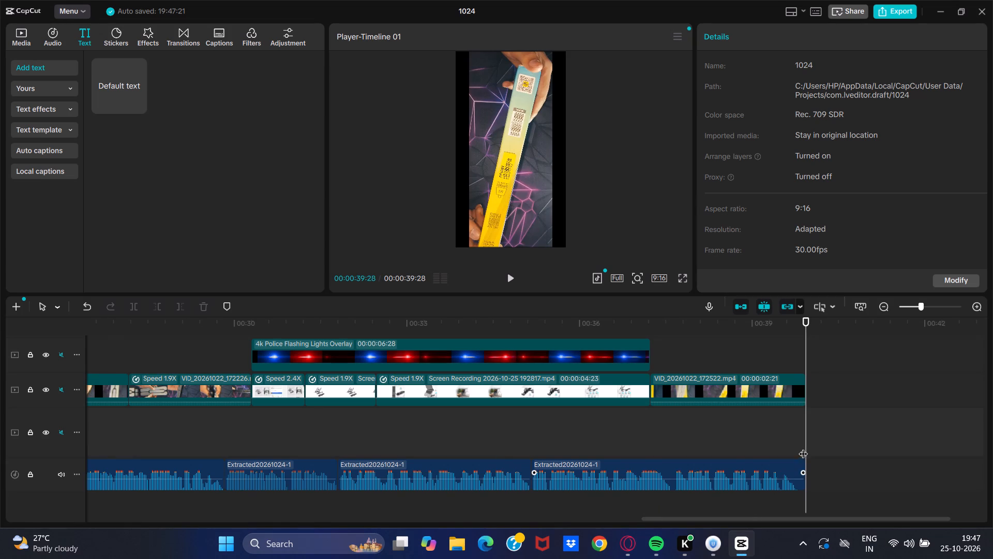
Browse the Featured filters and try the Frozen City filter on the laptop footage at 00:00:04:28.
{"action": "left_click_drag", "start_coordinate": [808, 436], "coordinate": [0, 434]}
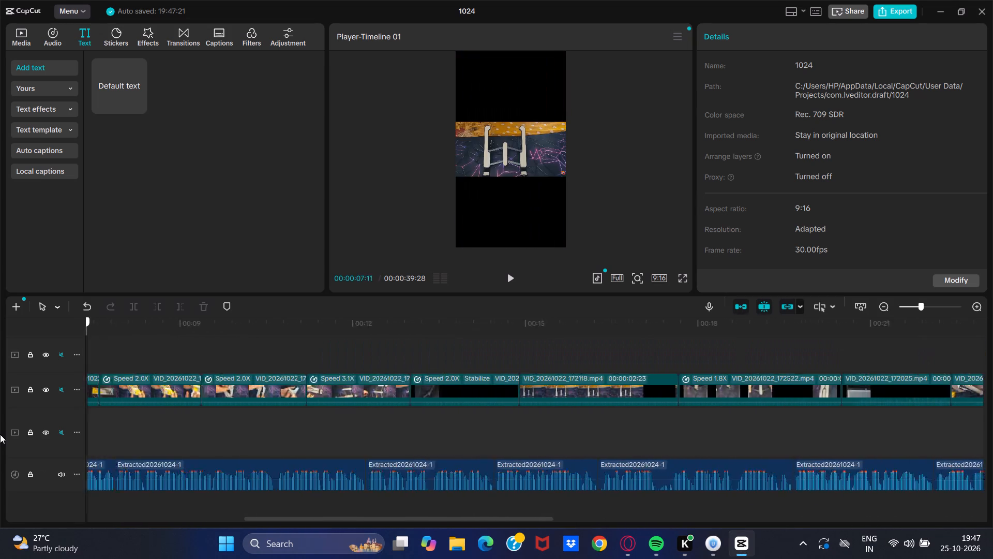
{"action": "left_click_drag", "start_coordinate": [0, 434], "coordinate": [475, 448]}
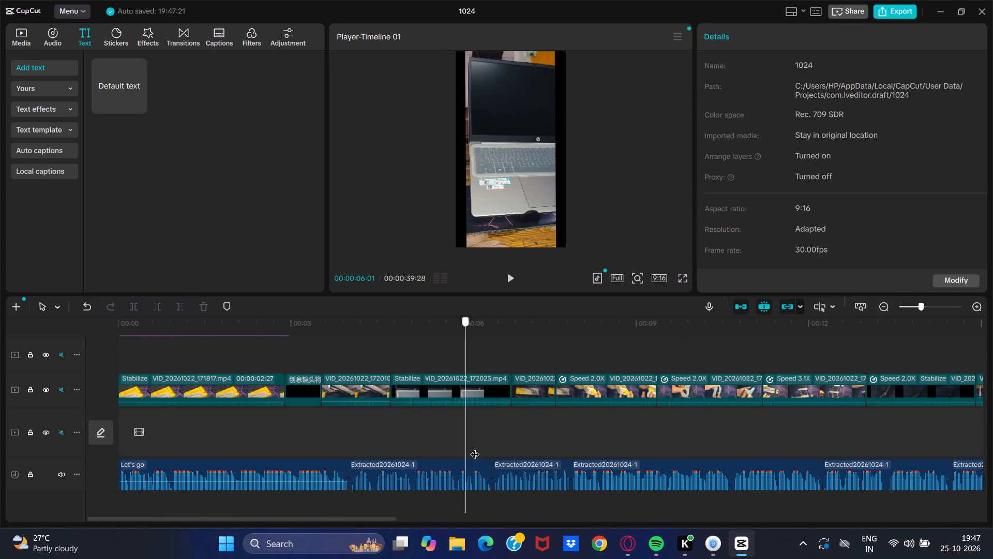
{"action": "left_click_drag", "start_coordinate": [475, 448], "coordinate": [403, 442]}
{"action": "left_click", "coordinate": [254, 32]}
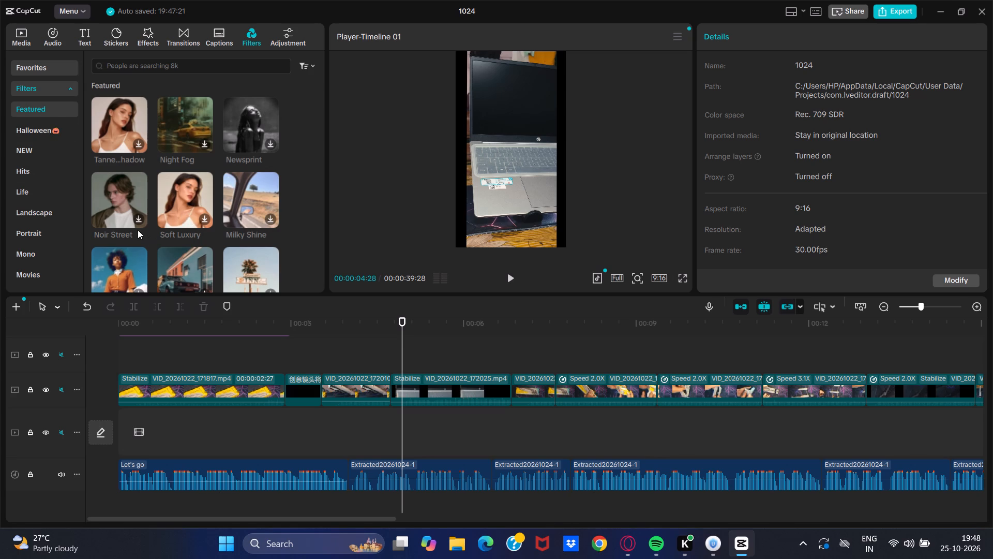
{"action": "scroll", "coordinate": [230, 187], "scroll_direction": "down", "scroll_amount": 1}
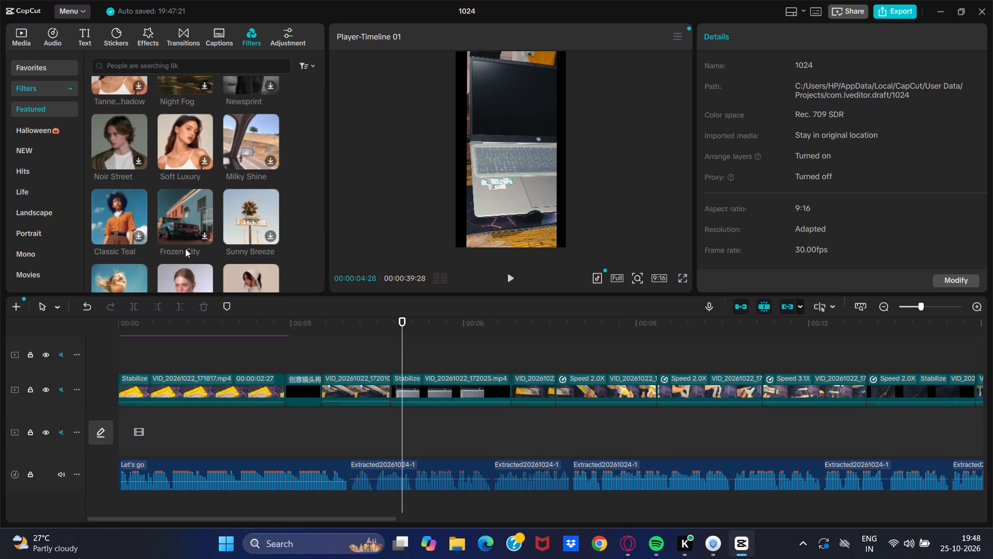
{"action": "scroll", "coordinate": [185, 248], "scroll_direction": "down", "scroll_amount": 1}
{"action": "left_click", "coordinate": [173, 178]}
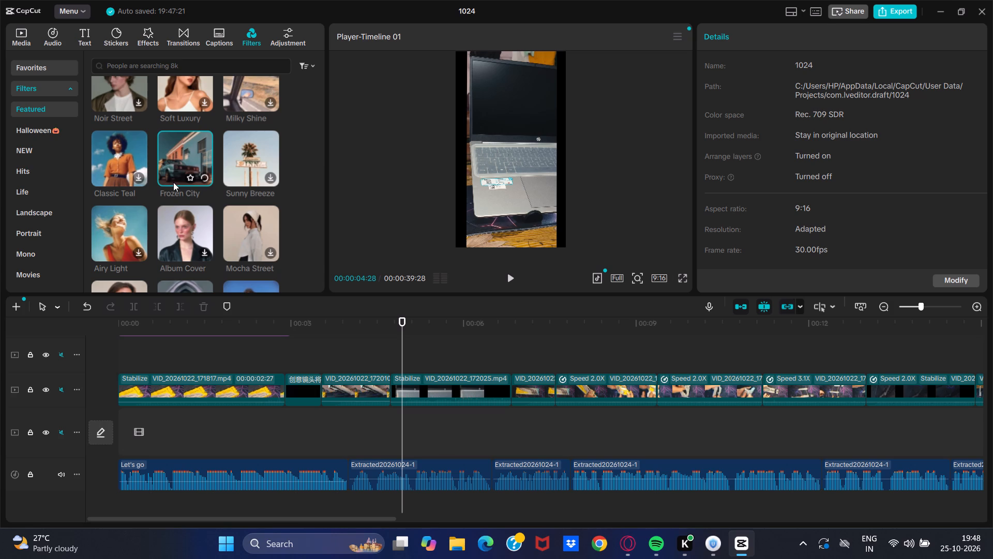
{"action": "scroll", "coordinate": [188, 175], "scroll_direction": "up", "scroll_amount": 3}
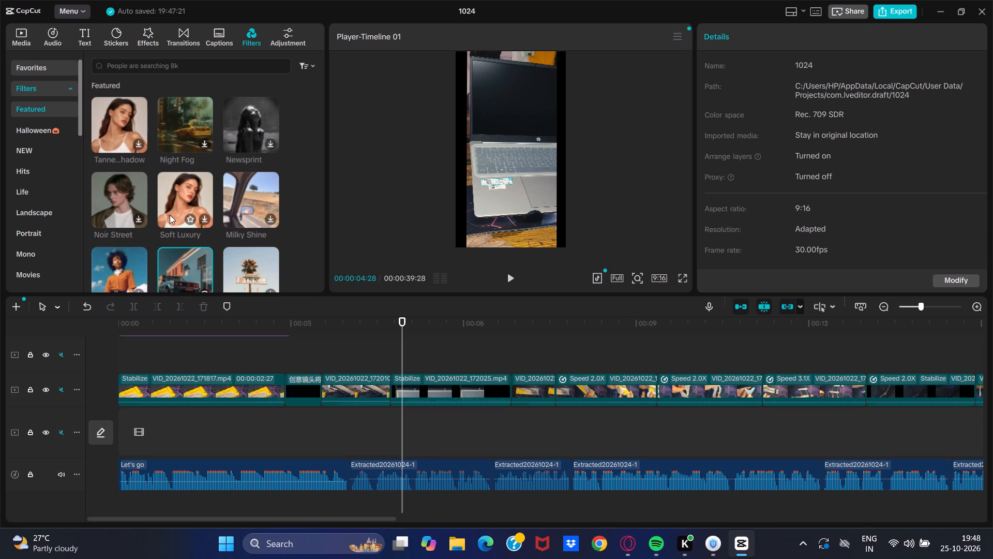
{"action": "scroll", "coordinate": [174, 216], "scroll_direction": "down", "scroll_amount": 1}
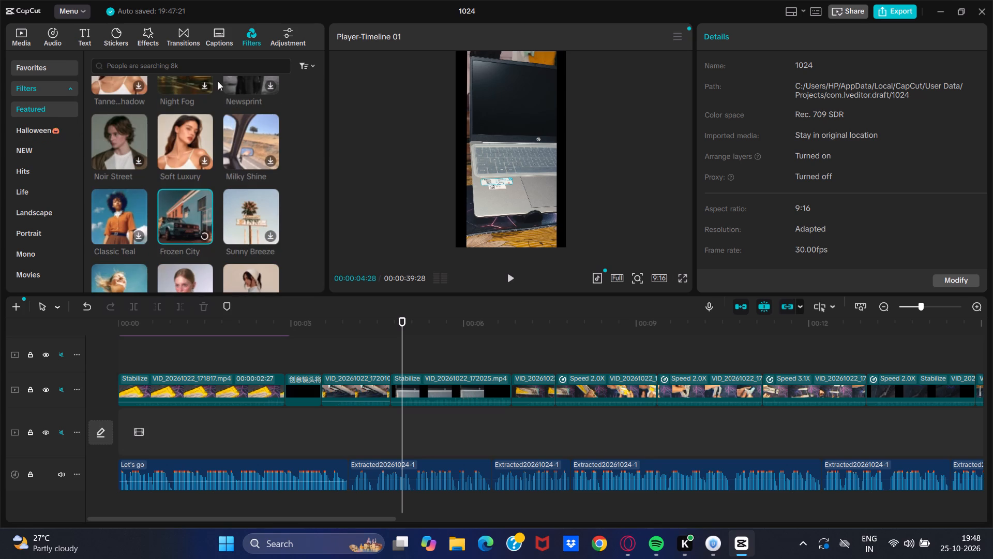
{"action": "left_click", "coordinate": [254, 26]}
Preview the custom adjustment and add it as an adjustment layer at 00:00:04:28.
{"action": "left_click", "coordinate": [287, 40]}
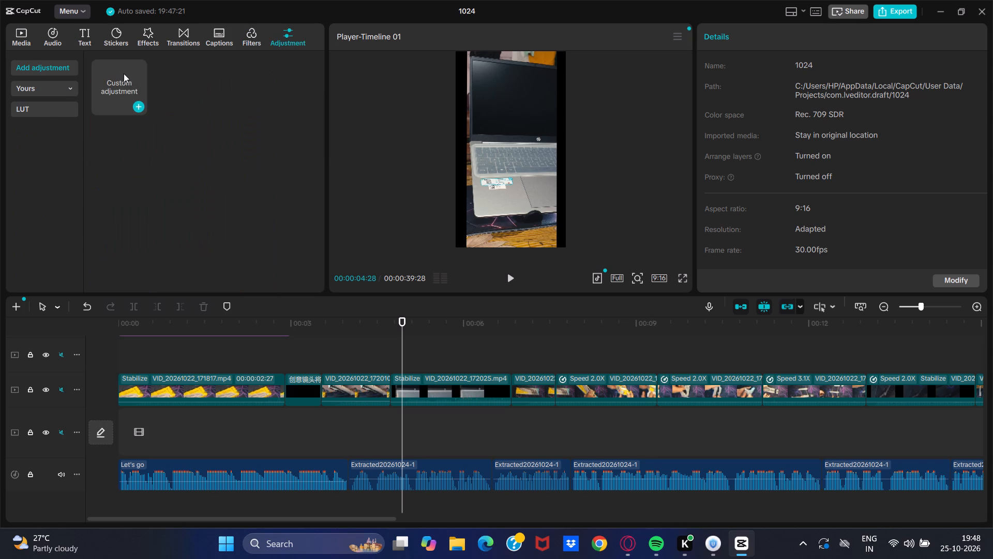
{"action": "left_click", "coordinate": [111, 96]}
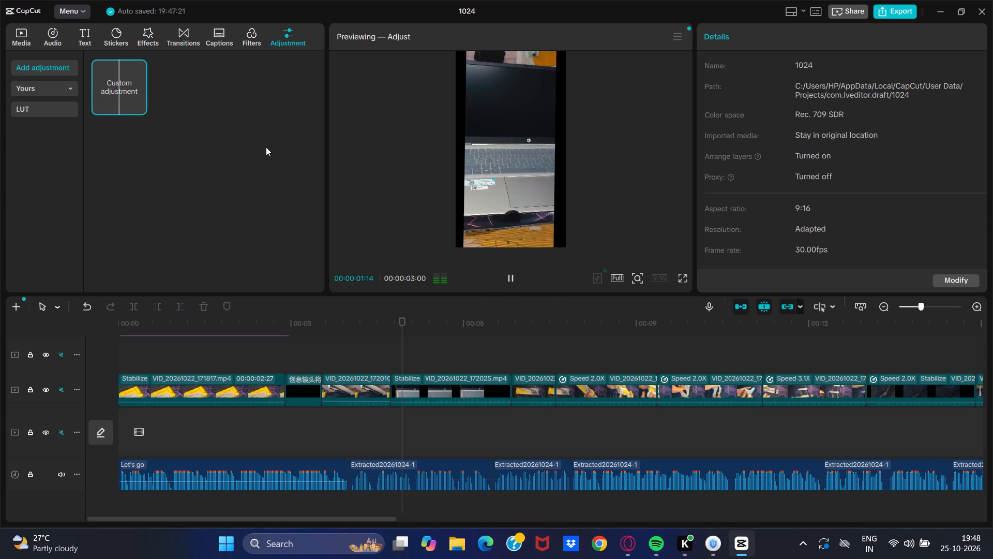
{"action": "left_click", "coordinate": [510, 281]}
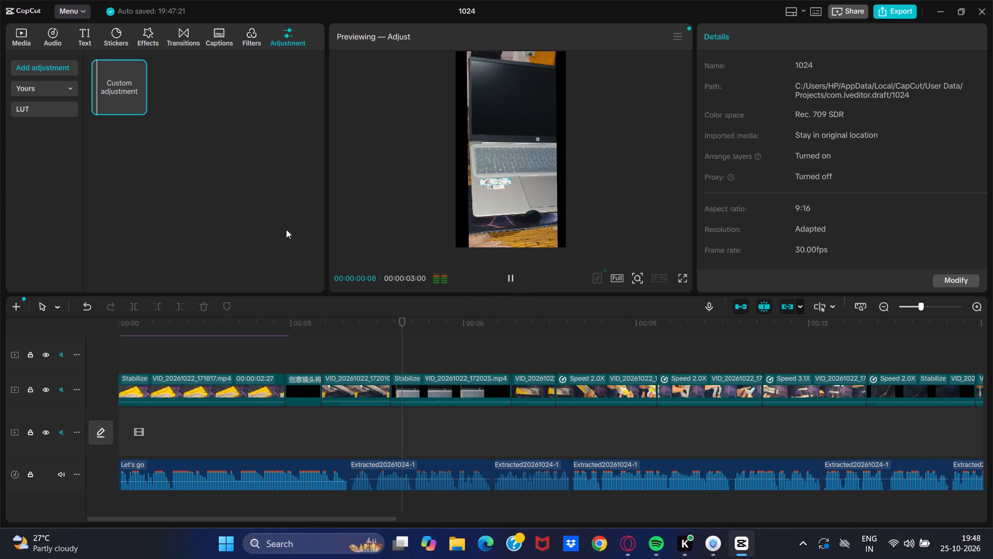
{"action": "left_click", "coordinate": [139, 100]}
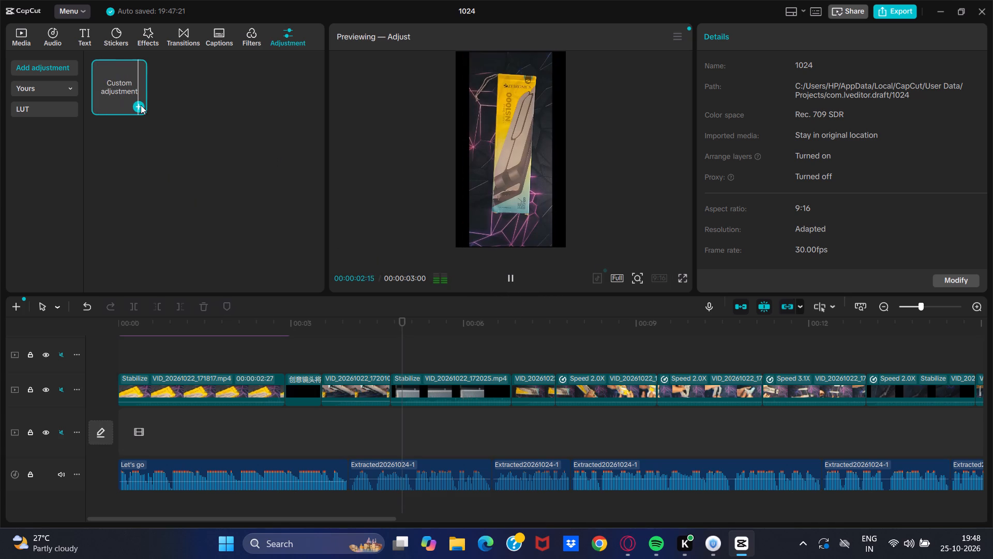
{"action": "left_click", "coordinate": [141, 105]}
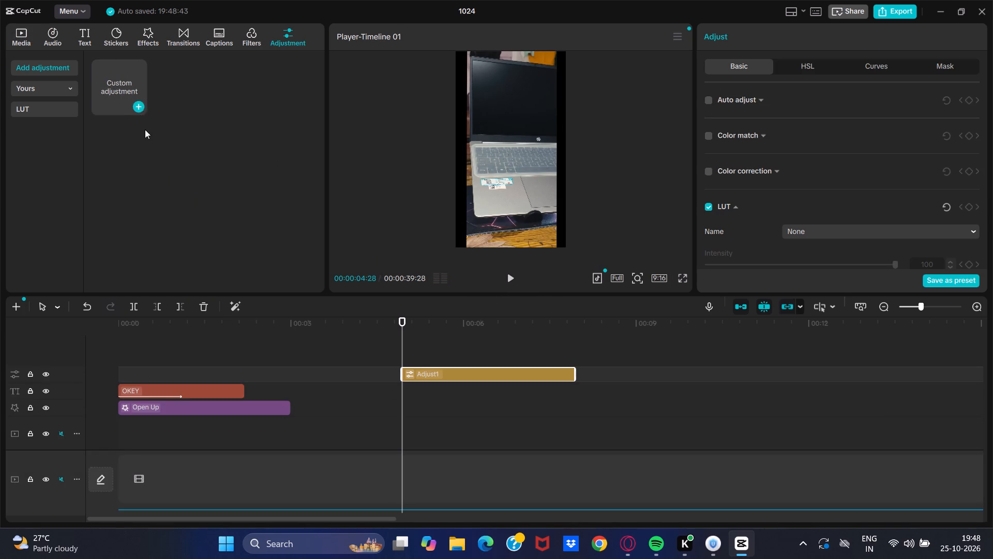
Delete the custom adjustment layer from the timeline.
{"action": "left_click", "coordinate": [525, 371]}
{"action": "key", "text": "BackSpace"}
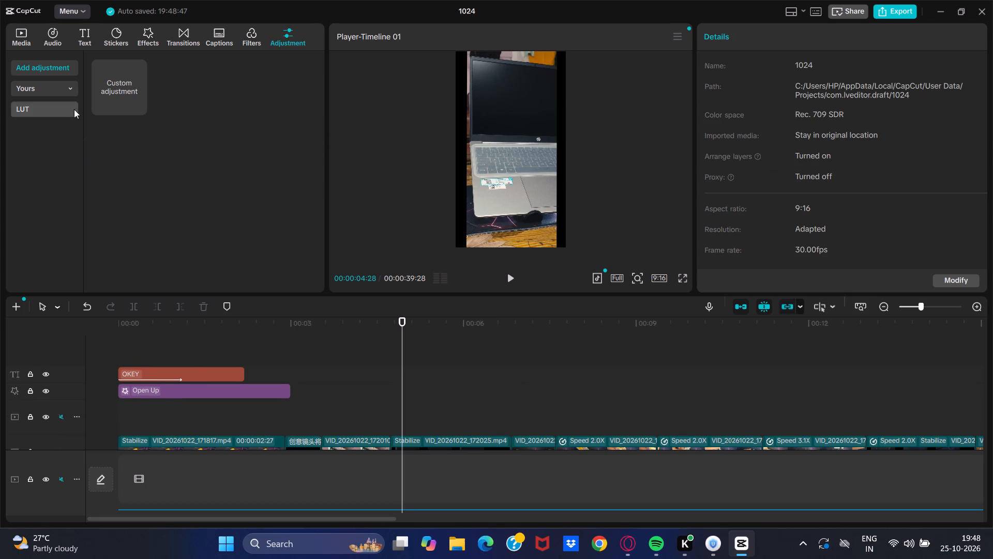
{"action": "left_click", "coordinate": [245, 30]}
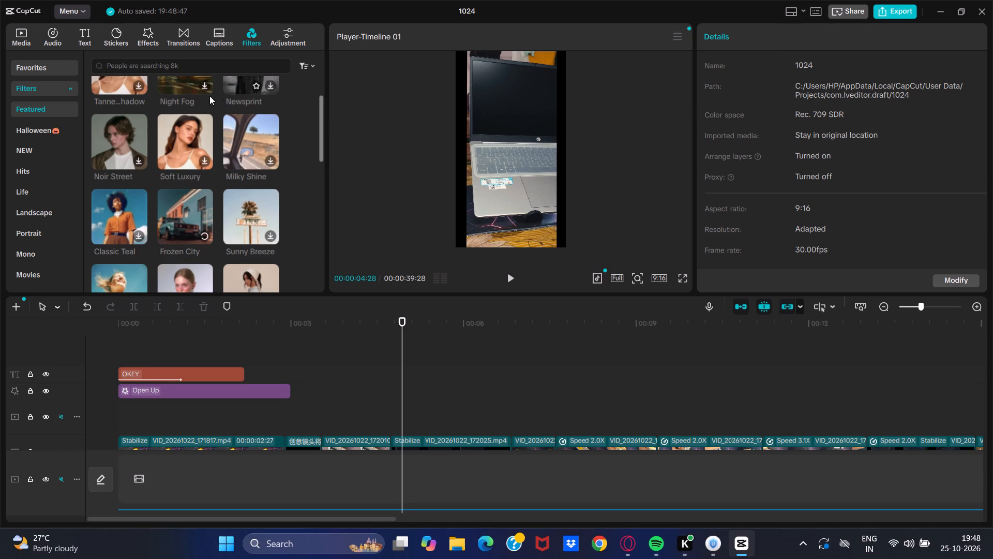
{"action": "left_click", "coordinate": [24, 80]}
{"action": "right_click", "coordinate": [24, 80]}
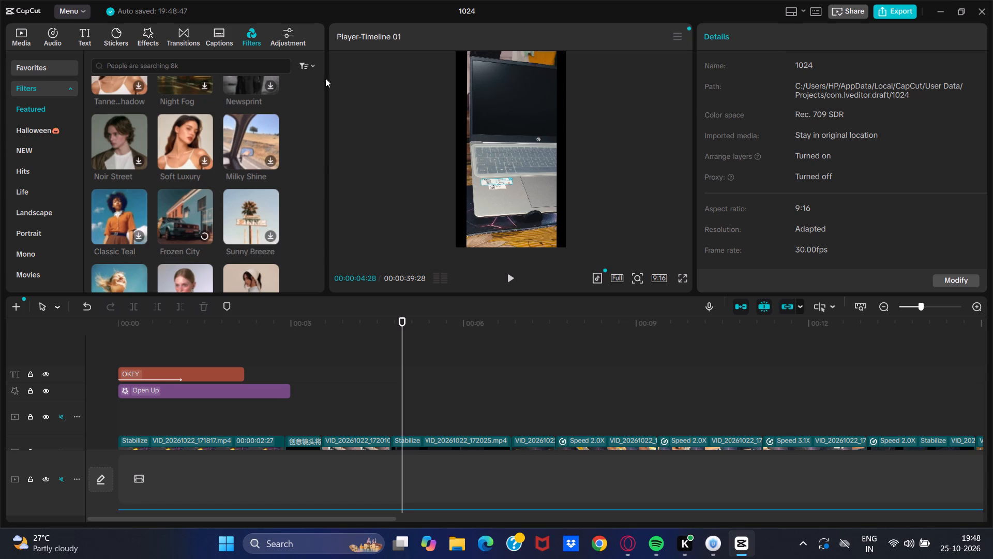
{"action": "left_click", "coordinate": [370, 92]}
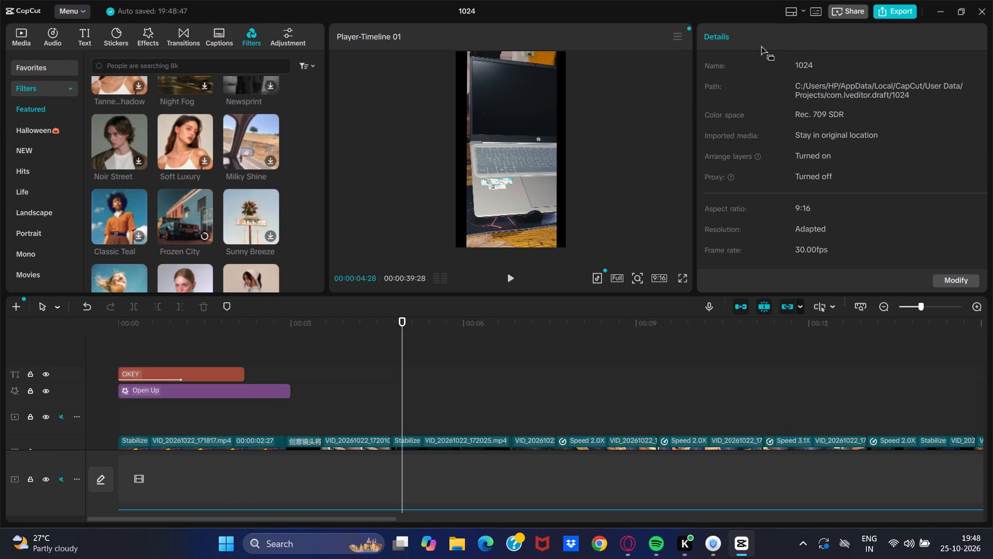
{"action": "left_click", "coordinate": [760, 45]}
Set the red HSL hue, saturation and brightness to 100 for the VID_20261022_172025.mp4 clip at 00:00:04:28.
{"action": "left_click", "coordinate": [408, 448]}
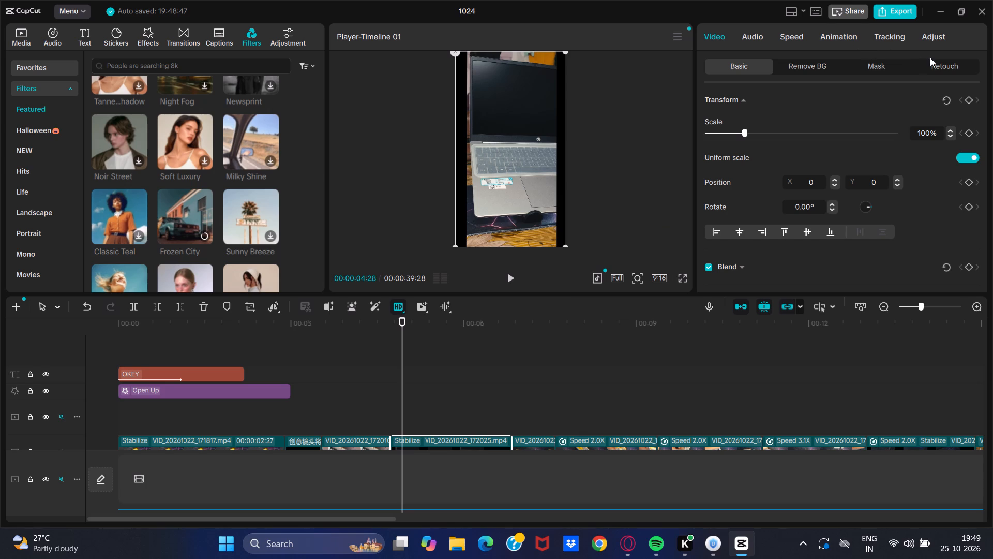
{"action": "left_click", "coordinate": [939, 31]}
{"action": "left_click", "coordinate": [927, 37]}
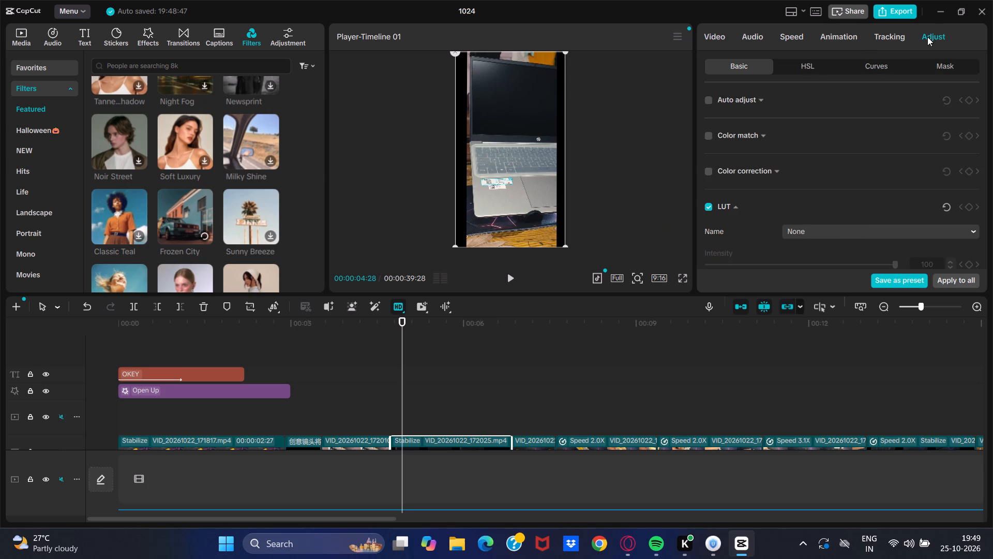
{"action": "left_click", "coordinate": [812, 63]}
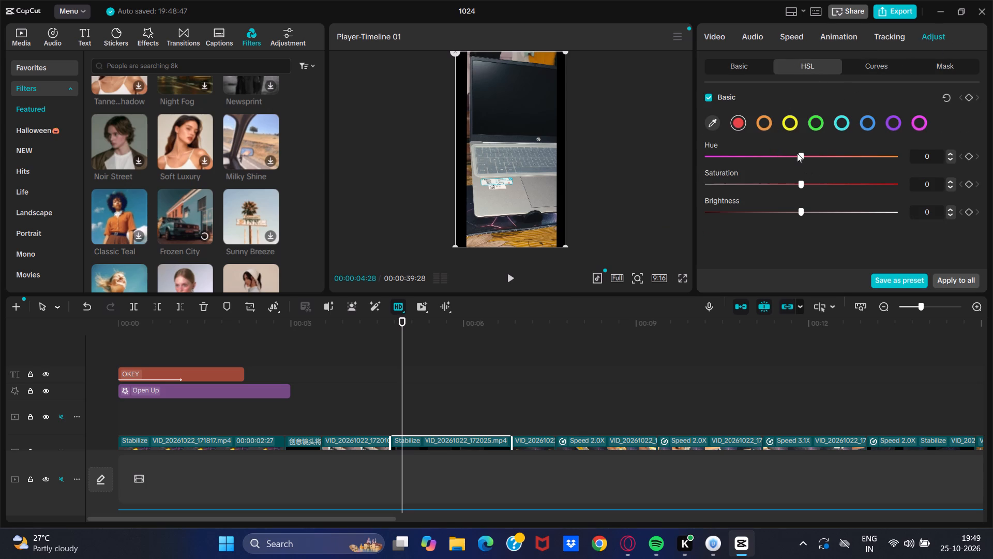
{"action": "left_click_drag", "start_coordinate": [815, 146], "coordinate": [820, 153]}
{"action": "left_click", "coordinate": [819, 155]}
{"action": "left_click", "coordinate": [761, 184]}
{"action": "left_click", "coordinate": [761, 208]}
{"action": "left_click_drag", "start_coordinate": [784, 207], "coordinate": [671, 237]}
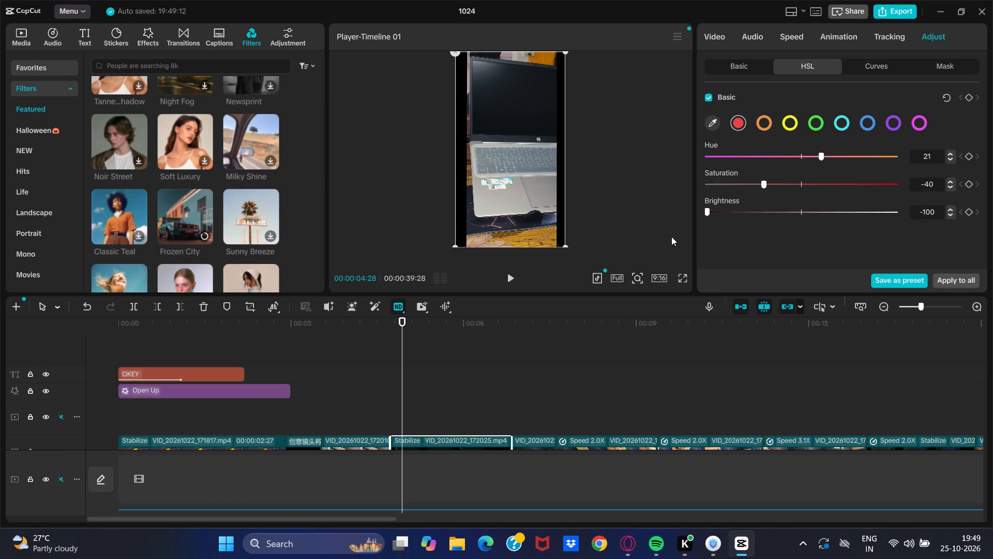
{"action": "left_click_drag", "start_coordinate": [671, 237], "coordinate": [992, 269]}
{"action": "left_click_drag", "start_coordinate": [758, 184], "coordinate": [590, 141]}
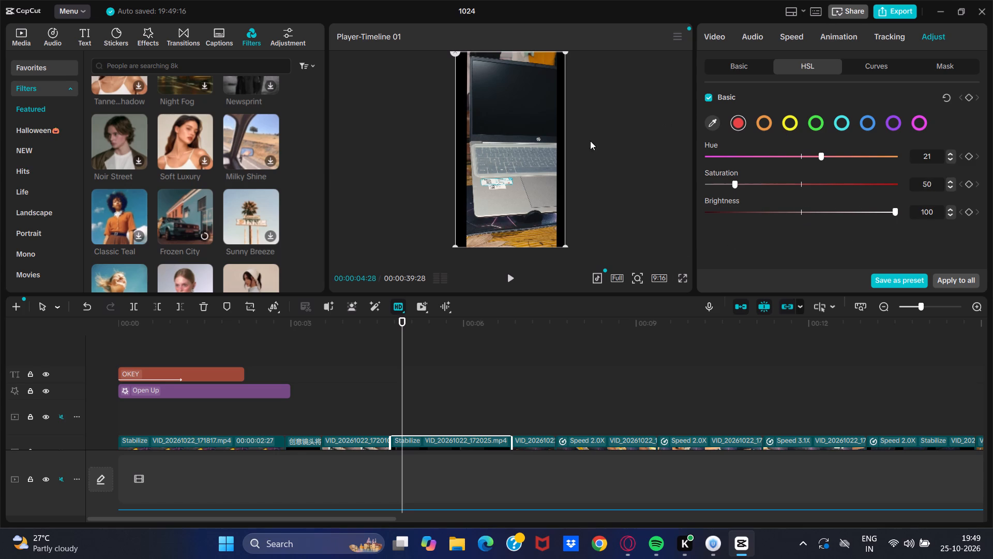
{"action": "left_click_drag", "start_coordinate": [590, 141], "coordinate": [992, 125]}
{"action": "left_click_drag", "start_coordinate": [814, 157], "coordinate": [856, 148]}
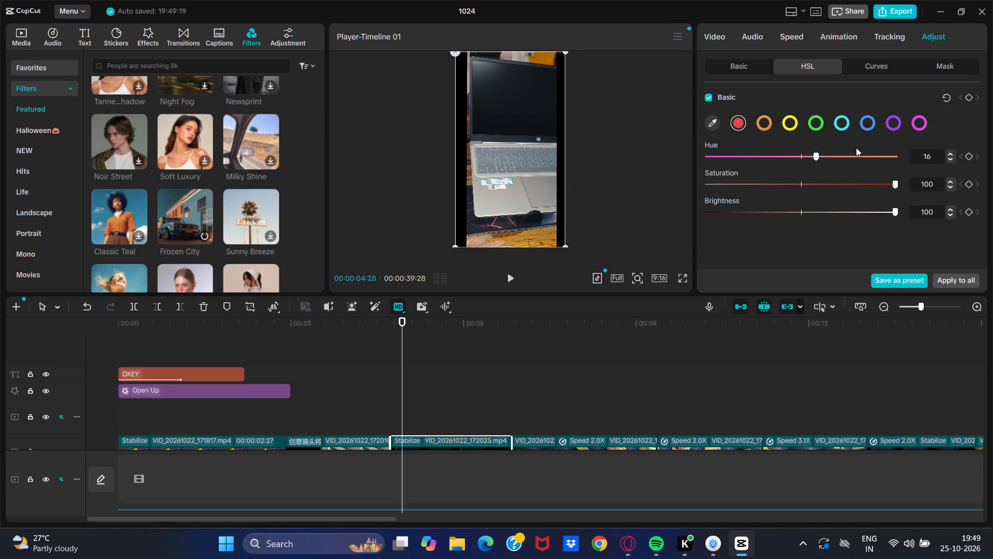
{"action": "left_click_drag", "start_coordinate": [856, 148], "coordinate": [992, 139]}
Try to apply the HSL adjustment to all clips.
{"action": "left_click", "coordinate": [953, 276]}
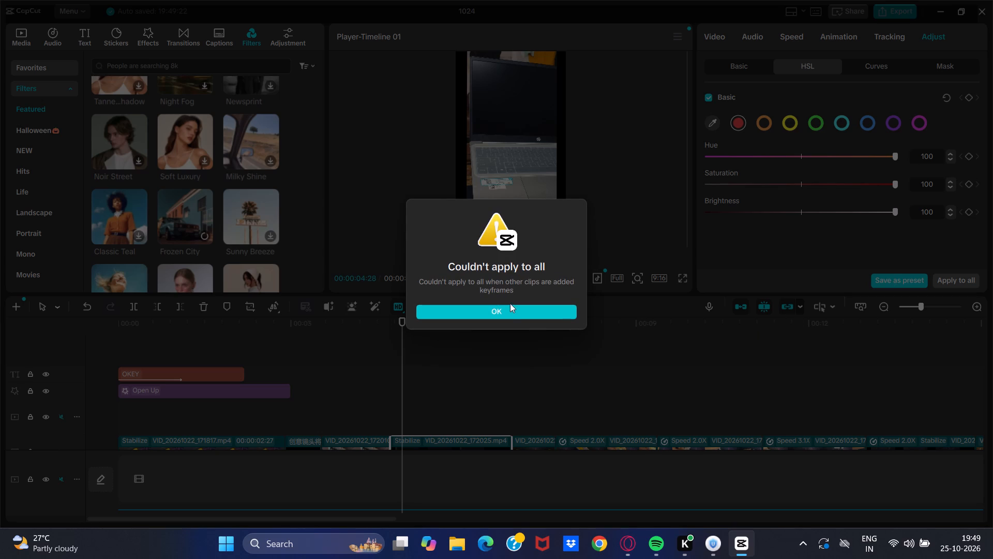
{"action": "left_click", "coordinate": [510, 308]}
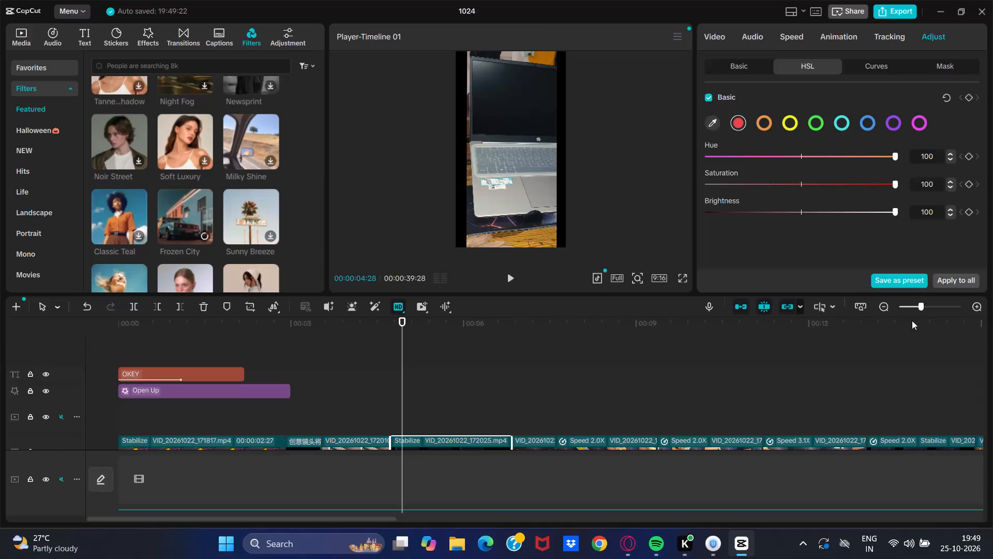
Save the clip's HSL adjustment as a preset.
{"action": "left_click", "coordinate": [900, 279]}
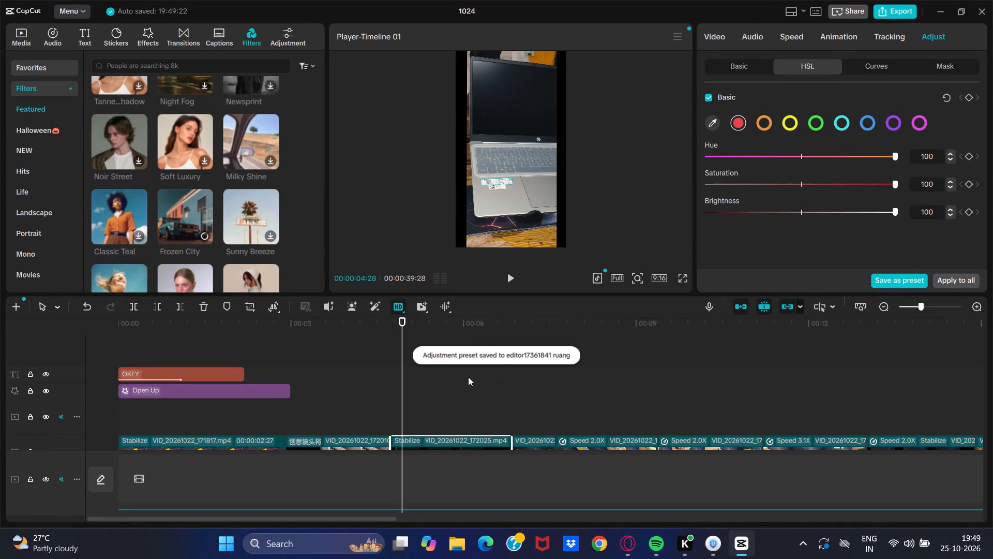
Play back the video, restarting from about 00:00:03:26, and review the adjusted footage in full-screen preview.
{"action": "left_click", "coordinate": [500, 290]}
{"action": "left_click", "coordinate": [506, 284]}
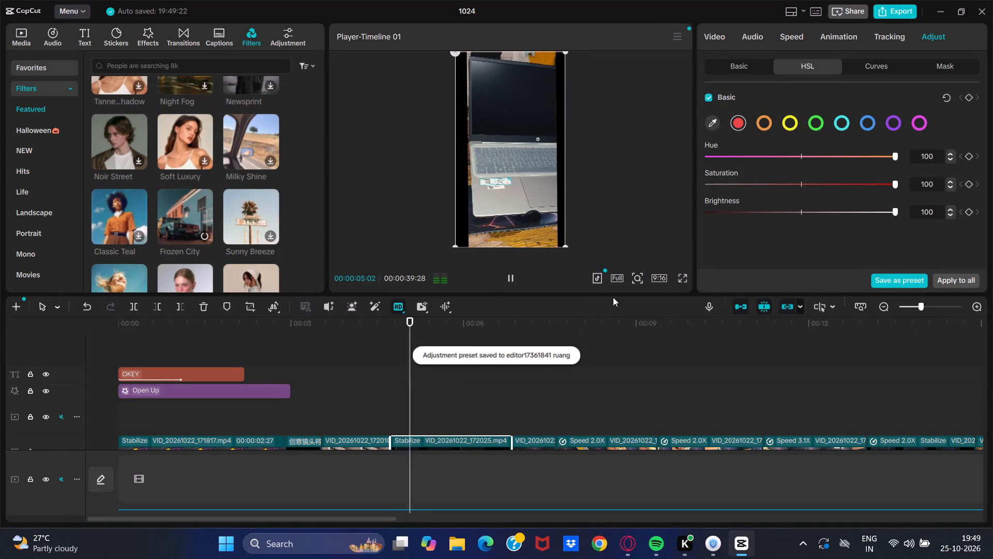
{"action": "left_click", "coordinate": [688, 275]}
{"action": "left_click", "coordinate": [541, 312]}
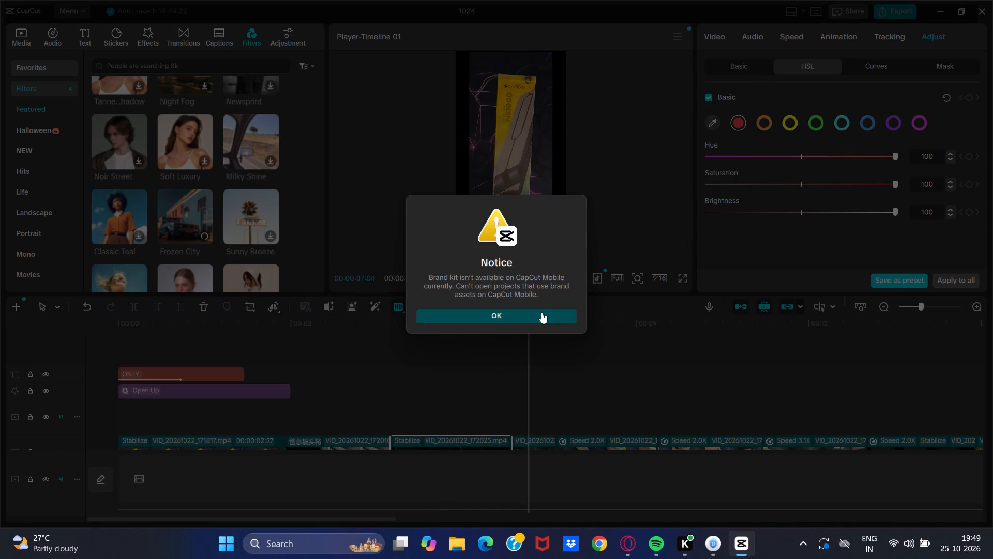
{"action": "left_click", "coordinate": [340, 398]}
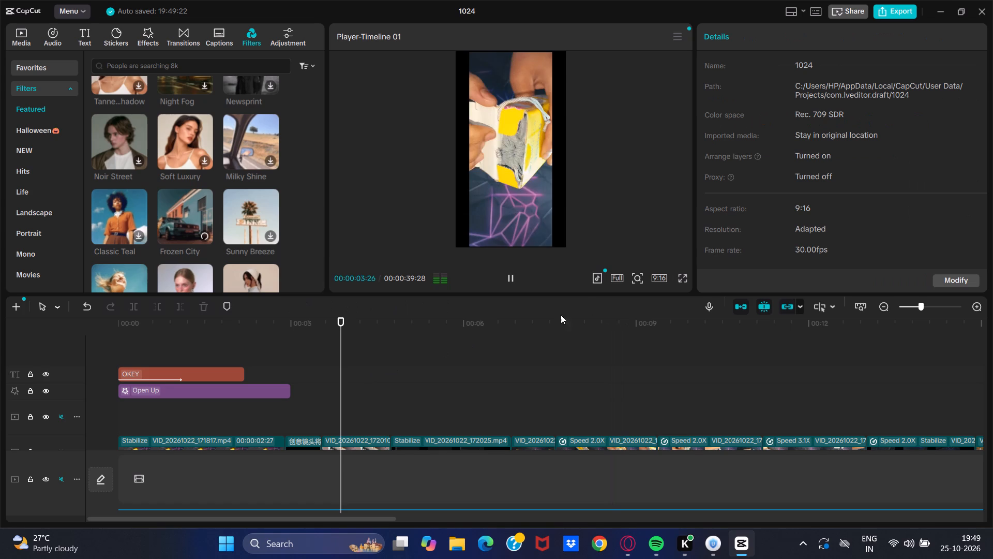
{"action": "left_click", "coordinate": [680, 275]}
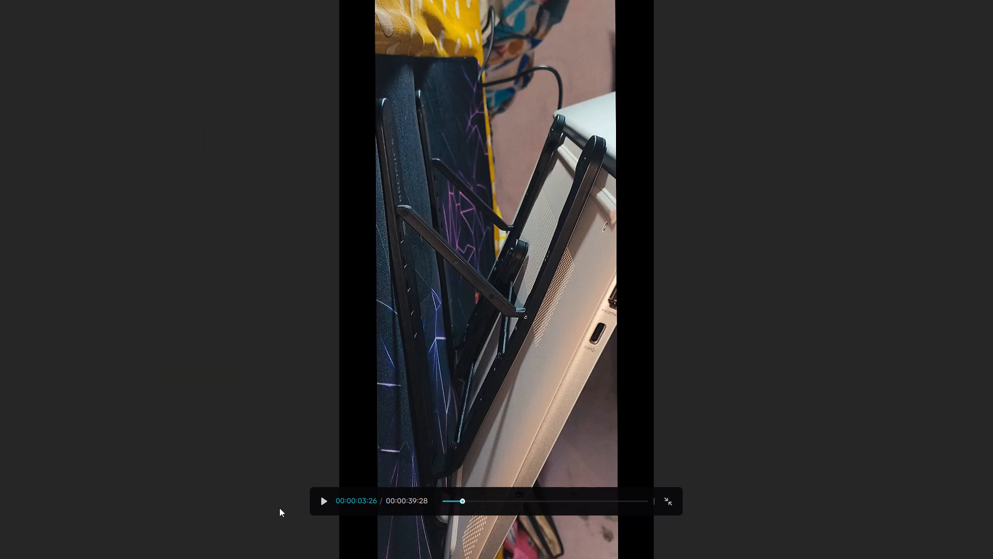
{"action": "left_click", "coordinate": [327, 496]}
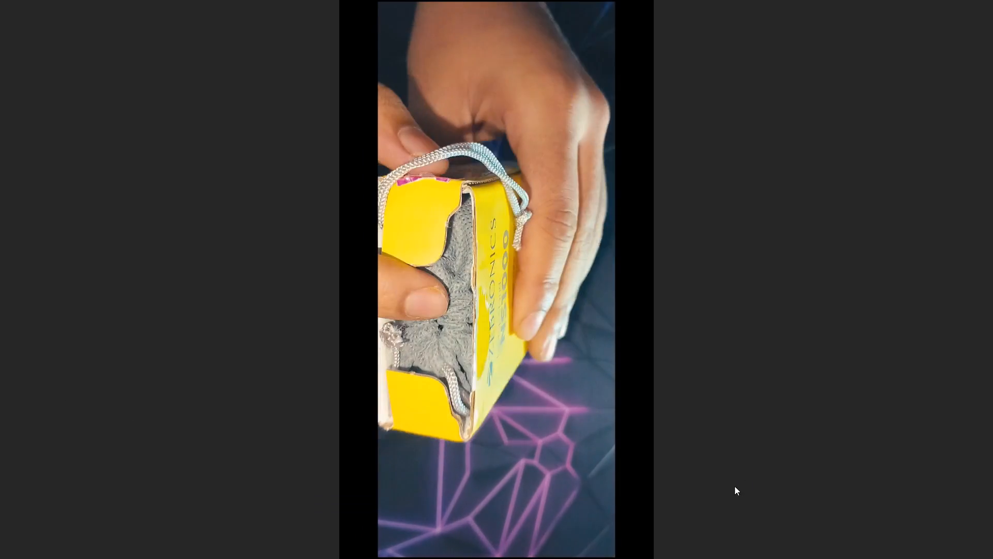
{"action": "left_click", "coordinate": [494, 432]}
{"action": "left_click", "coordinate": [672, 498]}
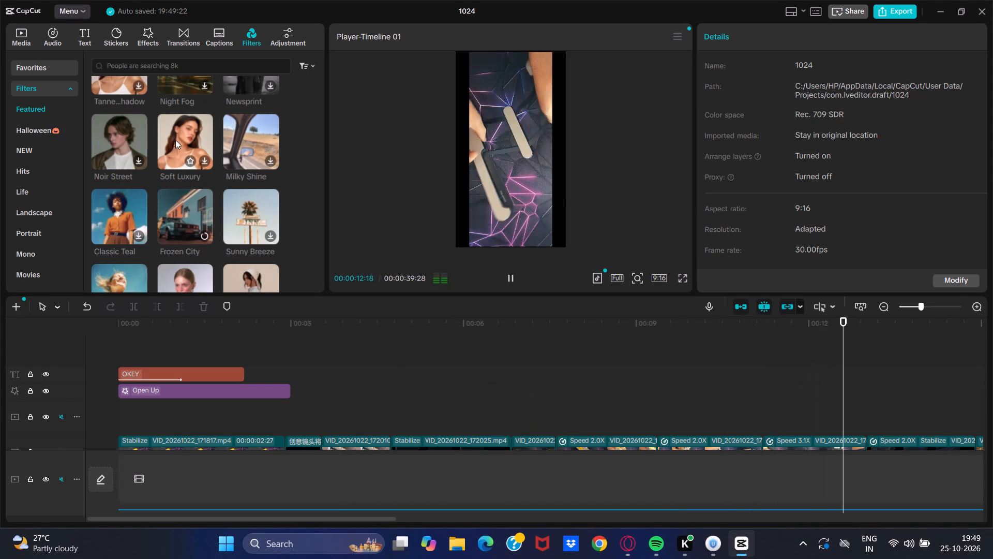
Browse the Featured filters and preview the Airy Light filter on the footage.
{"action": "scroll", "coordinate": [190, 219], "scroll_direction": "down", "scroll_amount": 2}
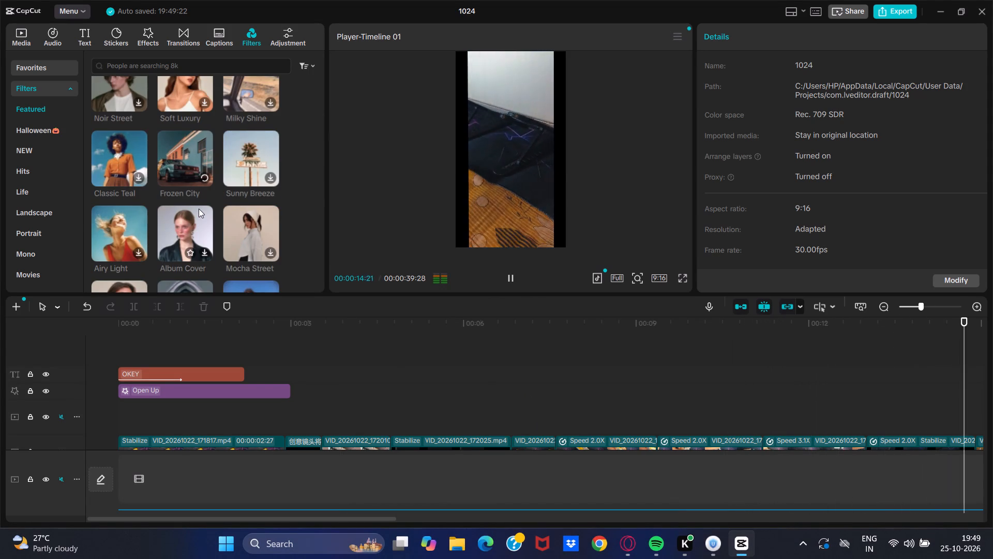
{"action": "left_click", "coordinate": [106, 159]}
{"action": "scroll", "coordinate": [96, 165], "scroll_direction": "up", "scroll_amount": 1}
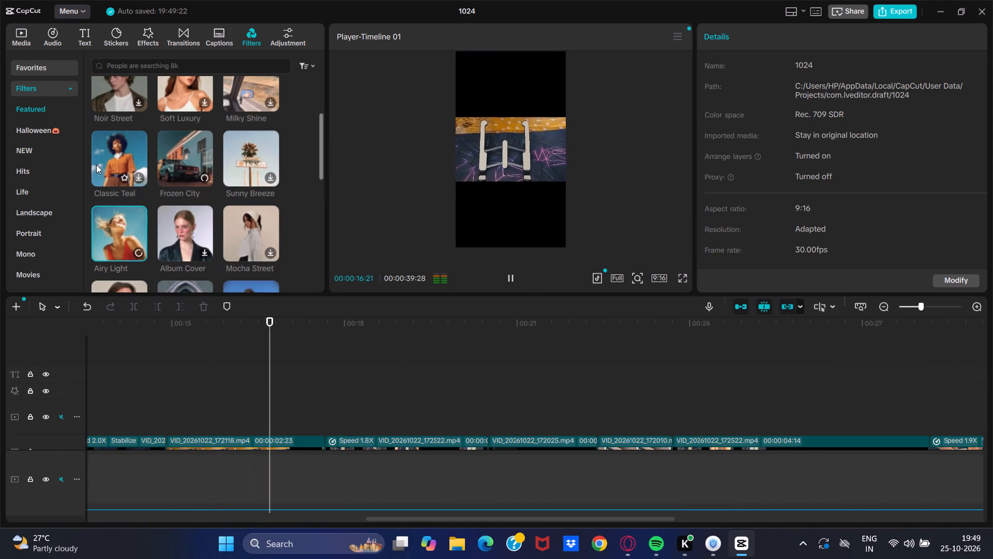
{"action": "scroll", "coordinate": [219, 218], "scroll_direction": "up", "scroll_amount": 1}
{"action": "scroll", "coordinate": [219, 218], "scroll_direction": "down", "scroll_amount": 1}
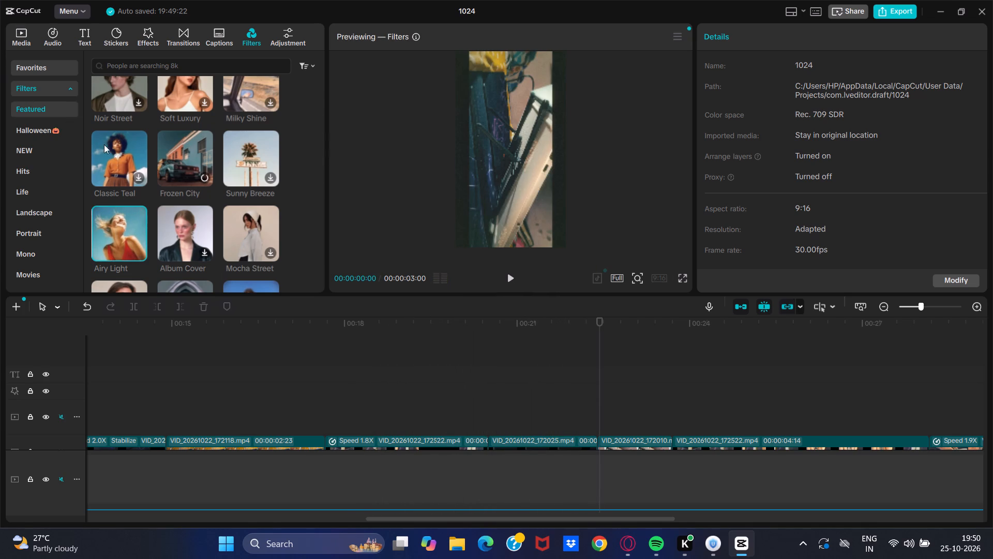
{"action": "left_click", "coordinate": [120, 233]}
{"action": "scroll", "coordinate": [130, 196], "scroll_direction": "up", "scroll_amount": 3}
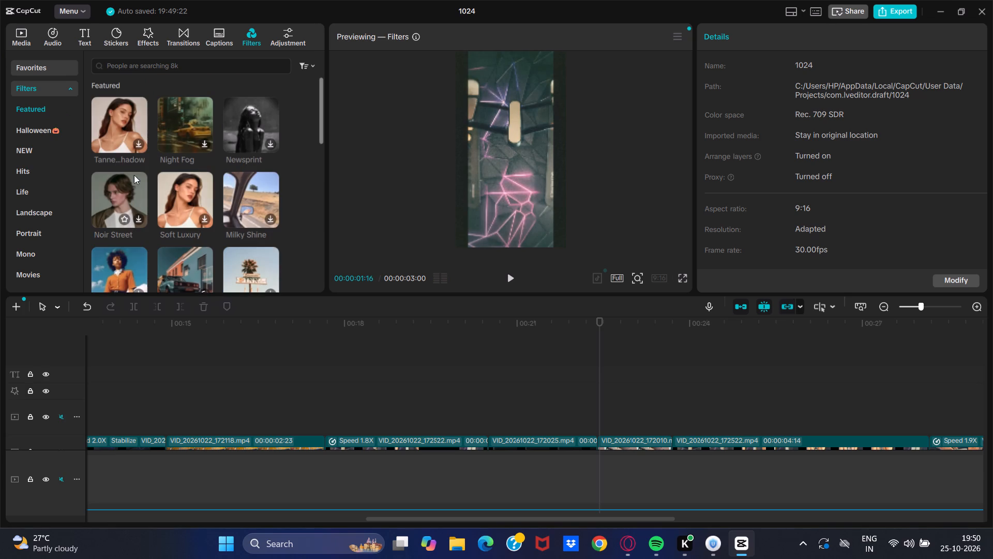
{"action": "scroll", "coordinate": [134, 160], "scroll_direction": "up", "scroll_amount": 2}
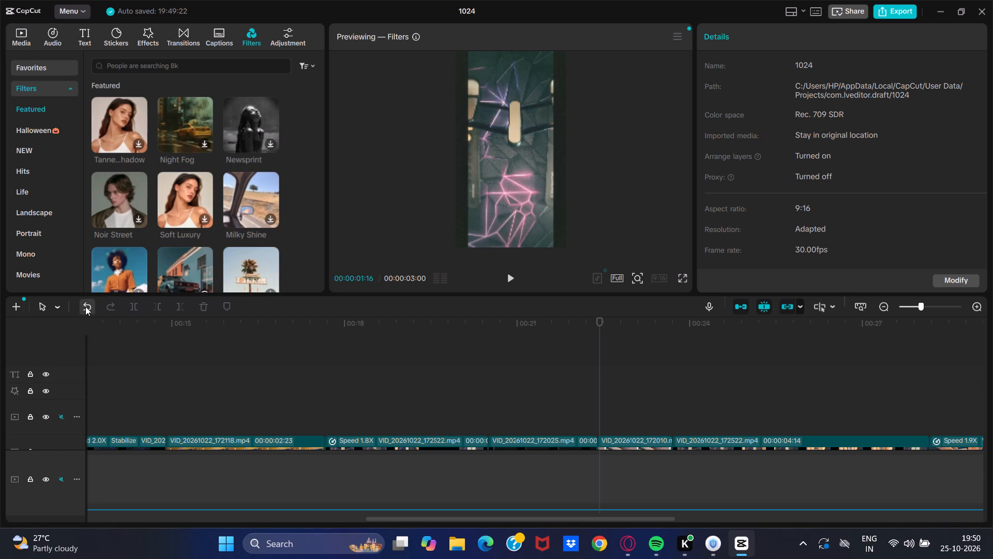
Undo the last edit made to the project.
{"action": "left_click", "coordinate": [85, 306]}
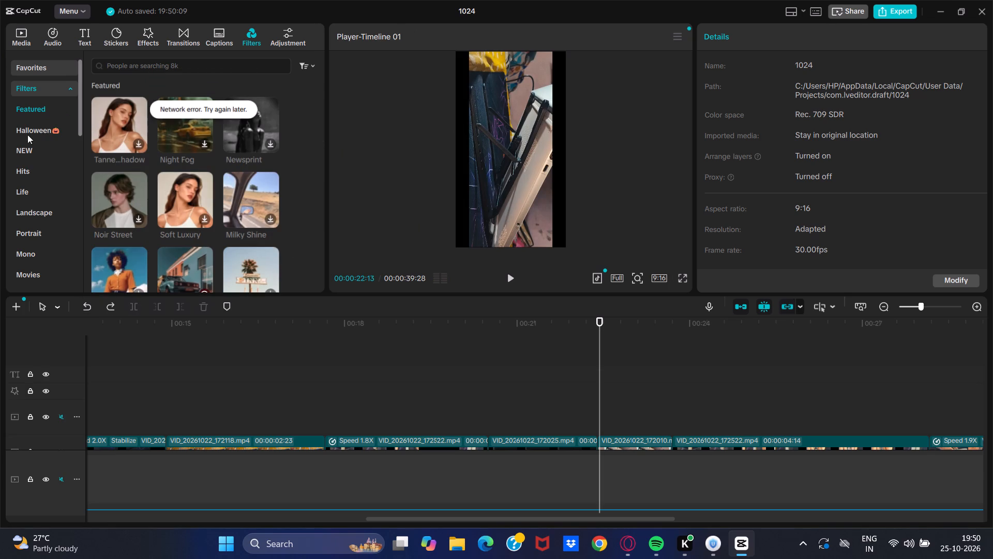
Browse the Trending transitions and download the Liquid Wave transition.
{"action": "left_click", "coordinate": [215, 26]}
{"action": "left_click", "coordinate": [202, 32]}
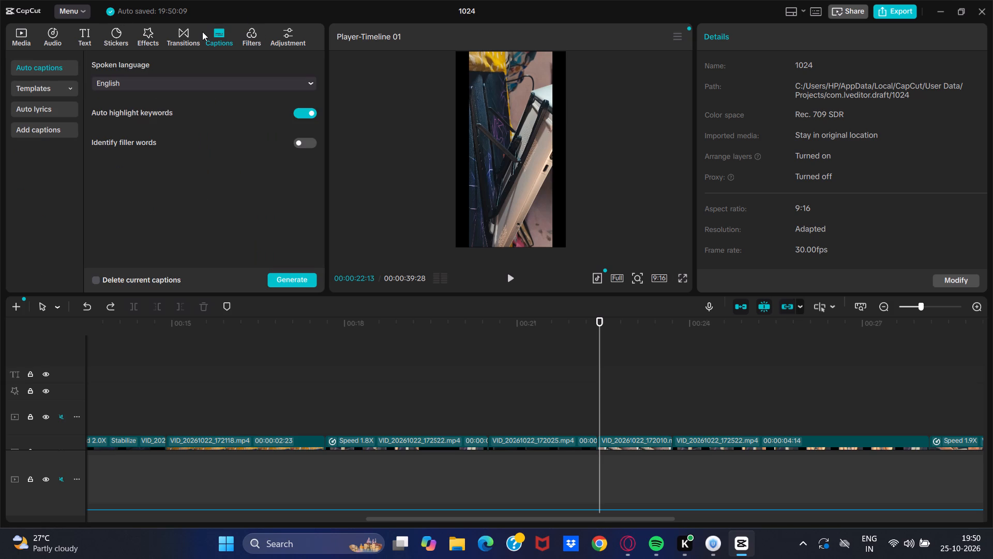
{"action": "left_click", "coordinate": [187, 35]}
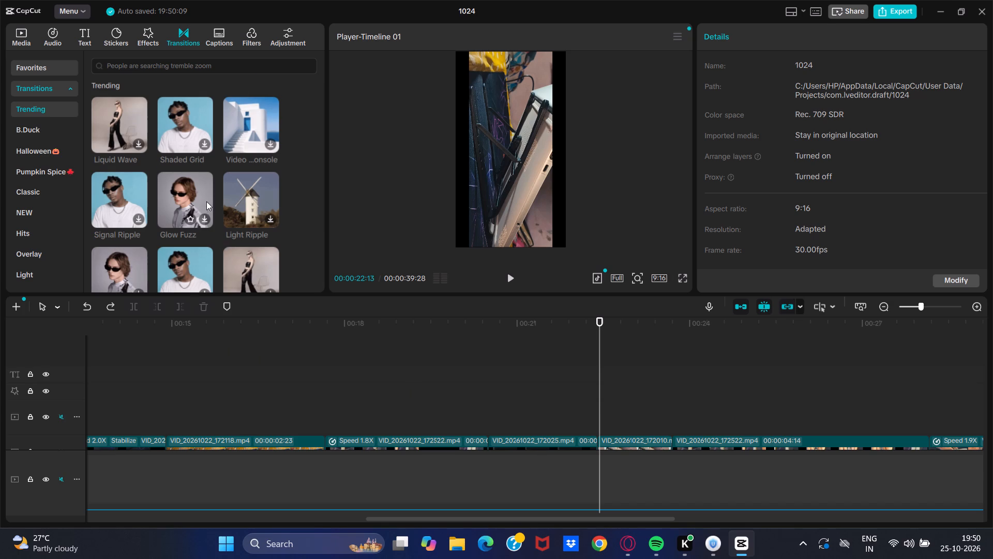
{"action": "scroll", "coordinate": [206, 201], "scroll_direction": "down", "scroll_amount": 2}
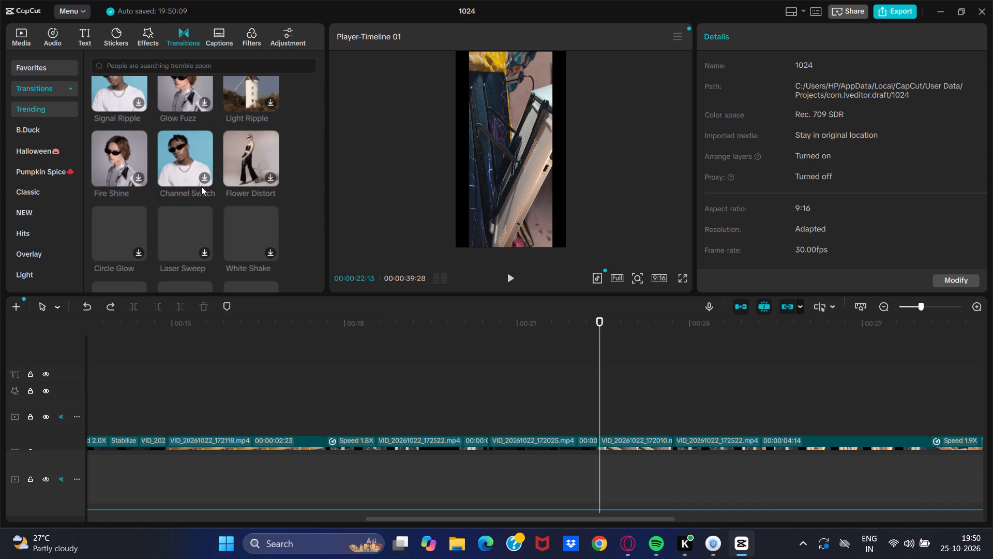
{"action": "scroll", "coordinate": [129, 203], "scroll_direction": "up", "scroll_amount": 2}
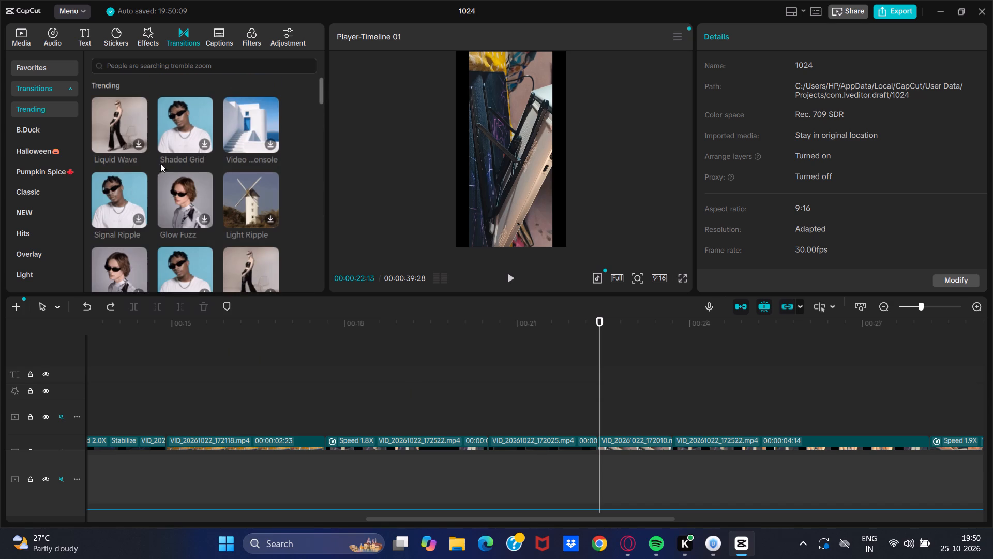
{"action": "left_click", "coordinate": [118, 119]}
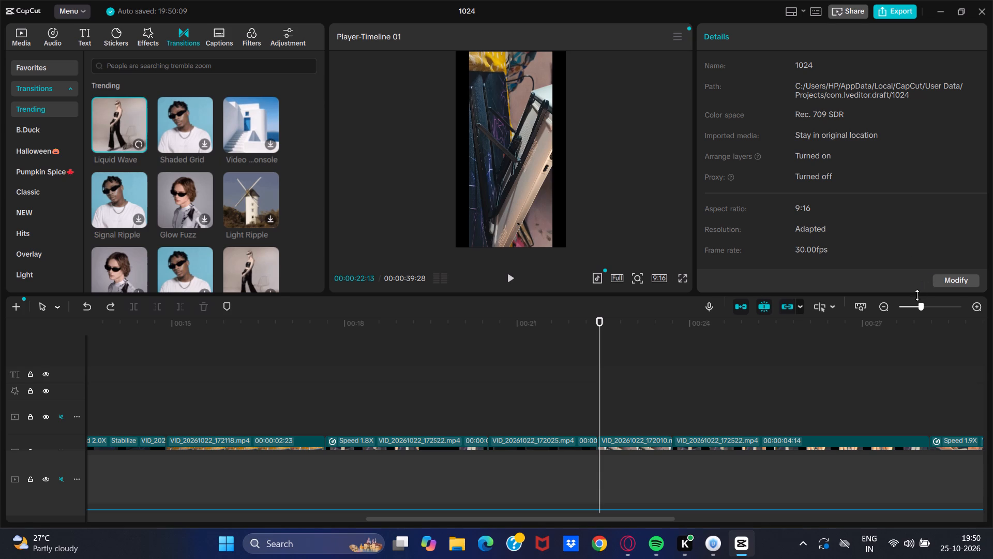
Scrub the timeline back to 00:00:16:15 and play the footage from there to examine the cuts between clips.
{"action": "left_click_drag", "start_coordinate": [915, 305], "coordinate": [960, 314]}
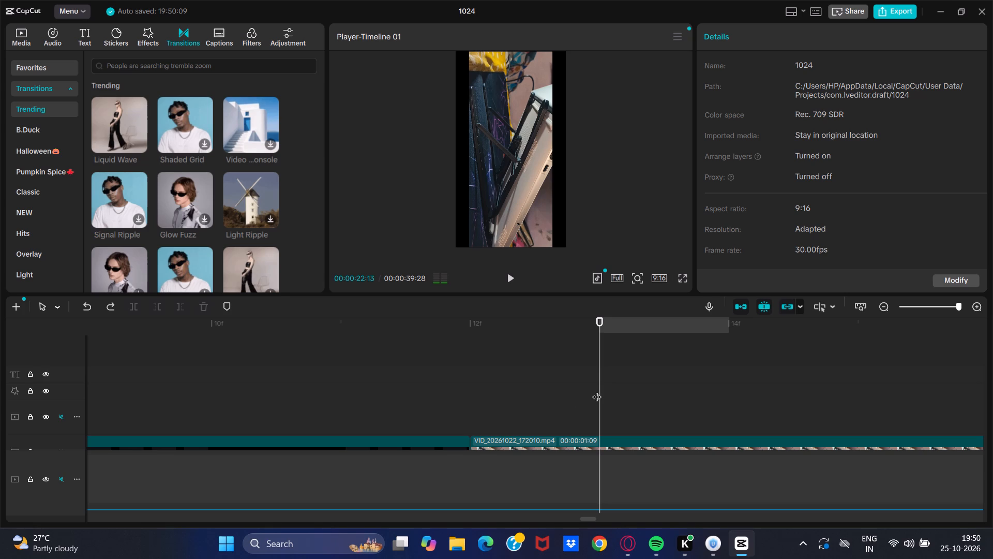
{"action": "left_click_drag", "start_coordinate": [597, 390], "coordinate": [79, 378]}
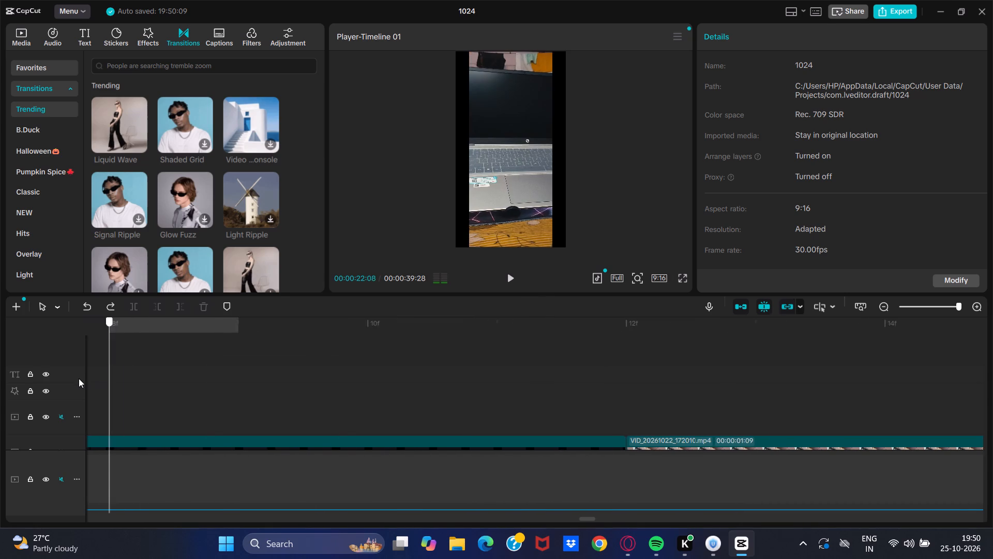
{"action": "left_click_drag", "start_coordinate": [79, 378], "coordinate": [77, 376]}
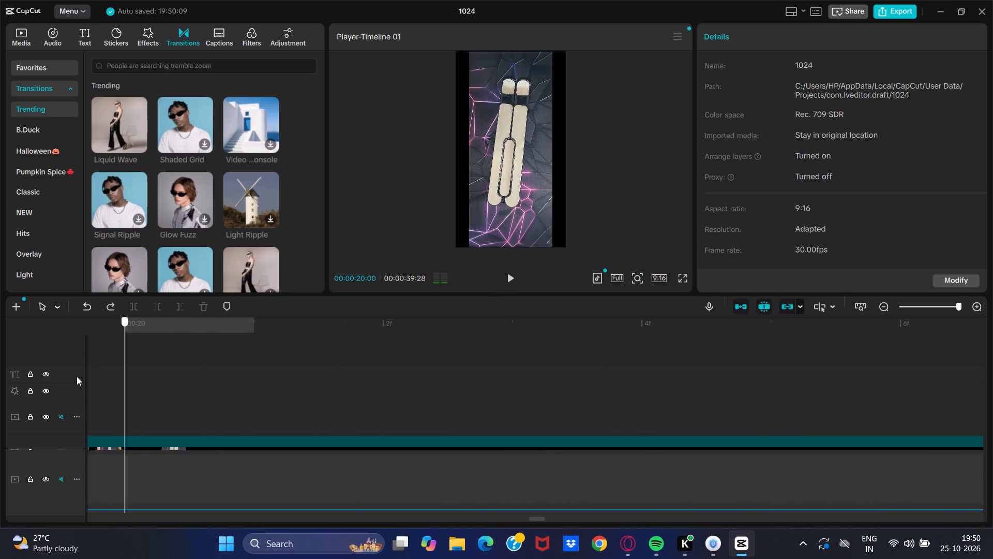
{"action": "left_click_drag", "start_coordinate": [77, 376], "coordinate": [72, 375]}
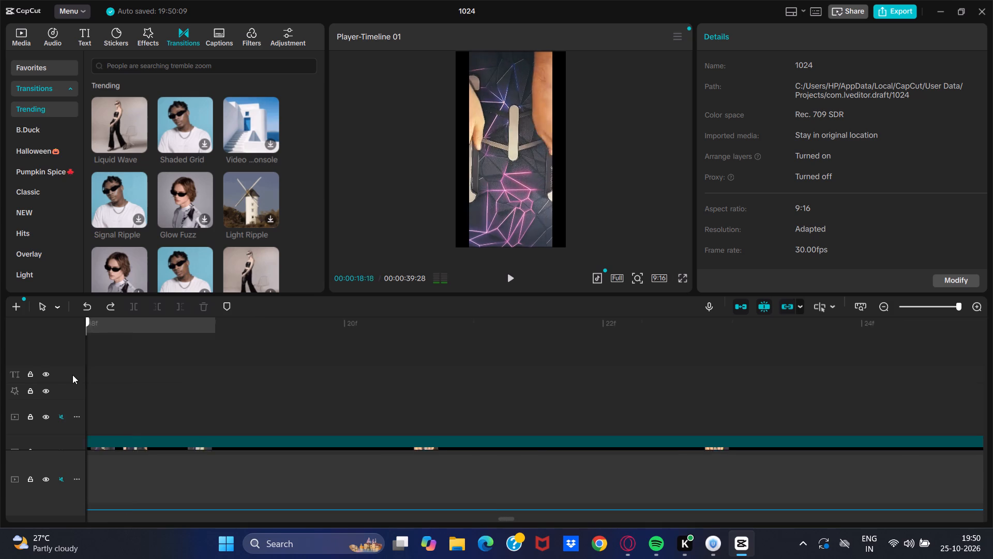
{"action": "left_click_drag", "start_coordinate": [72, 375], "coordinate": [29, 375]}
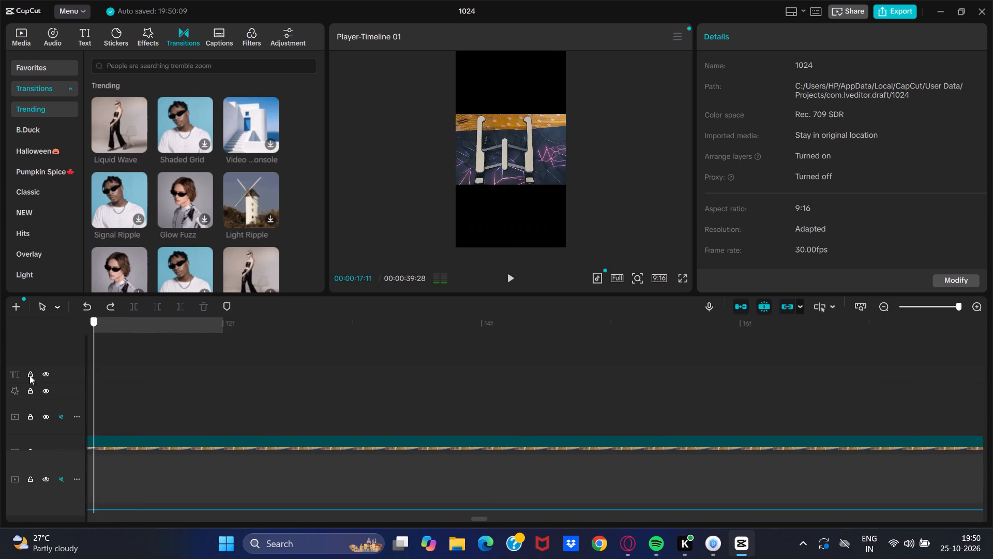
{"action": "left_click_drag", "start_coordinate": [29, 375], "coordinate": [0, 322]}
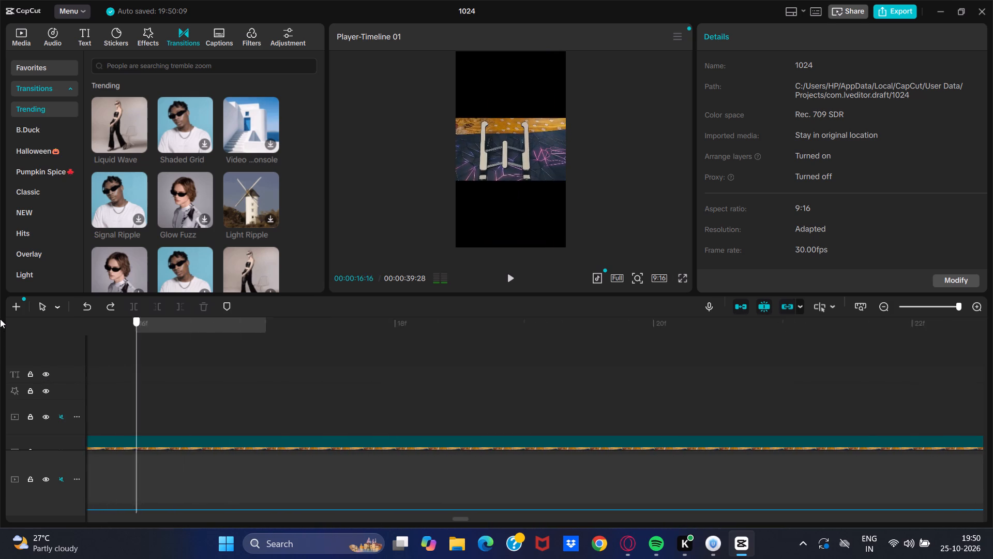
{"action": "left_click", "coordinate": [923, 302]}
{"action": "left_click", "coordinate": [924, 304]}
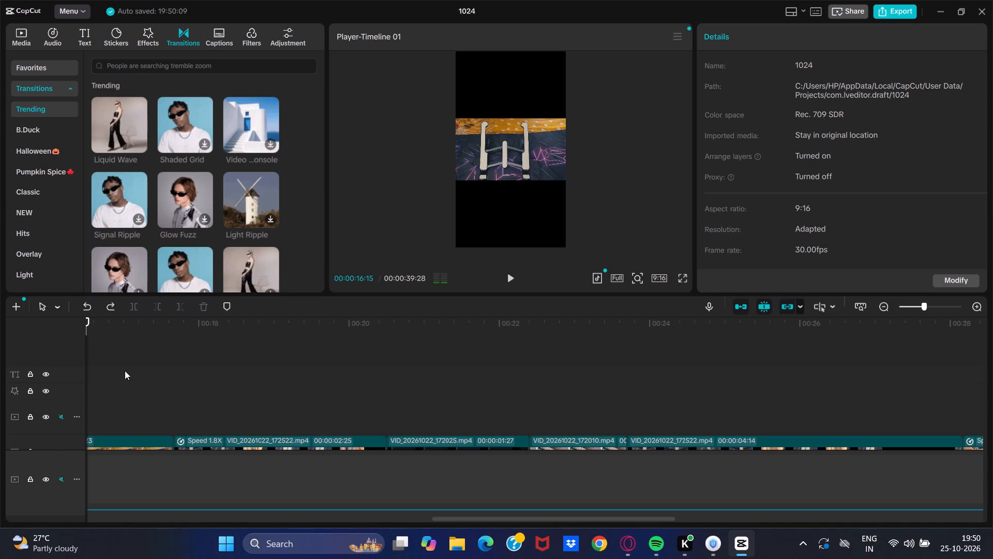
{"action": "left_click_drag", "start_coordinate": [86, 354], "coordinate": [128, 359]}
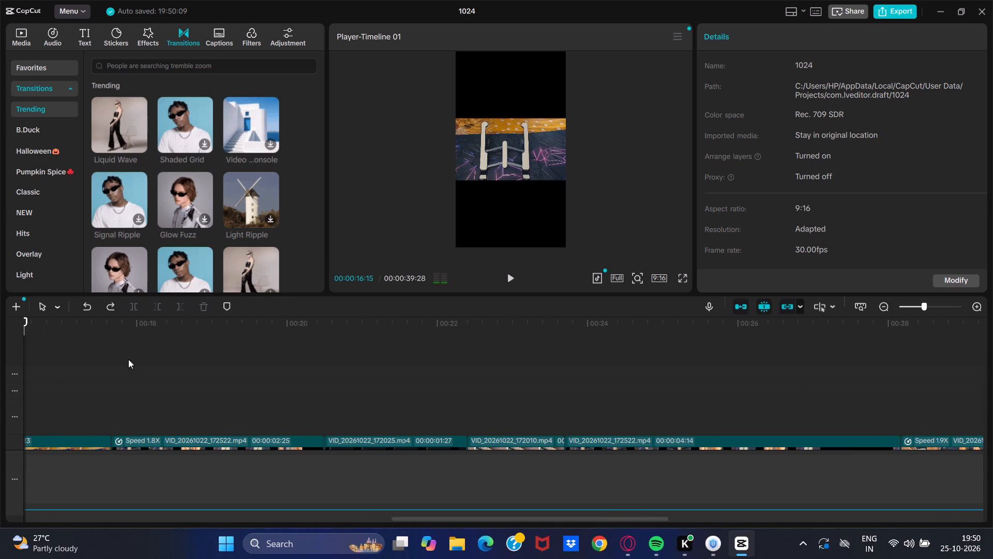
{"action": "left_click_drag", "start_coordinate": [128, 359], "coordinate": [269, 368]}
{"action": "left_click", "coordinate": [509, 276]}
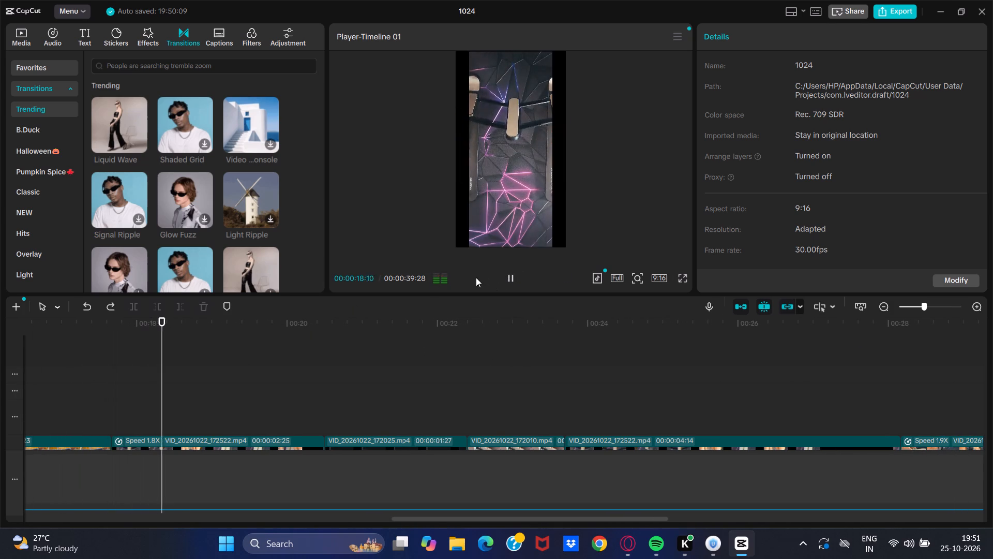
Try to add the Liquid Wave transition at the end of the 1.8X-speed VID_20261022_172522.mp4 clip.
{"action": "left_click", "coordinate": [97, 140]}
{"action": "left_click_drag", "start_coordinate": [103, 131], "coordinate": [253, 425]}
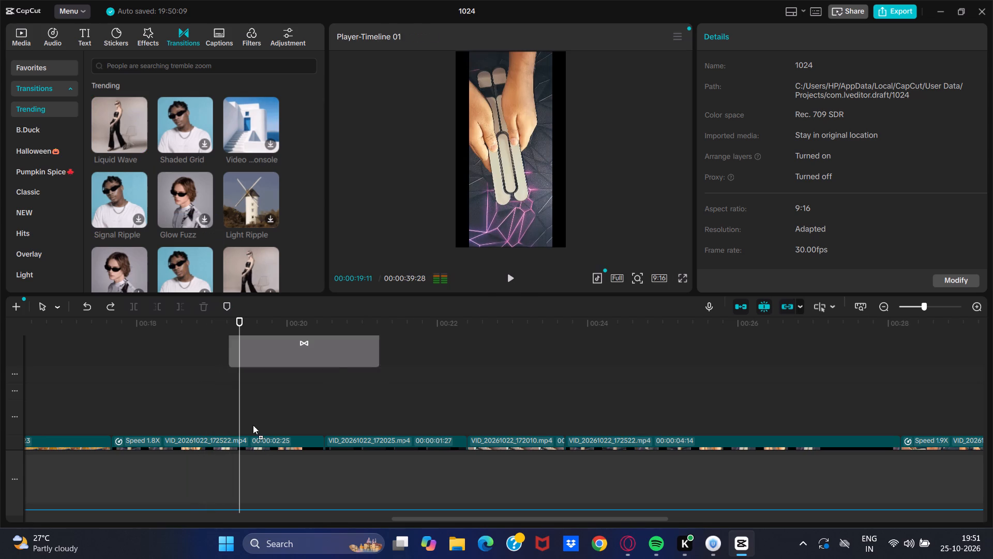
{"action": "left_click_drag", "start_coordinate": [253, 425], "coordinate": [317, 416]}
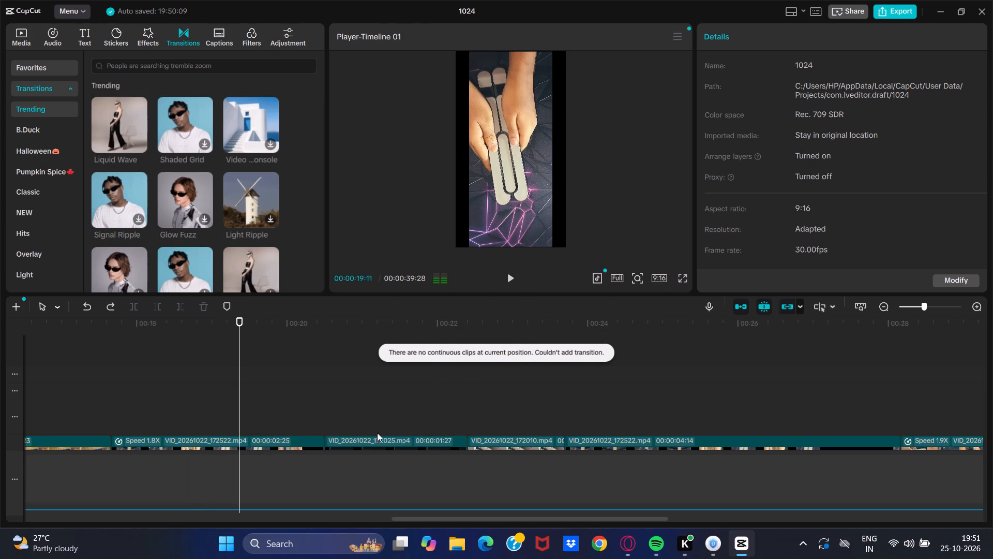
Add the Liquid Wave transition between the 1.8X-speed VID_20261022_172522.mp4 clip and the following VID_20261022_172025.mp4 clip, accepting duplicate frames.
{"action": "scroll", "coordinate": [323, 426], "scroll_direction": "down", "scroll_amount": 1}
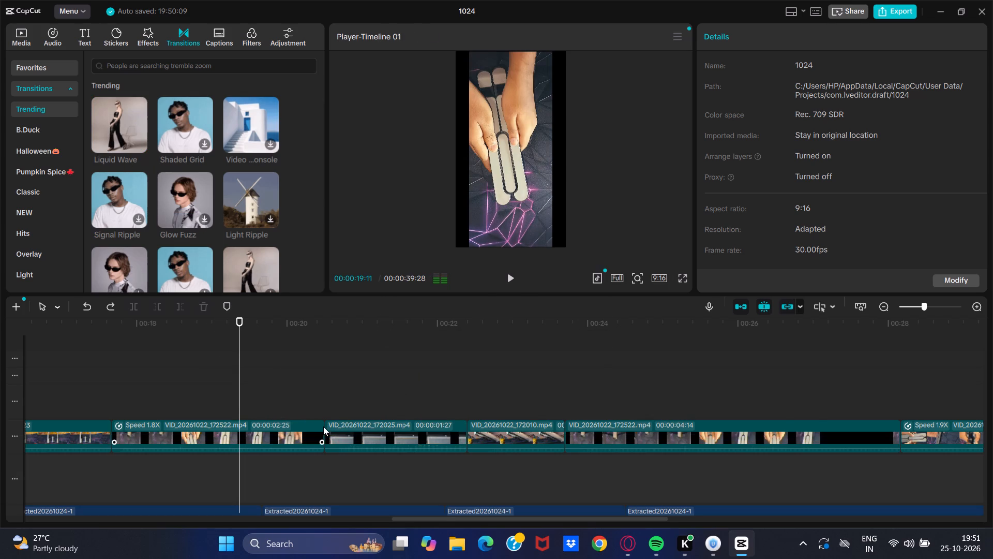
{"action": "left_click_drag", "start_coordinate": [113, 134], "coordinate": [297, 419]}
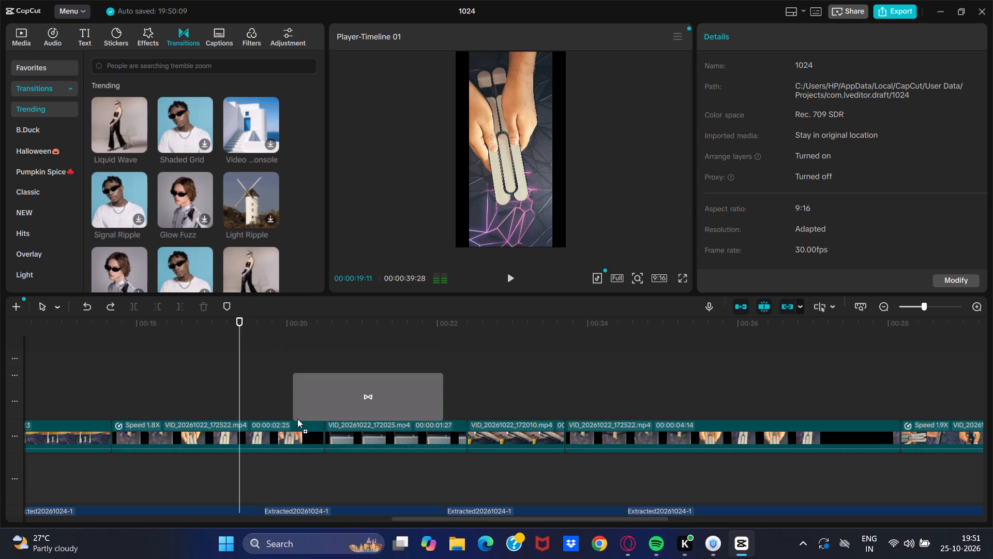
{"action": "left_click_drag", "start_coordinate": [297, 419], "coordinate": [306, 434]}
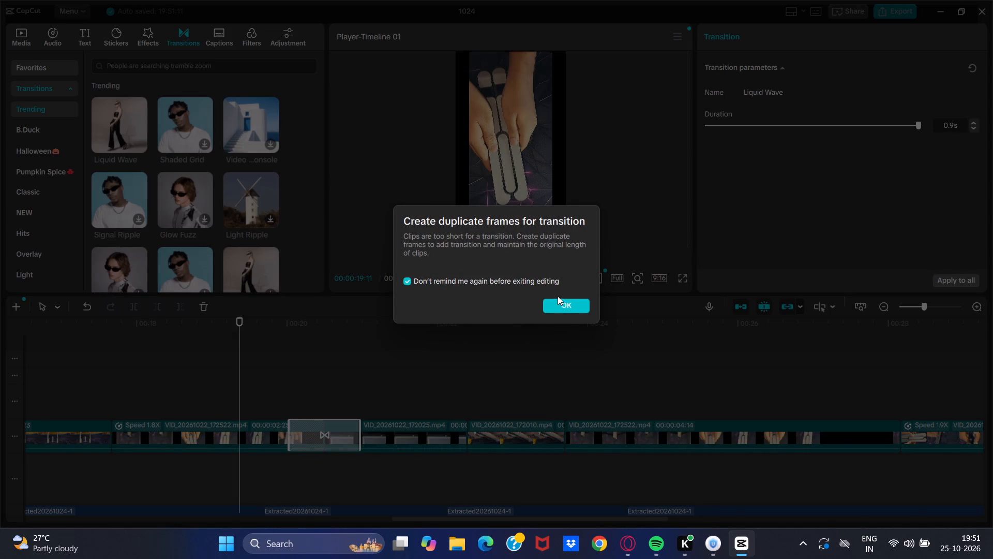
{"action": "left_click", "coordinate": [562, 306]}
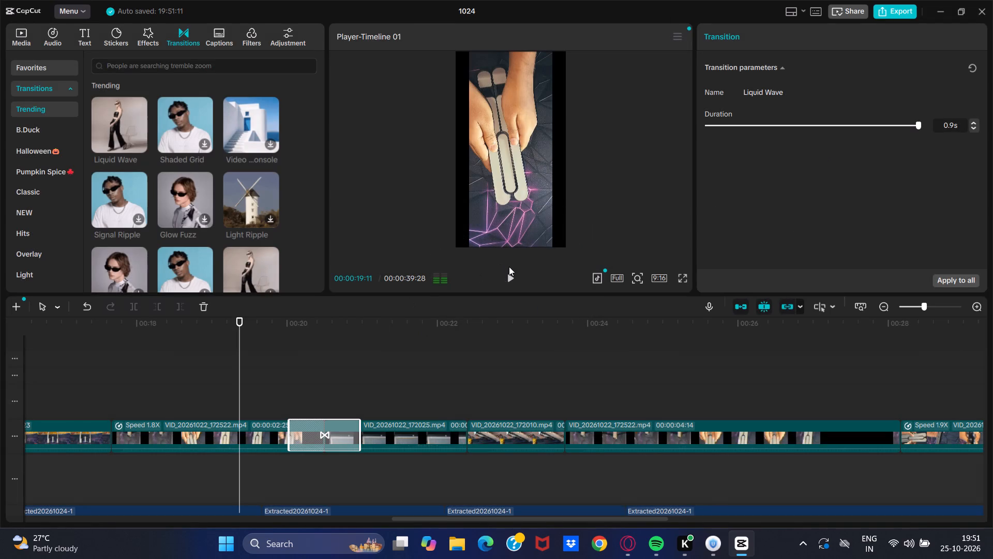
Play back the section from 00:00:19:11 to review the Liquid Wave transition.
{"action": "left_click", "coordinate": [510, 272]}
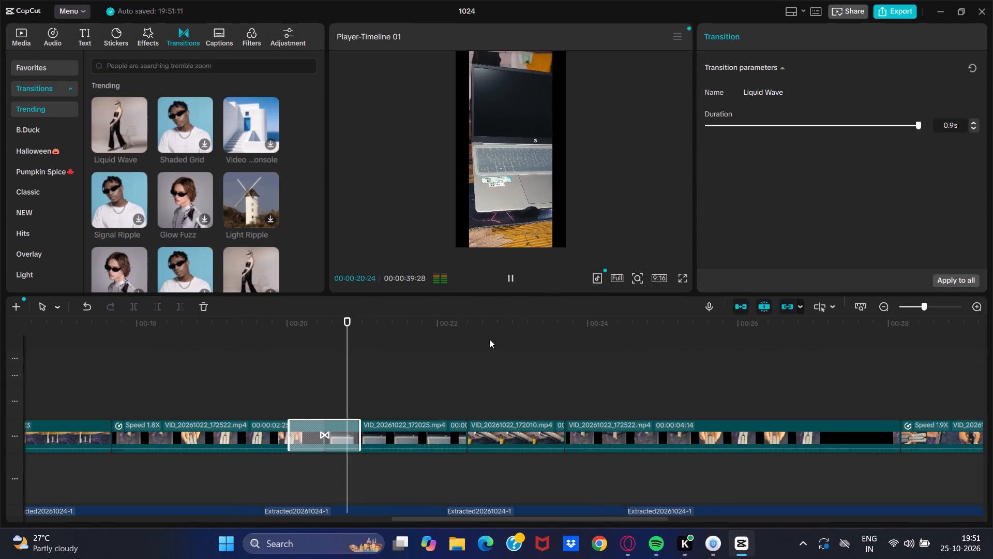
{"action": "left_click", "coordinate": [507, 274]}
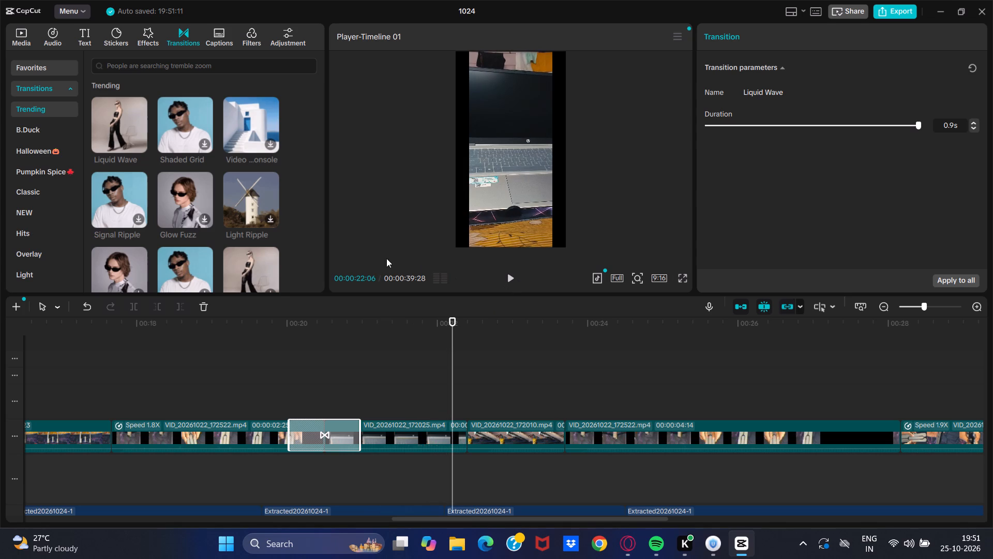
Undo the Liquid Wave transition between the 1.8X-speed VID_20261022_172522.mp4 clip and the following VID_20261022_172025.mp4 clip.
{"action": "left_click", "coordinate": [81, 299]}
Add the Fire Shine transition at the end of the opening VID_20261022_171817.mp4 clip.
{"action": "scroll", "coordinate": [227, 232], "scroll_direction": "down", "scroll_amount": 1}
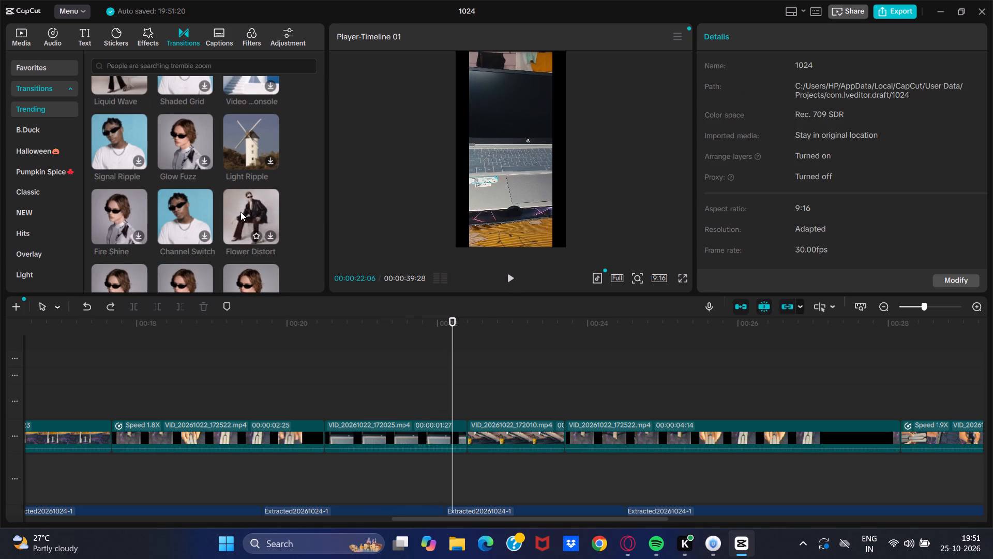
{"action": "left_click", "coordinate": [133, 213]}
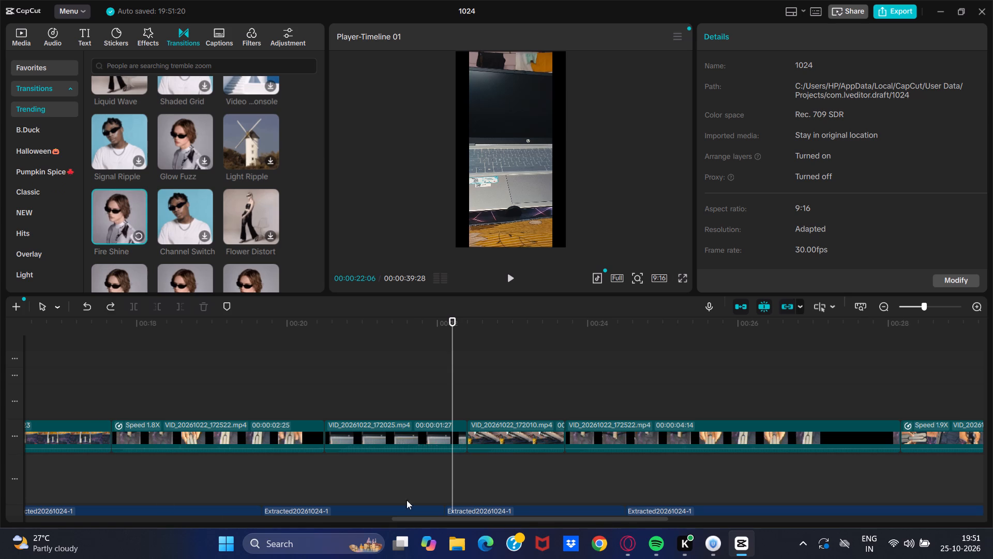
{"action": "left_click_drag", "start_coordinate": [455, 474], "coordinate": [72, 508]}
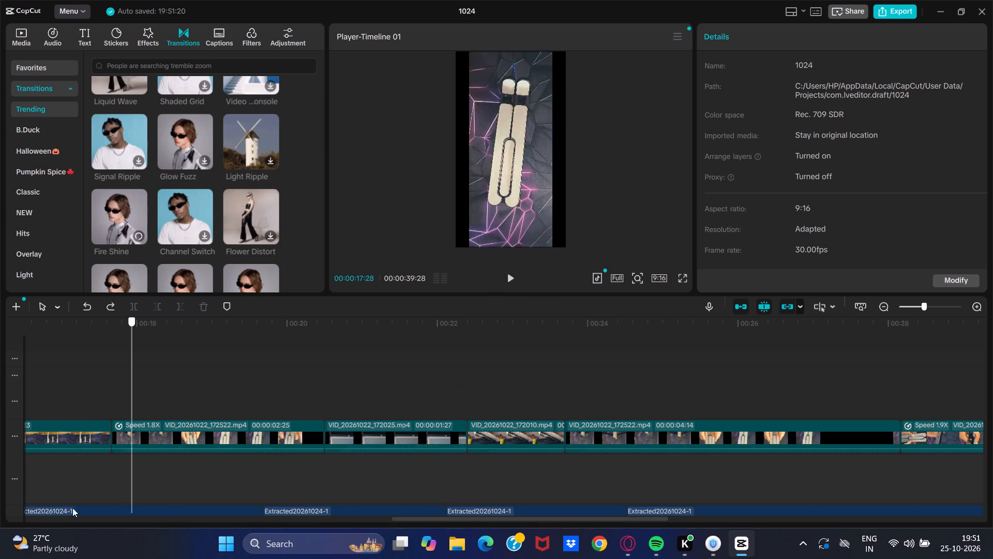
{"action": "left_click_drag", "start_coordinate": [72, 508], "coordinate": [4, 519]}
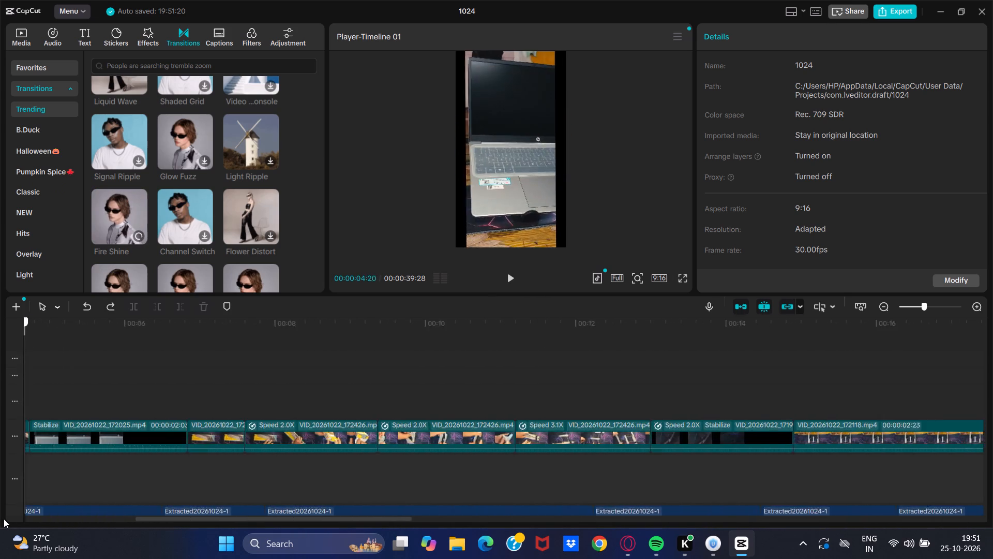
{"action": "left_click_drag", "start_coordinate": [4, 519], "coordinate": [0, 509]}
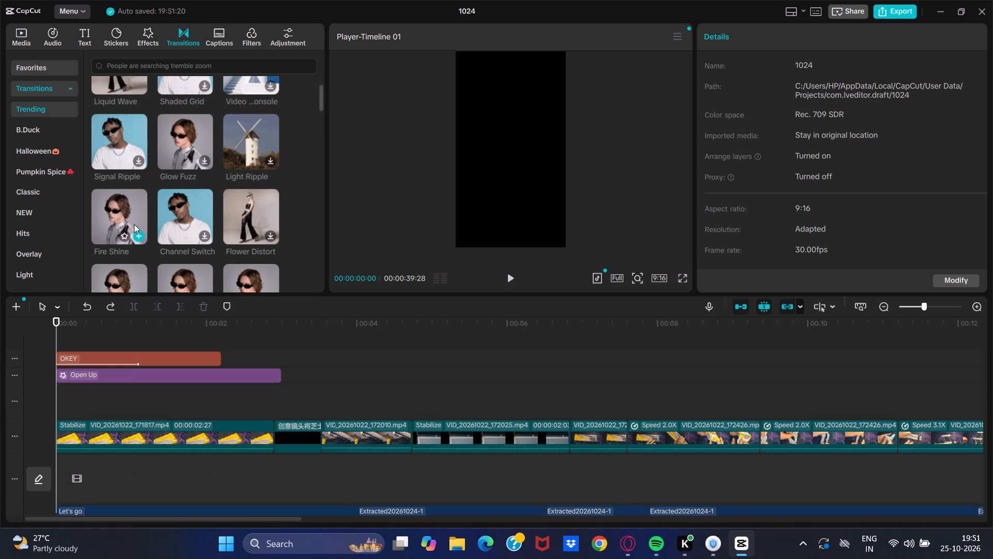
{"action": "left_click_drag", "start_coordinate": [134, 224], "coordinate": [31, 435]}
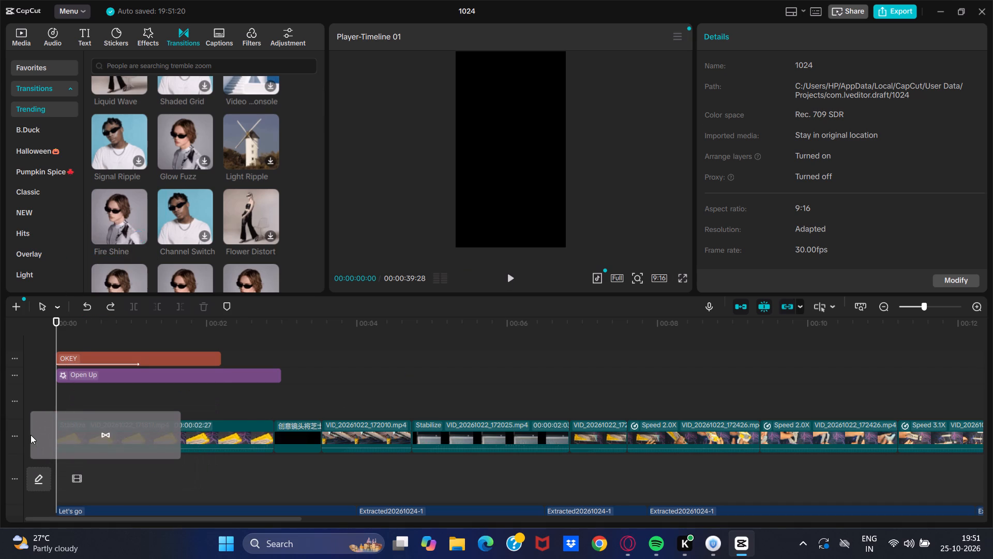
Play the video from the beginning to review the Fire Shine transition after the opening clip.
{"action": "left_click", "coordinate": [507, 272]}
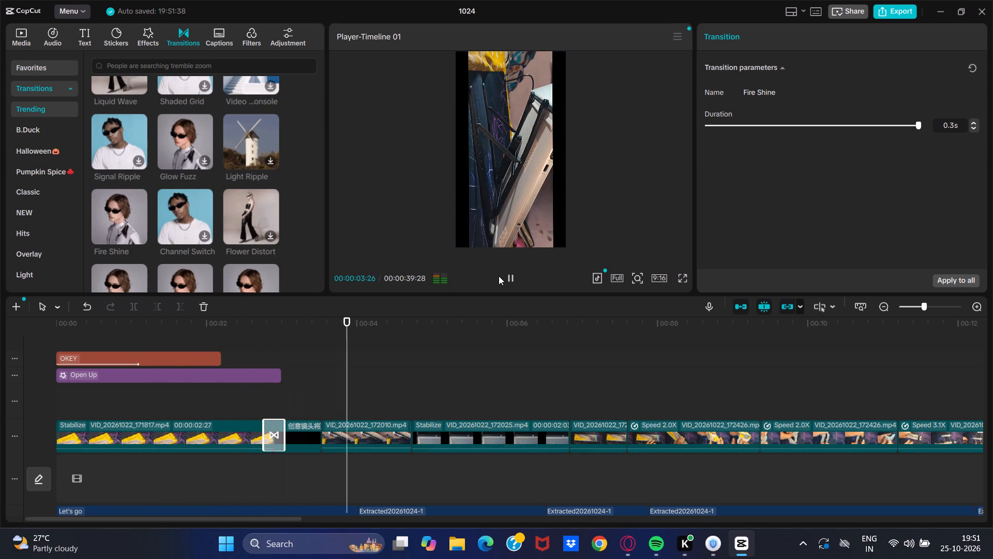
{"action": "left_click", "coordinate": [513, 273]}
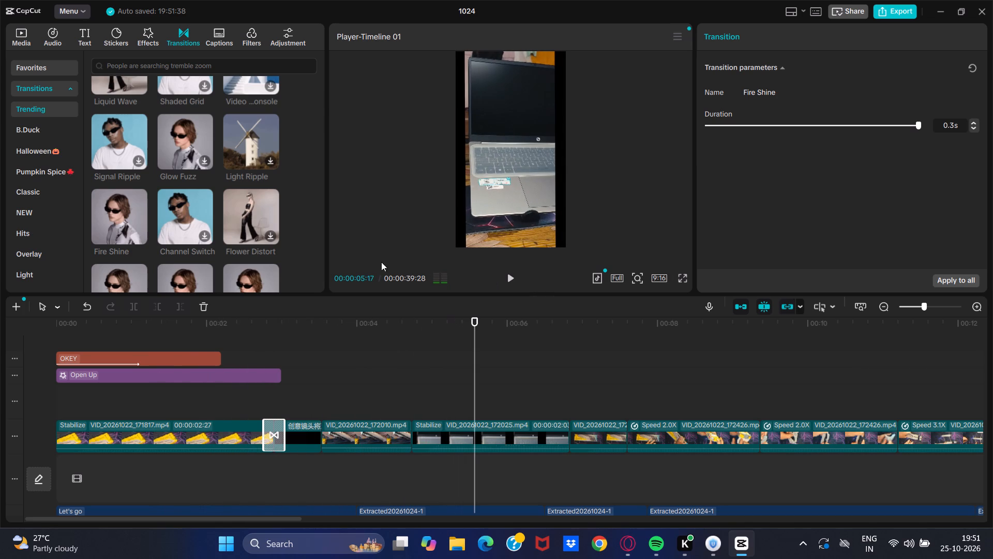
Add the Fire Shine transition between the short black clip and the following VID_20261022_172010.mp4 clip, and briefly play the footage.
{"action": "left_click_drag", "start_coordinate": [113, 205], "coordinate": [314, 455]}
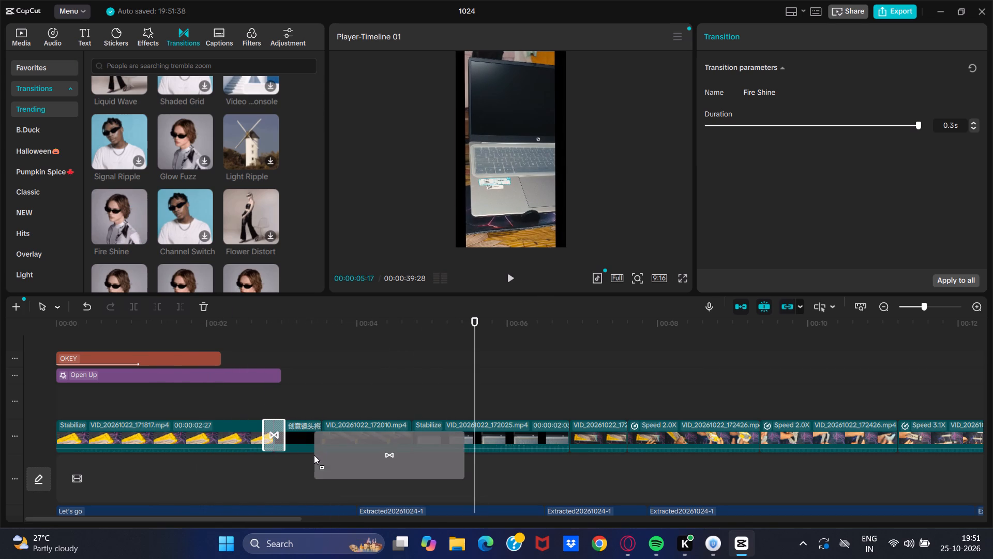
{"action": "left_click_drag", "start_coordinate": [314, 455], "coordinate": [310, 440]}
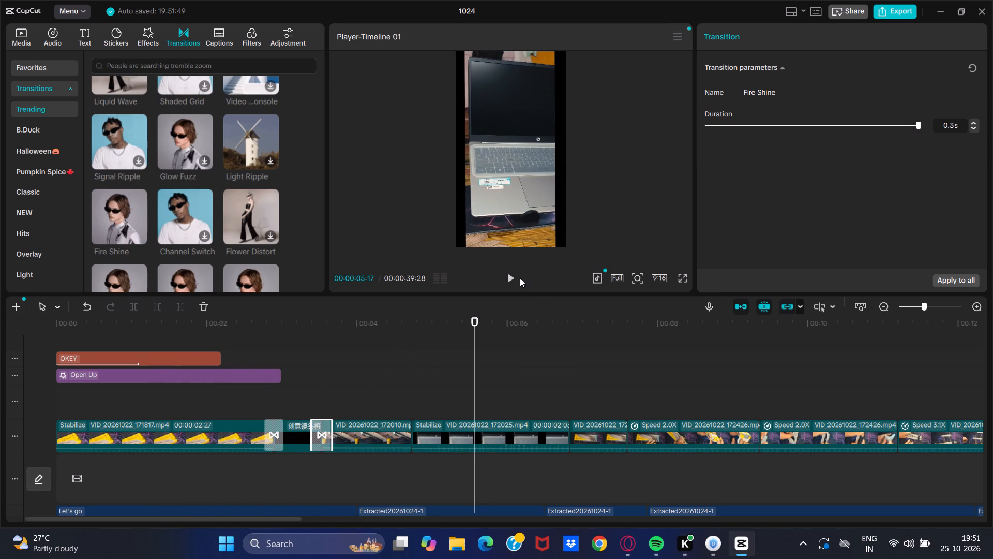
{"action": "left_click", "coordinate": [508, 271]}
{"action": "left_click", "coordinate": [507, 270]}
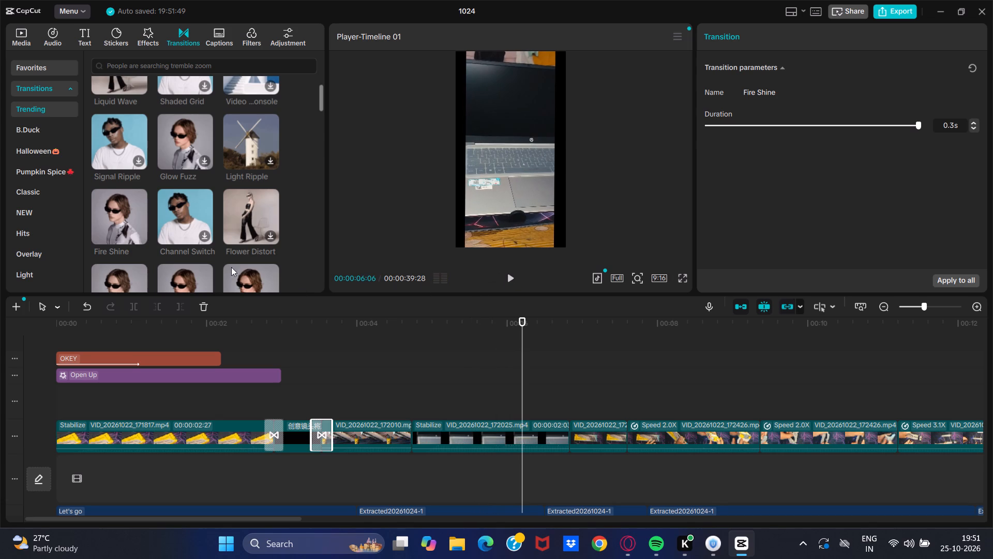
Add the White Shake transition between the first VID_20261022_172010.mp4 clip and the stabilized VID_20261022_172025.mp4 clip.
{"action": "scroll", "coordinate": [221, 232], "scroll_direction": "down", "scroll_amount": 1}
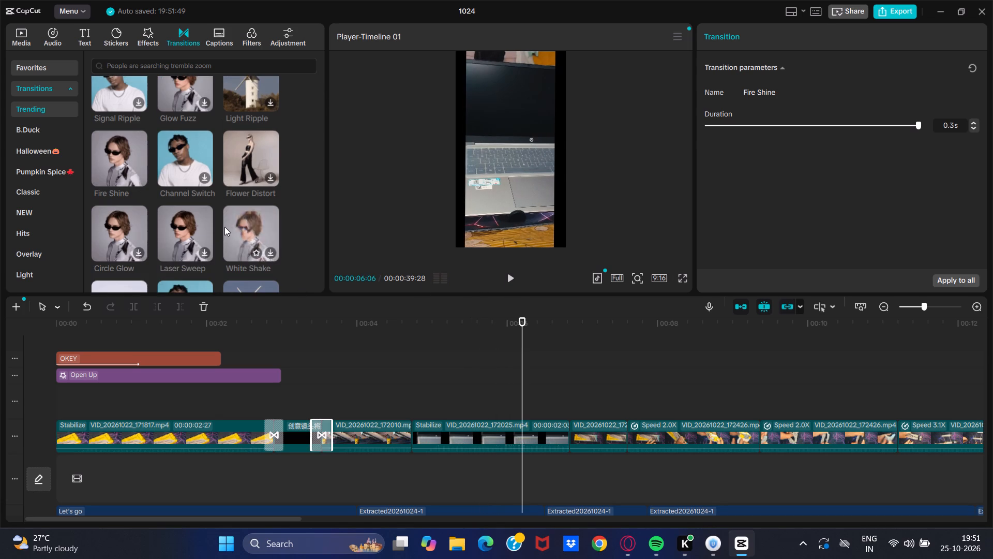
{"action": "left_click_drag", "start_coordinate": [230, 222], "coordinate": [382, 439]}
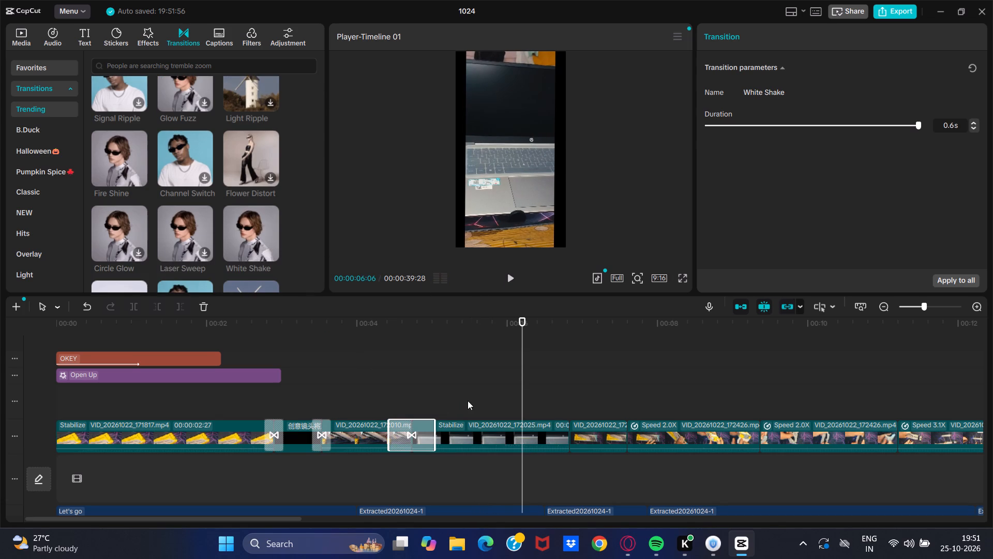
Play the video from 00:00:00:10 to review the transitions between the opening clips.
{"action": "left_click_drag", "start_coordinate": [522, 362], "coordinate": [82, 328]}
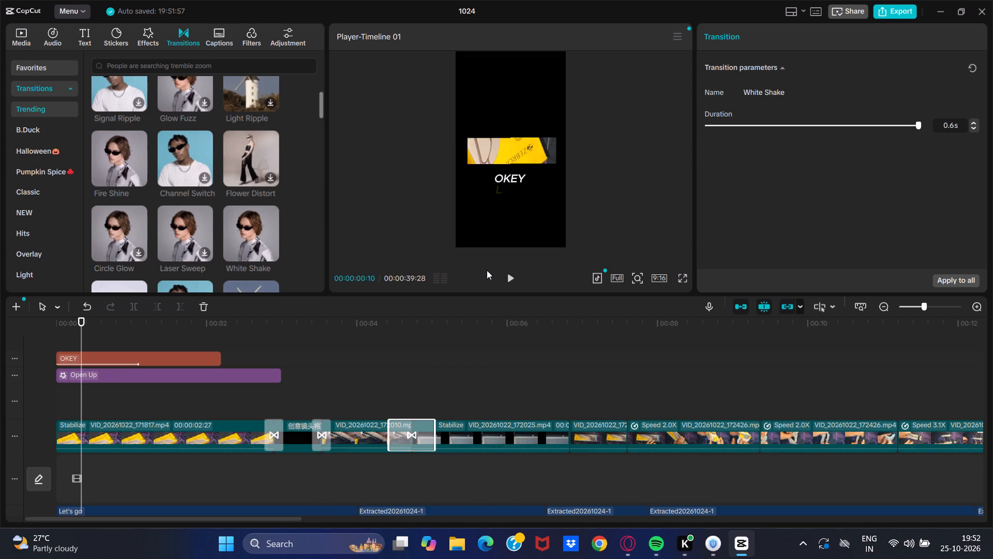
{"action": "left_click", "coordinate": [505, 277]}
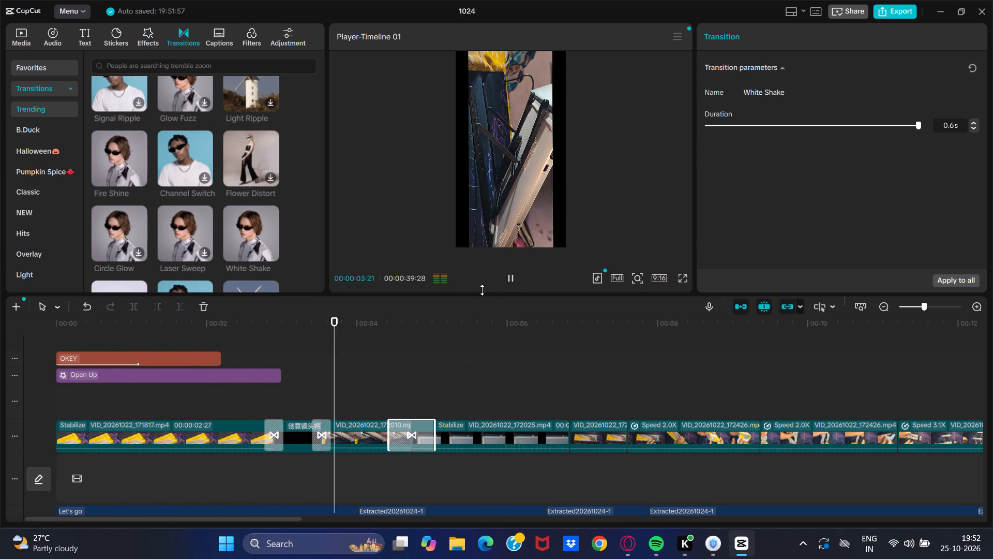
{"action": "left_click", "coordinate": [511, 270]}
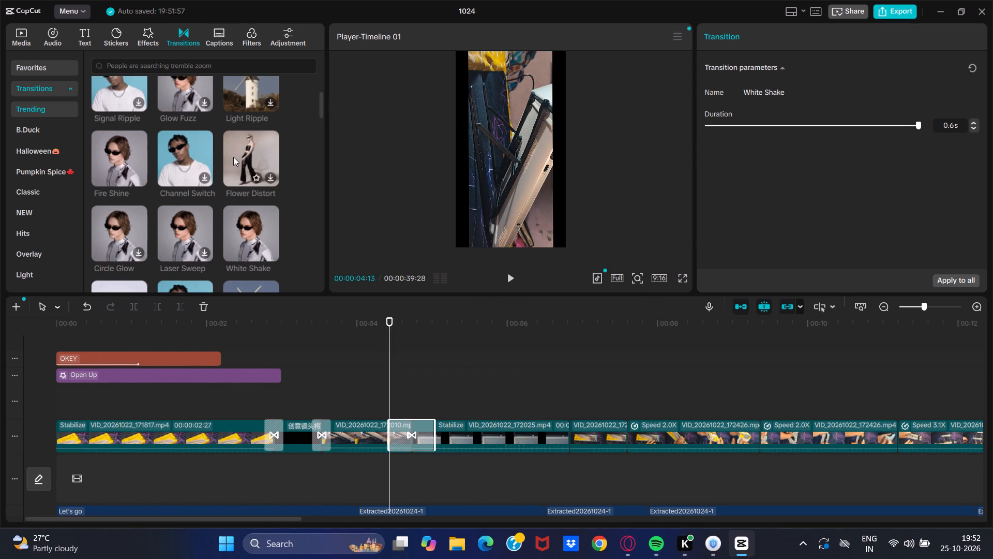
Replace the Fire Shine transition after the opening VID_20261022_171817.mp4 clip with White Shake.
{"action": "left_click_drag", "start_coordinate": [242, 226], "coordinate": [235, 434]}
Play back from within the opening clip to review the White Shake and Fire Shine transitions.
{"action": "left_click_drag", "start_coordinate": [388, 395], "coordinate": [178, 408]}
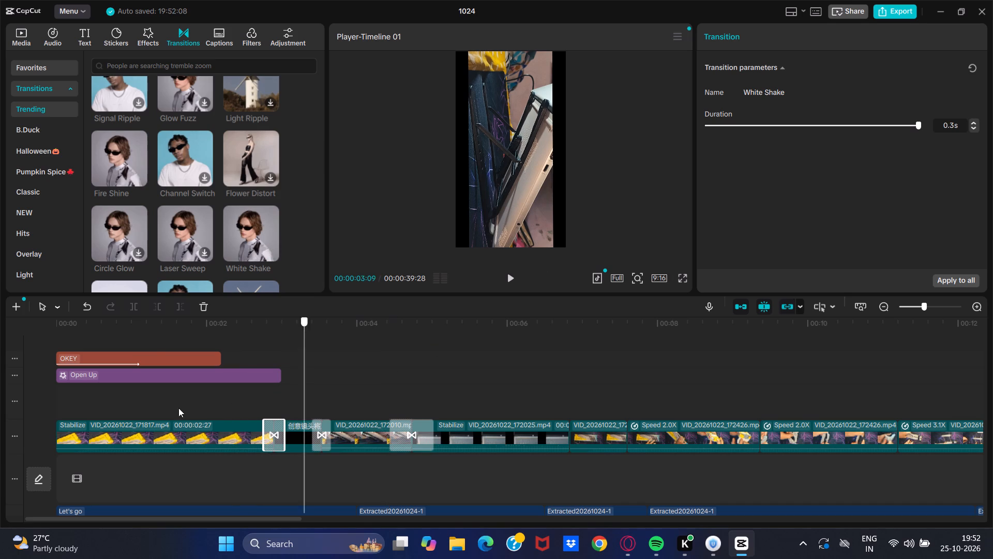
{"action": "left_click_drag", "start_coordinate": [178, 408], "coordinate": [165, 417]}
{"action": "left_click", "coordinate": [511, 277]}
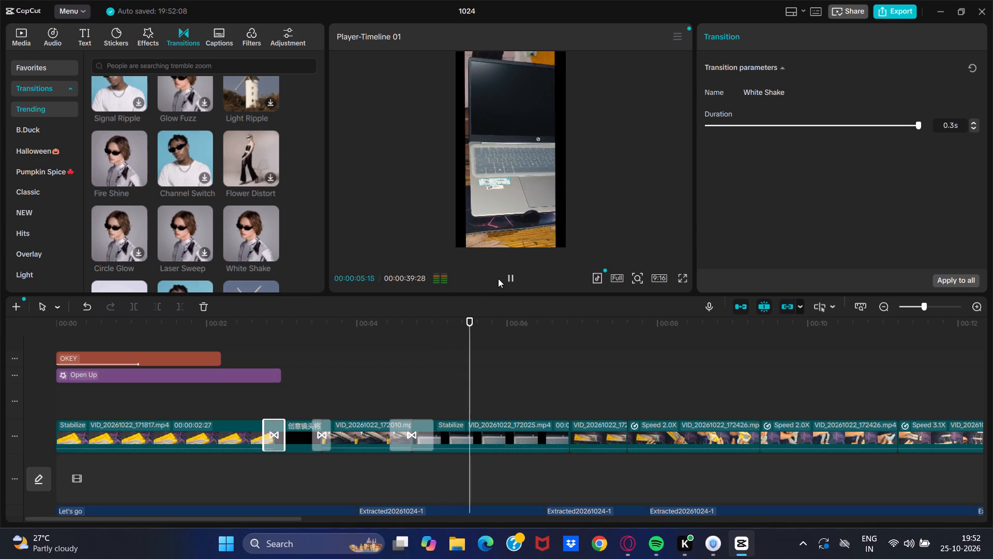
{"action": "left_click", "coordinate": [511, 276]}
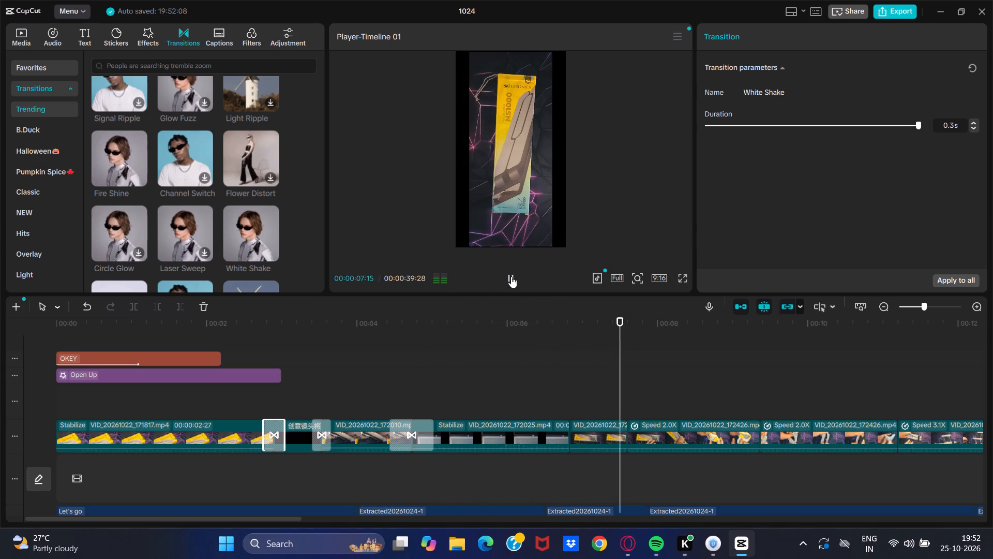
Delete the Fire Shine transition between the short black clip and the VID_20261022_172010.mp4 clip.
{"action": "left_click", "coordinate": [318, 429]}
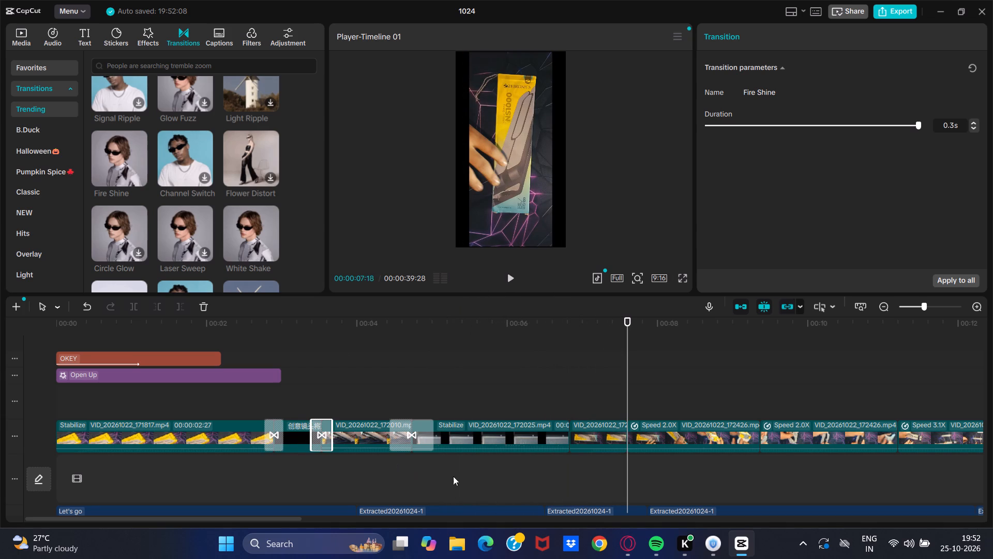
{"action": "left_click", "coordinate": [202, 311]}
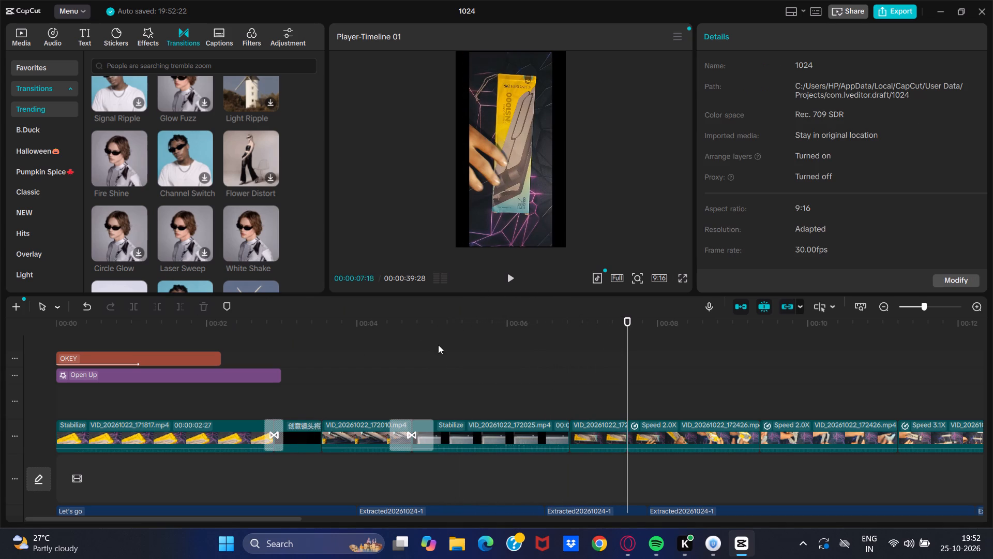
Play the footage from about 00:00:04 to review the White Shake transition and the cuts that follow it.
{"action": "left_click", "coordinate": [362, 379]}
{"action": "left_click", "coordinate": [515, 276]}
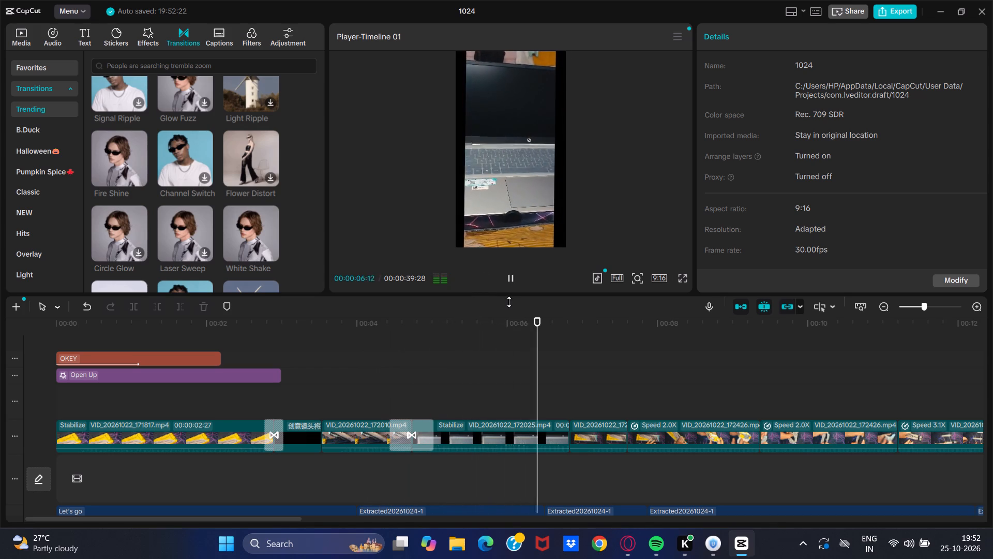
{"action": "left_click", "coordinate": [509, 269]}
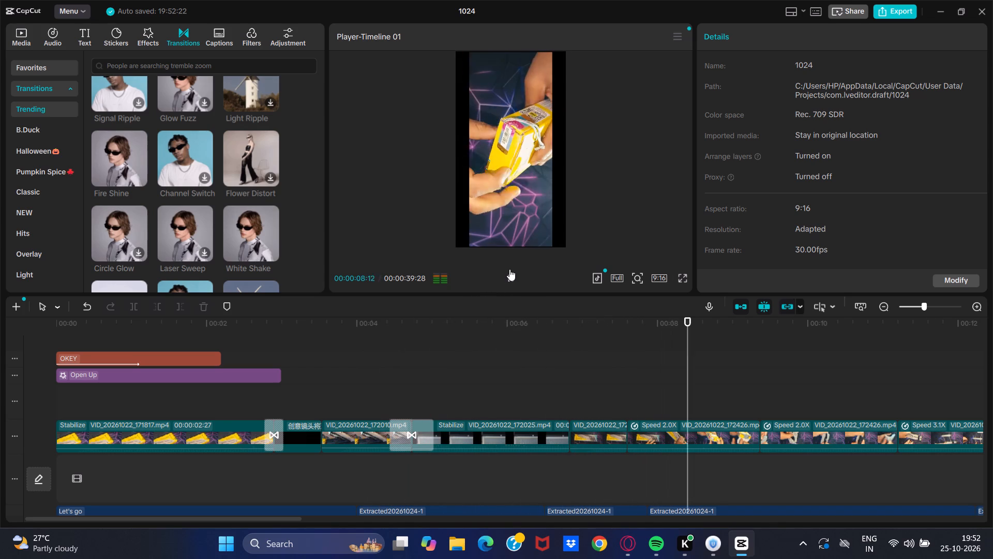
Browse the trending transitions, search the transition library for FADE, and preview Black Fade.
{"action": "scroll", "coordinate": [233, 237], "scroll_direction": "down", "scroll_amount": 1}
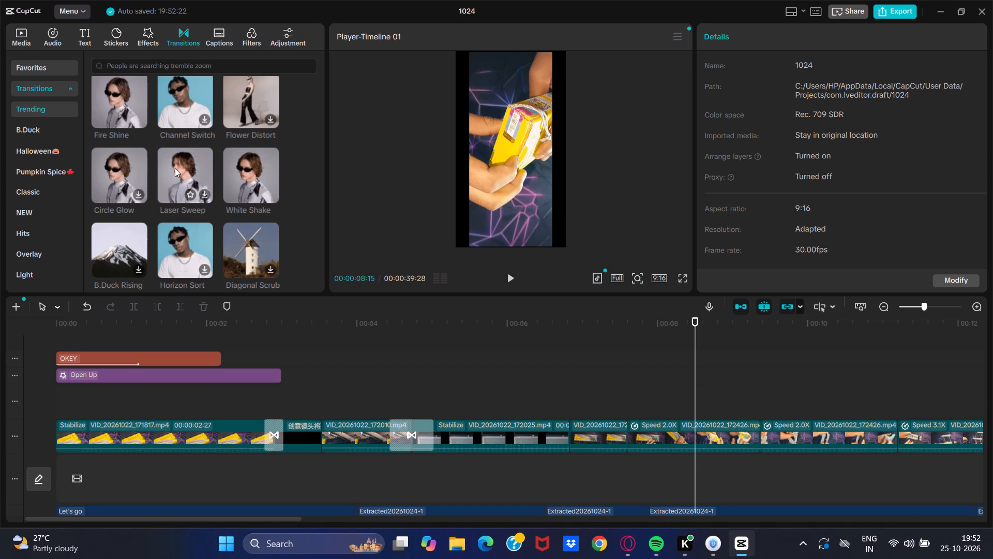
{"action": "scroll", "coordinate": [175, 168], "scroll_direction": "down", "scroll_amount": 1}
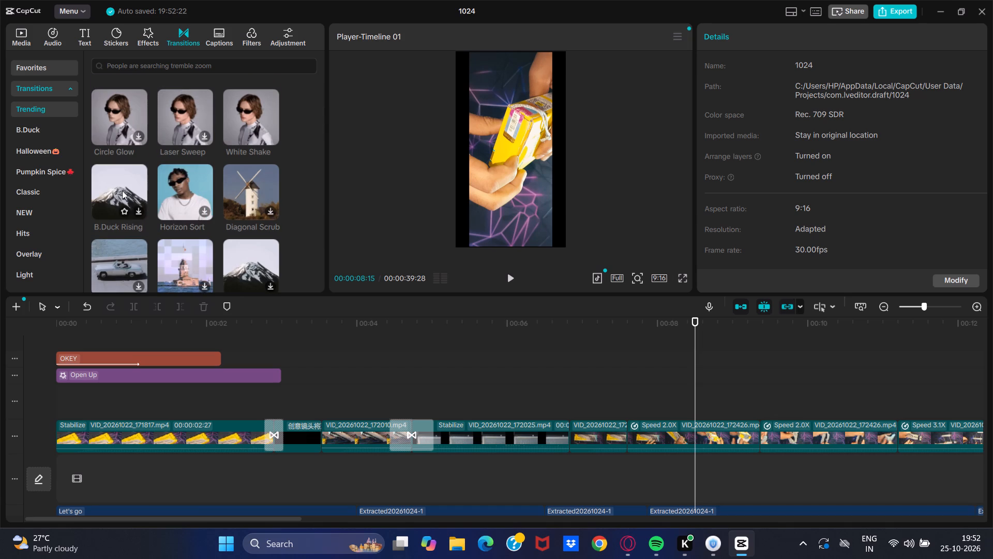
{"action": "scroll", "coordinate": [173, 178], "scroll_direction": "down", "scroll_amount": 1}
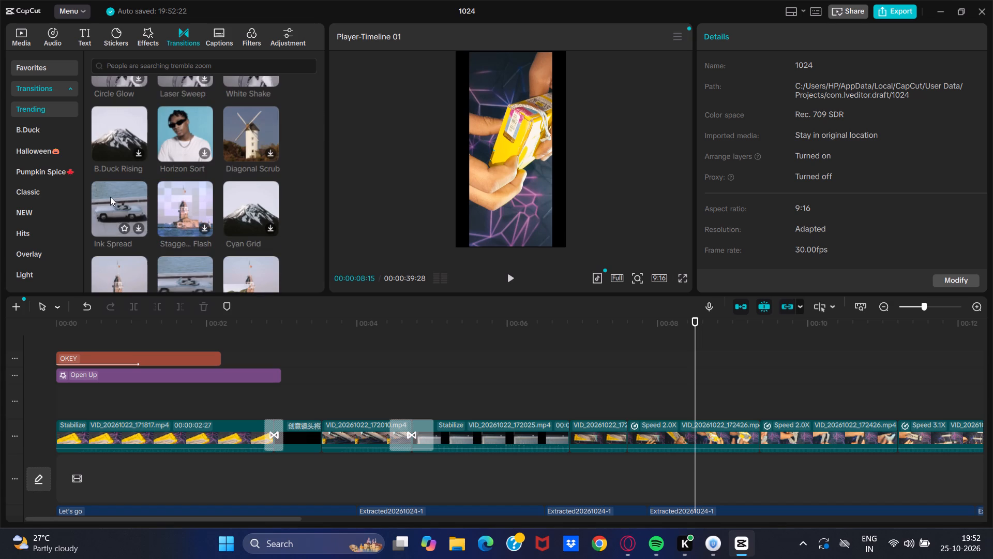
{"action": "scroll", "coordinate": [110, 197], "scroll_direction": "down", "scroll_amount": 1}
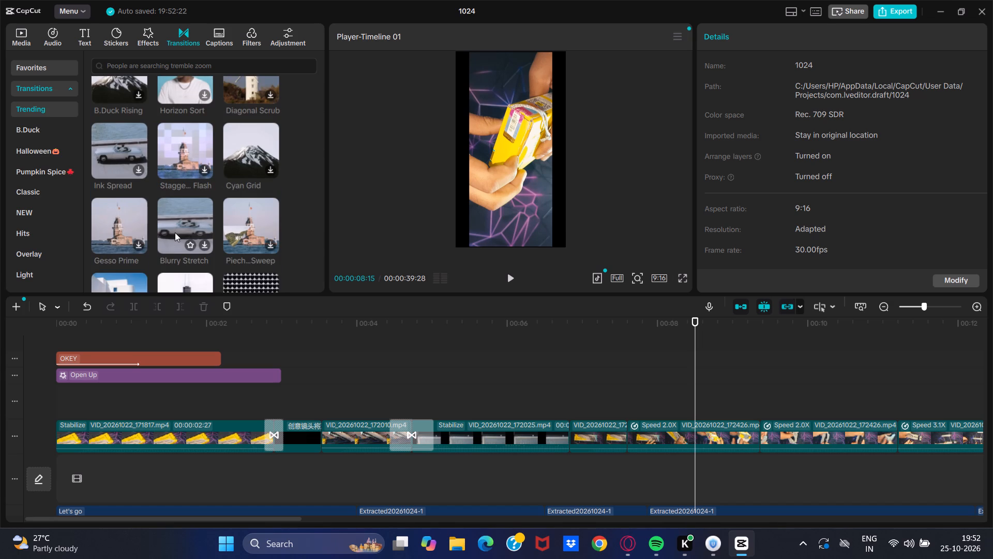
{"action": "scroll", "coordinate": [175, 231], "scroll_direction": "up", "scroll_amount": 4}
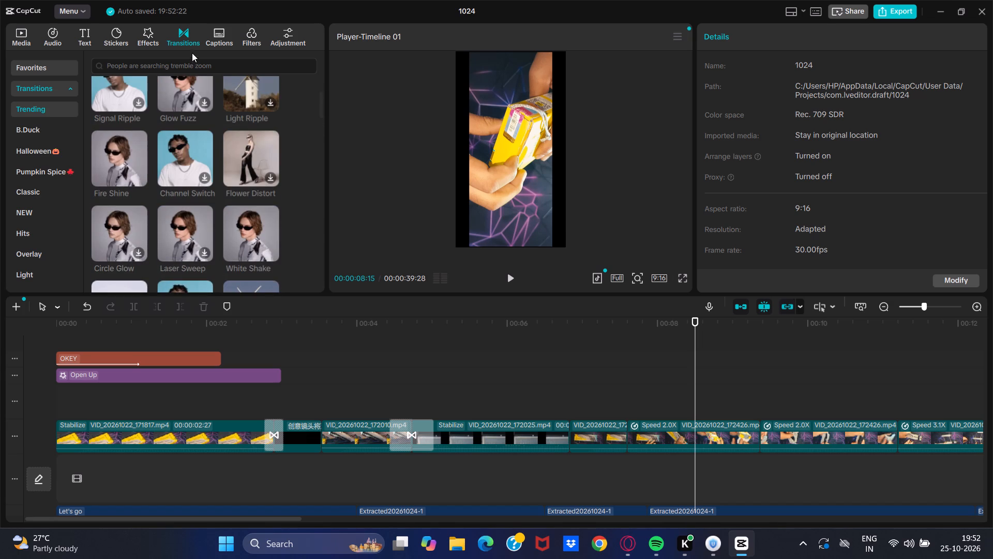
{"action": "left_click", "coordinate": [194, 62]}
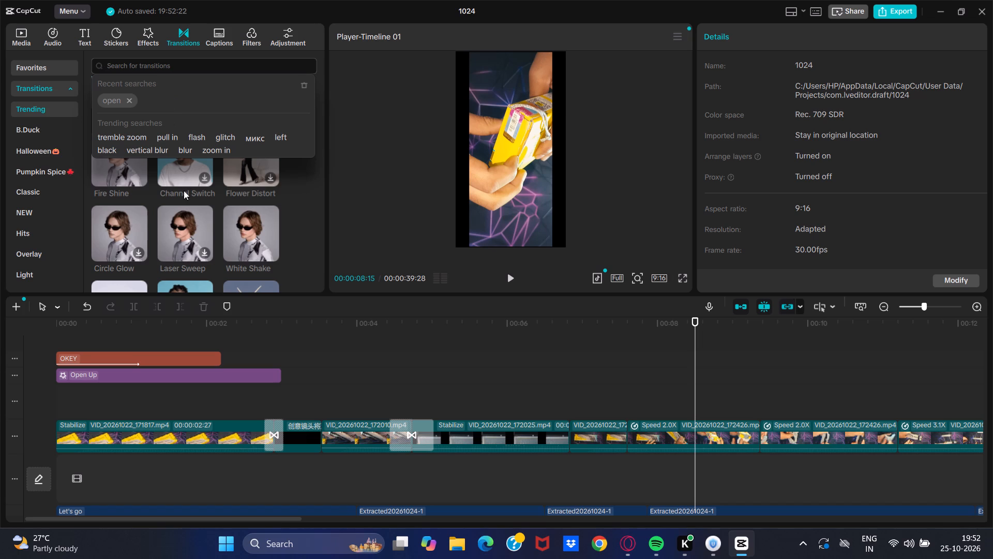
{"action": "type", "text": "FADE"}
{"action": "key", "text": "Return"}
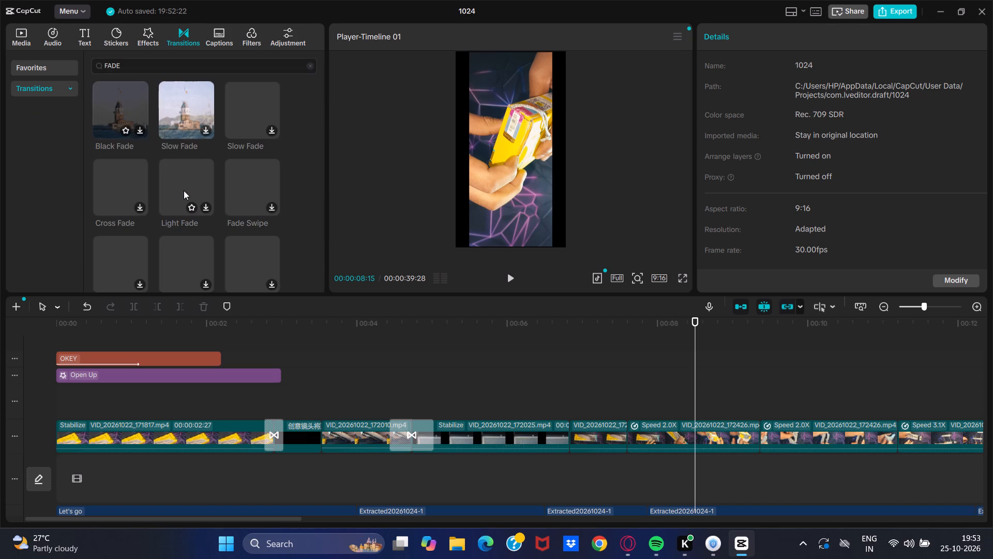
{"action": "left_click", "coordinate": [131, 108]}
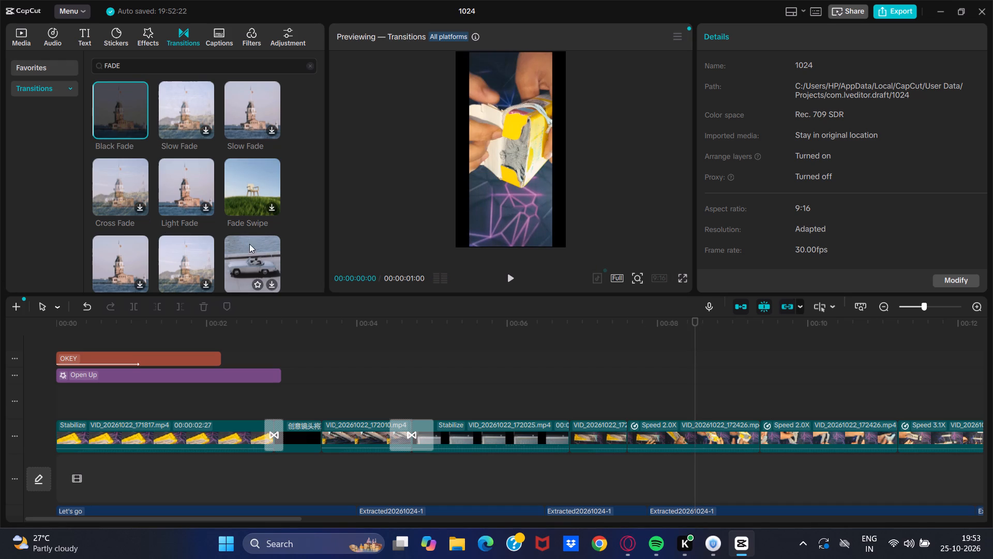
Add a Cross Fade transition between the two 2.0X VID_20261022_172426.mp4 clips, at about 00:00:09.
{"action": "scroll", "coordinate": [261, 266], "scroll_direction": "down", "scroll_amount": 1}
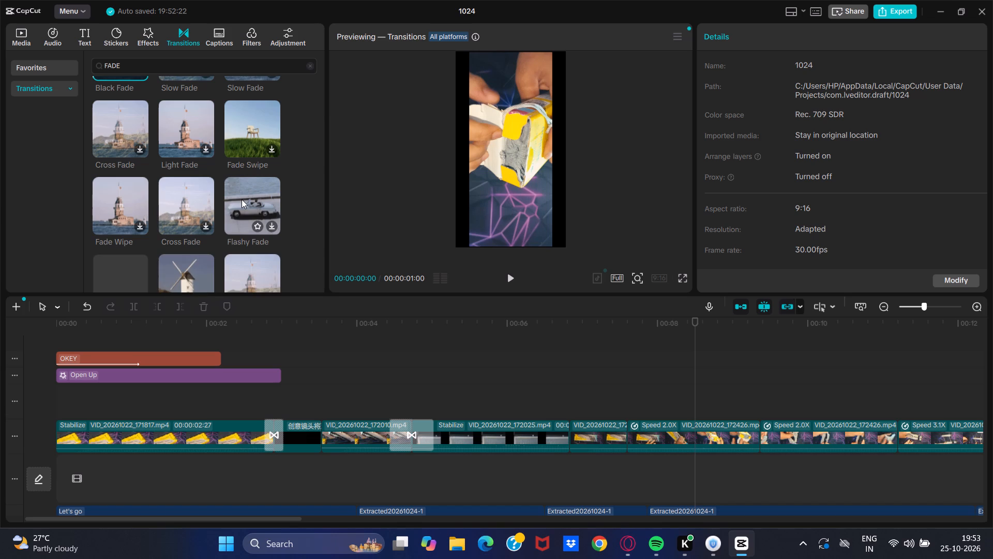
{"action": "left_click_drag", "start_coordinate": [175, 207], "coordinate": [568, 369]}
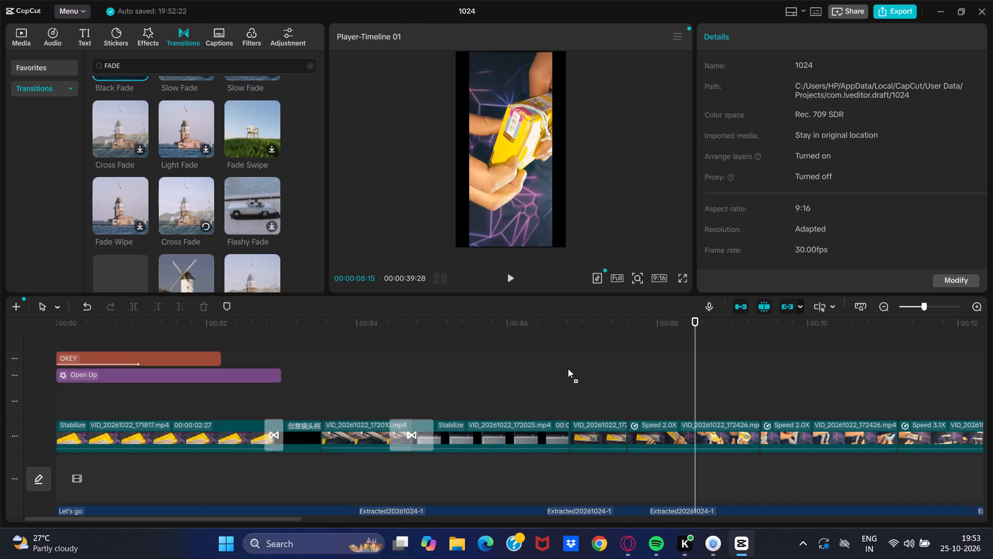
{"action": "left_click_drag", "start_coordinate": [568, 369], "coordinate": [736, 426]}
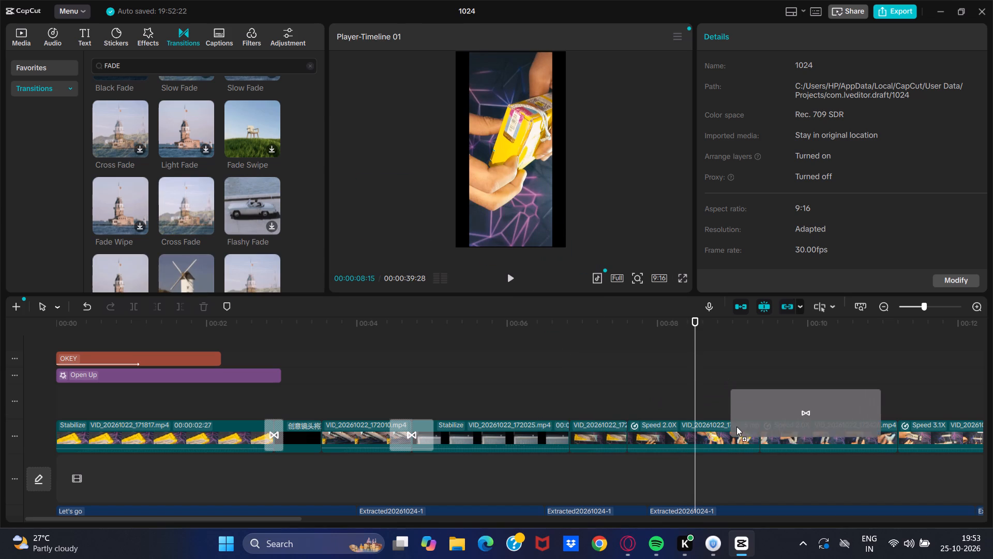
{"action": "left_click_drag", "start_coordinate": [736, 426], "coordinate": [736, 435]}
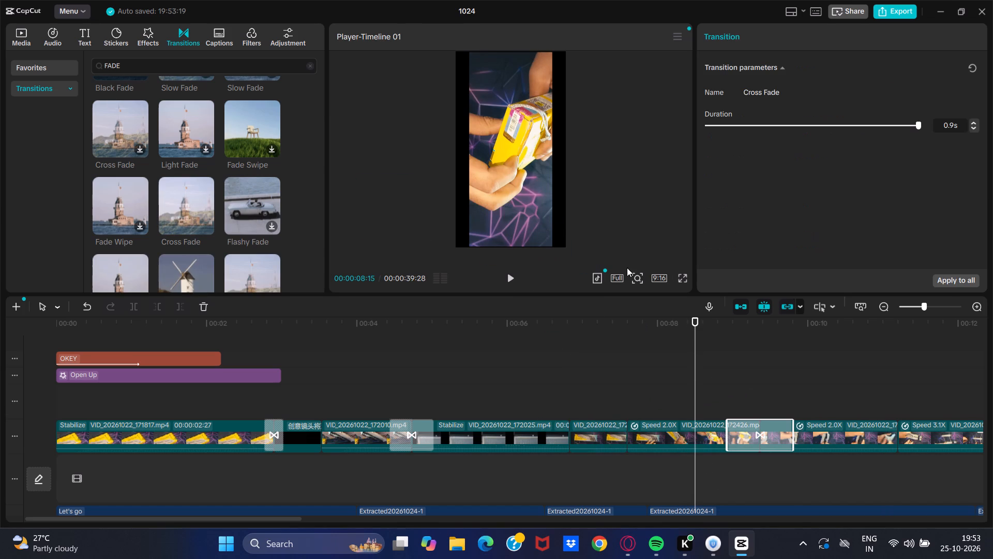
{"action": "left_click", "coordinate": [470, 389]}
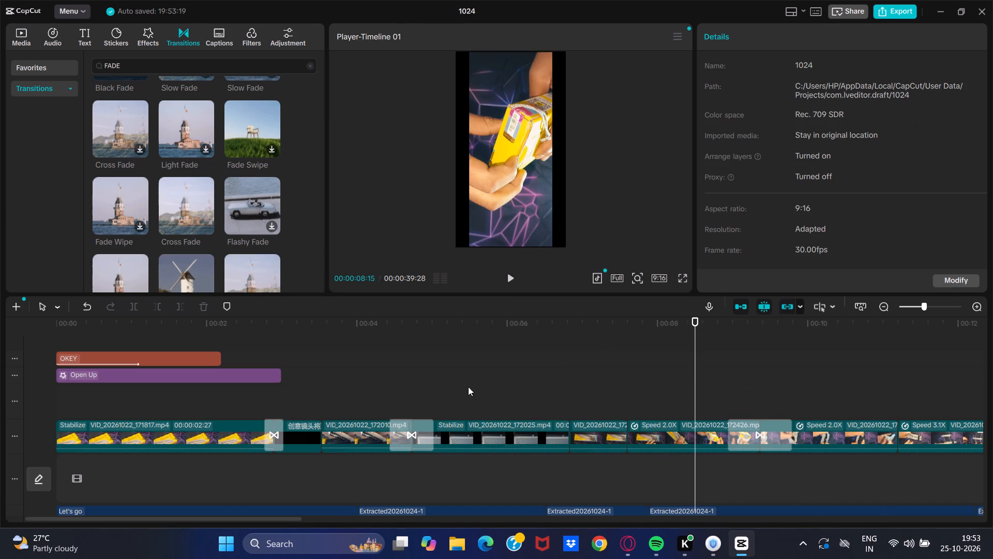
Play the footage from 00:00:04 to review the transitions up to about 00:00:12.
{"action": "left_click", "coordinate": [357, 377]}
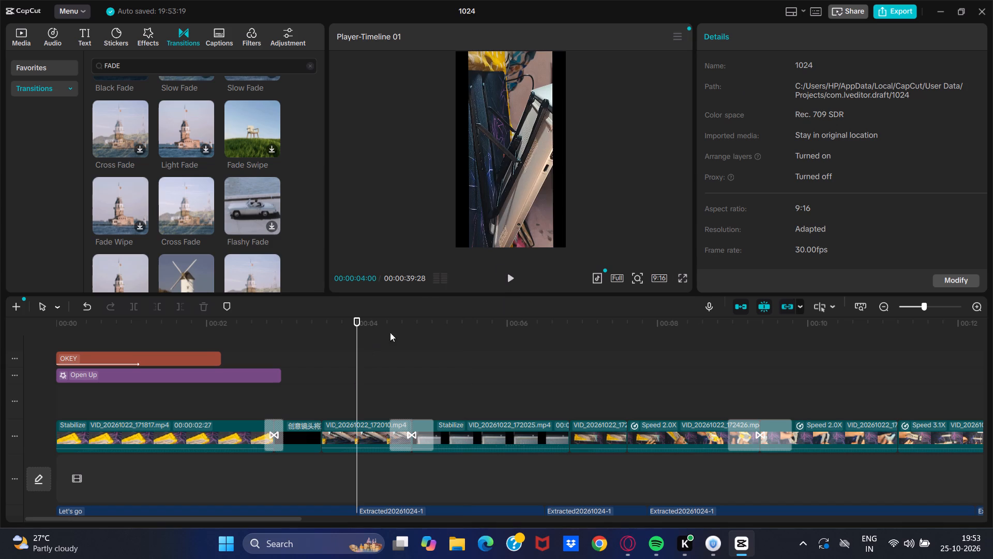
{"action": "left_click", "coordinate": [513, 279]}
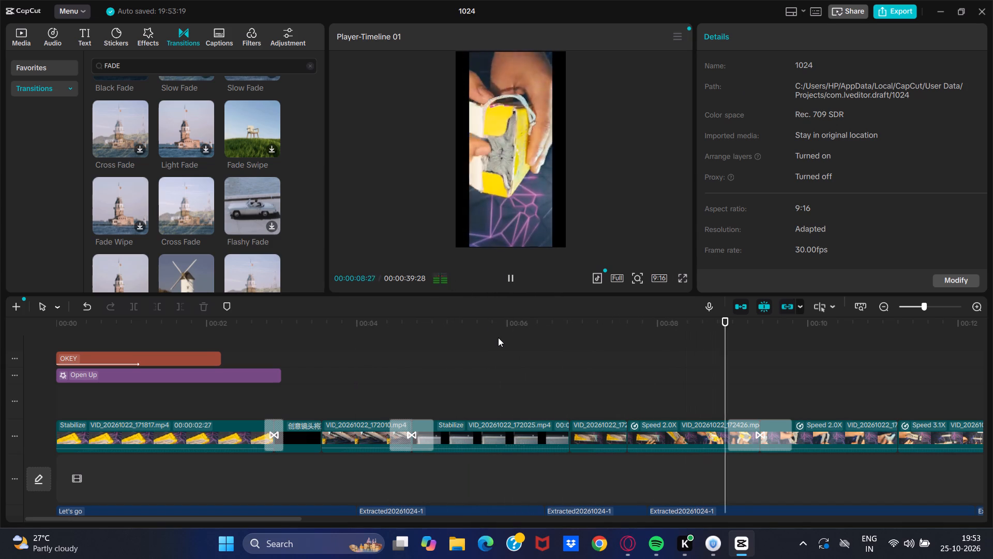
{"action": "left_click", "coordinate": [507, 278]}
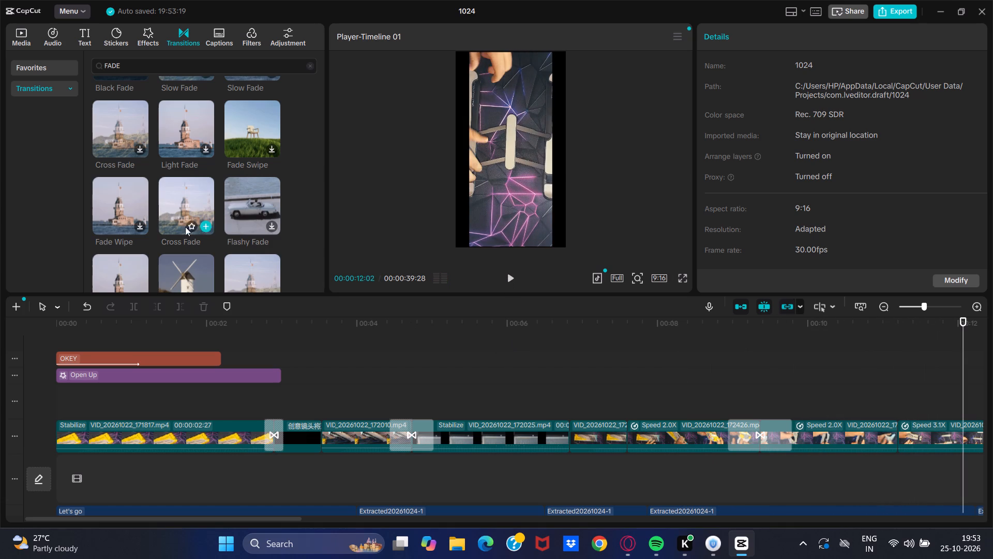
Add a Black Fade transition at the end of the first VID_20261022_172025.mp4 clip, at about 00:00:07.
{"action": "scroll", "coordinate": [155, 194], "scroll_direction": "up", "scroll_amount": 2}
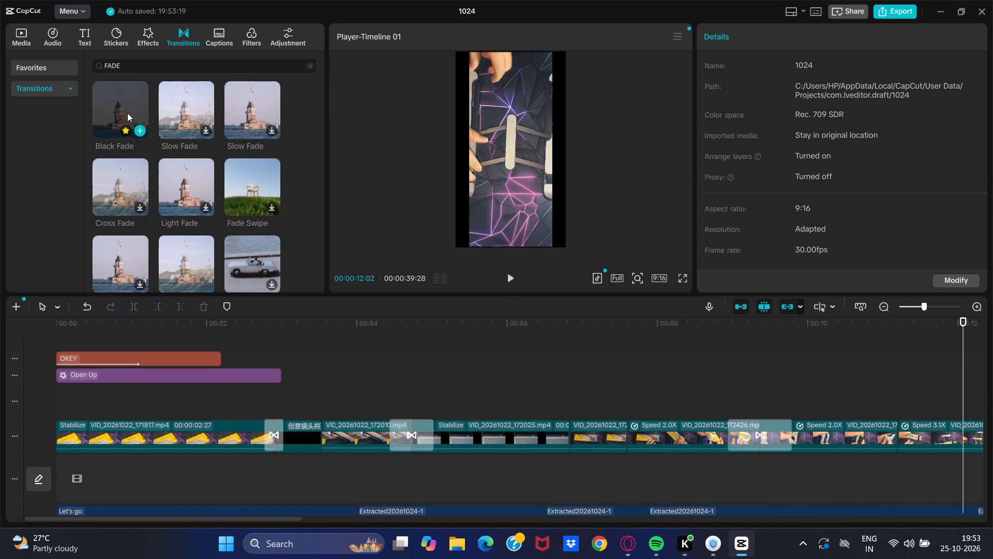
{"action": "left_click_drag", "start_coordinate": [124, 117], "coordinate": [557, 434]}
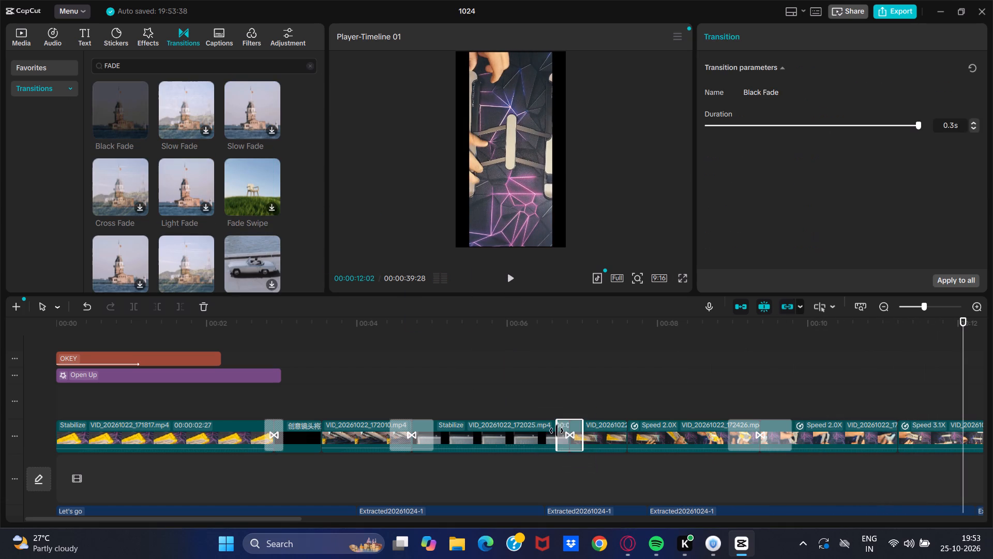
{"action": "left_click", "coordinate": [536, 414]}
Add a Grim Fade transition between the 3.1X VID_20261022_172426.mp4 clip and the stabilized 2.0X clip, at about 00:00:13.
{"action": "left_click", "coordinate": [511, 278]}
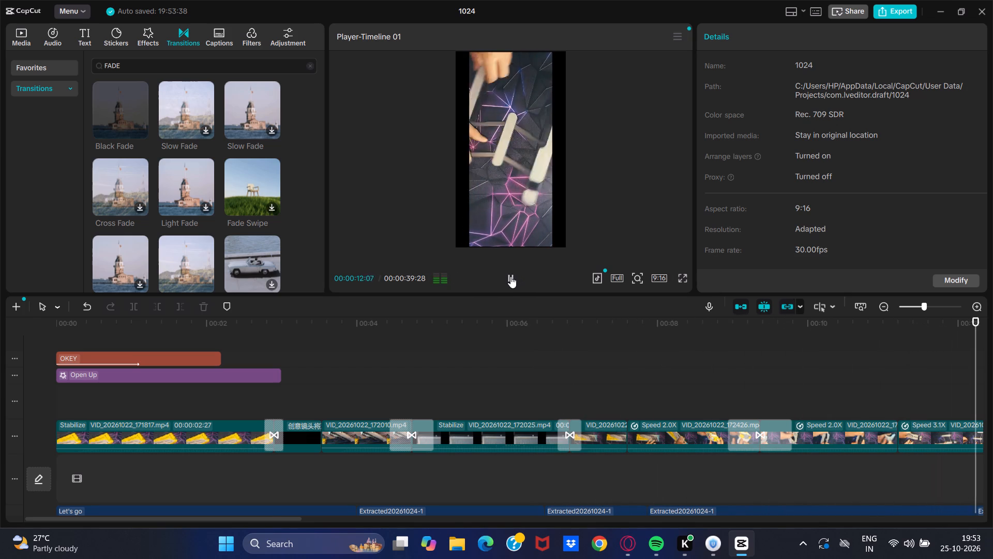
{"action": "left_click", "coordinate": [510, 276]}
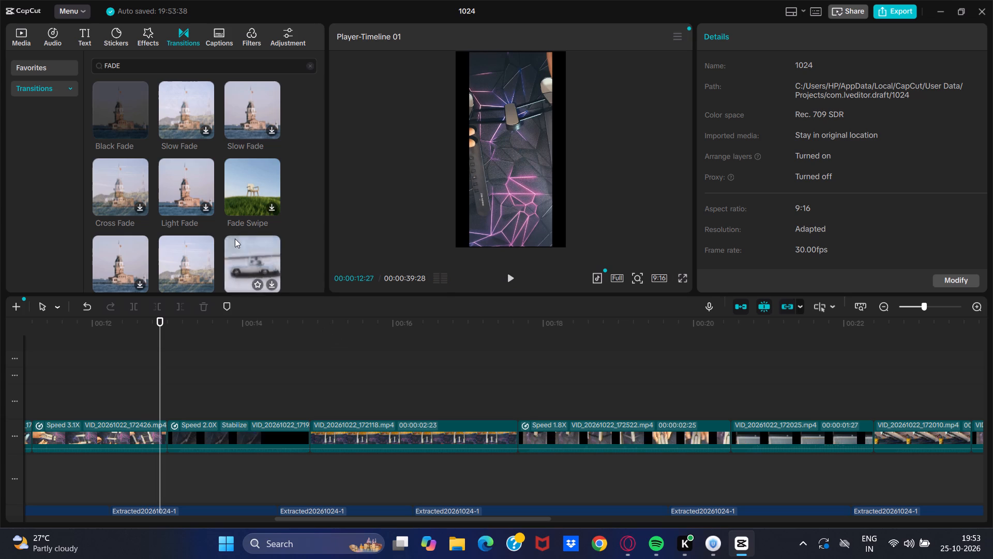
{"action": "scroll", "coordinate": [235, 239], "scroll_direction": "down", "scroll_amount": 3}
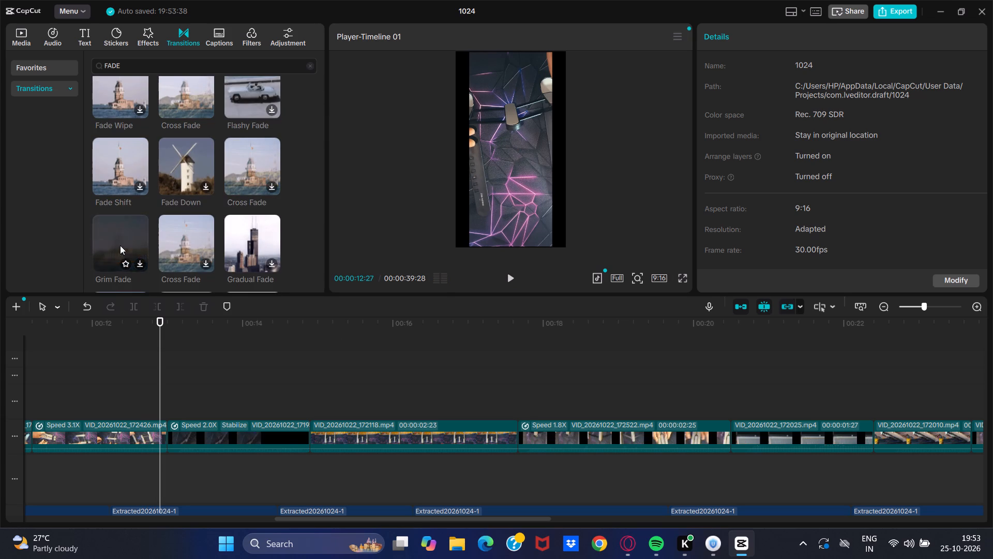
{"action": "left_click_drag", "start_coordinate": [122, 240], "coordinate": [142, 437]}
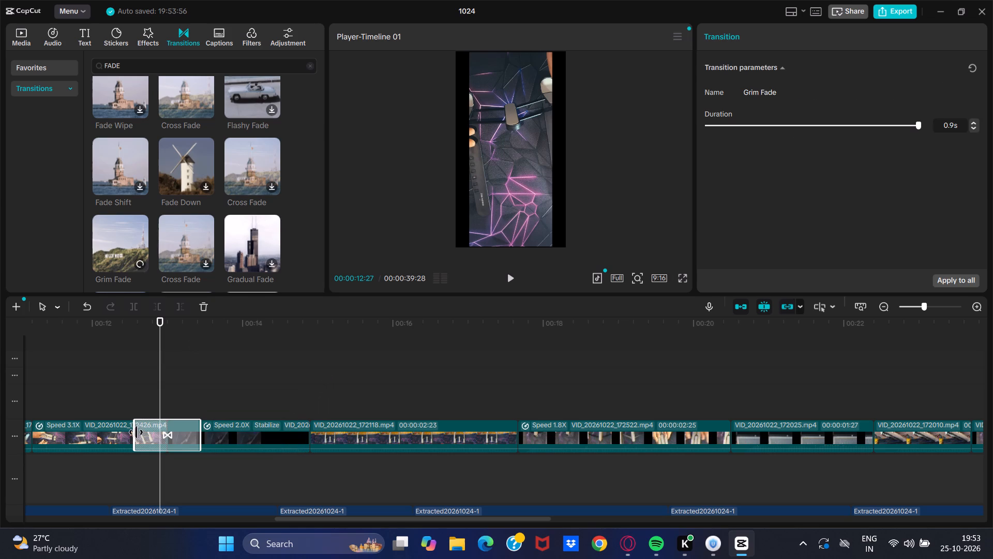
Play the footage from about 00:00:11:27 to review the Grim Fade transition and the cuts that follow it.
{"action": "left_click", "coordinate": [88, 399]}
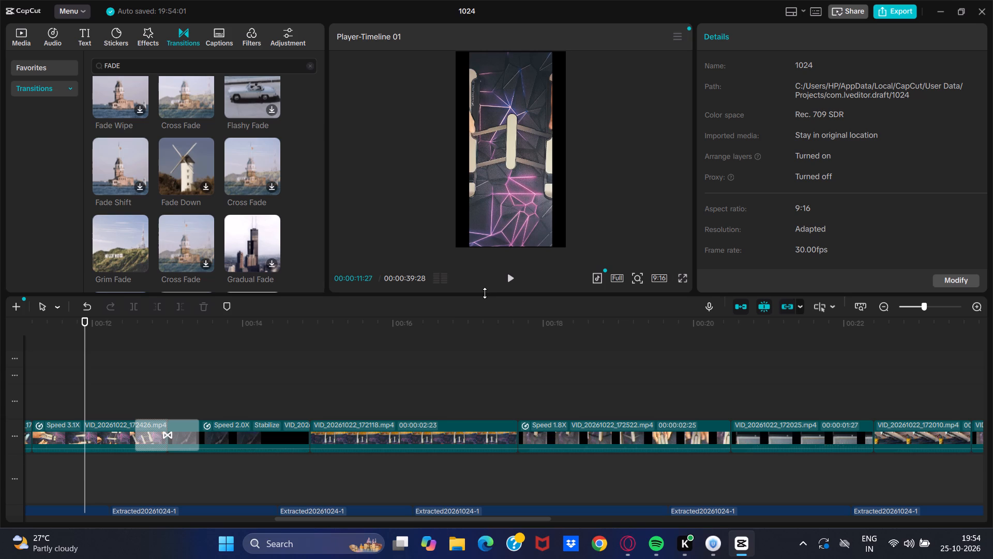
{"action": "left_click", "coordinate": [505, 275]}
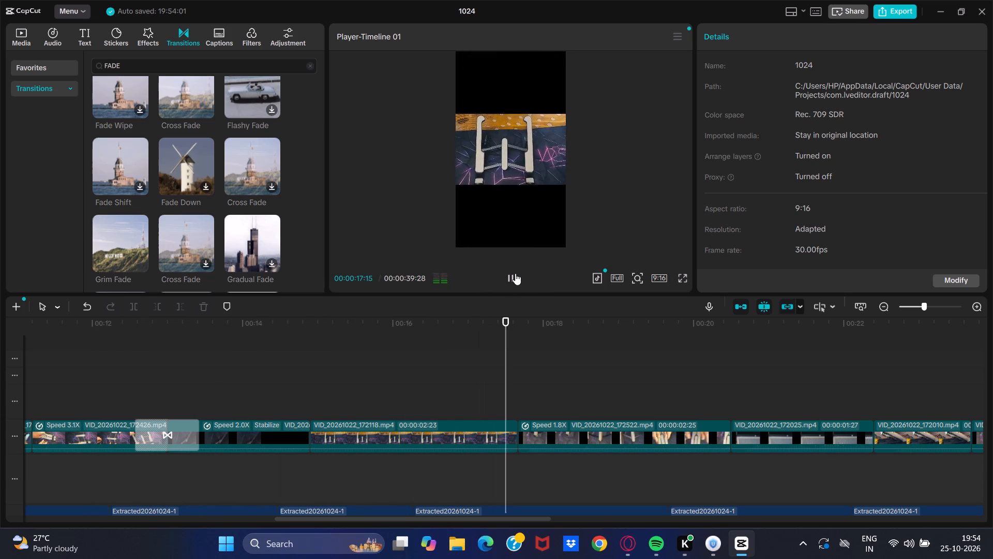
{"action": "left_click", "coordinate": [515, 273]}
Add a Black Fade transition between the VID_20261022_172118.mp4 clip and the 1.8X VID_20261022_172522.mp4 clip.
{"action": "scroll", "coordinate": [179, 134], "scroll_direction": "up", "scroll_amount": 4}
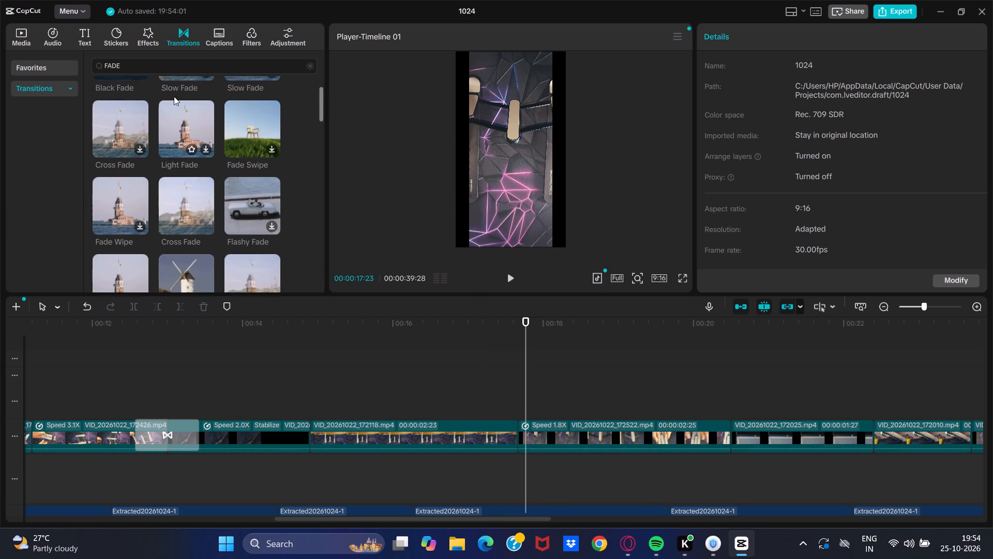
{"action": "left_click_drag", "start_coordinate": [116, 112], "coordinate": [507, 428]}
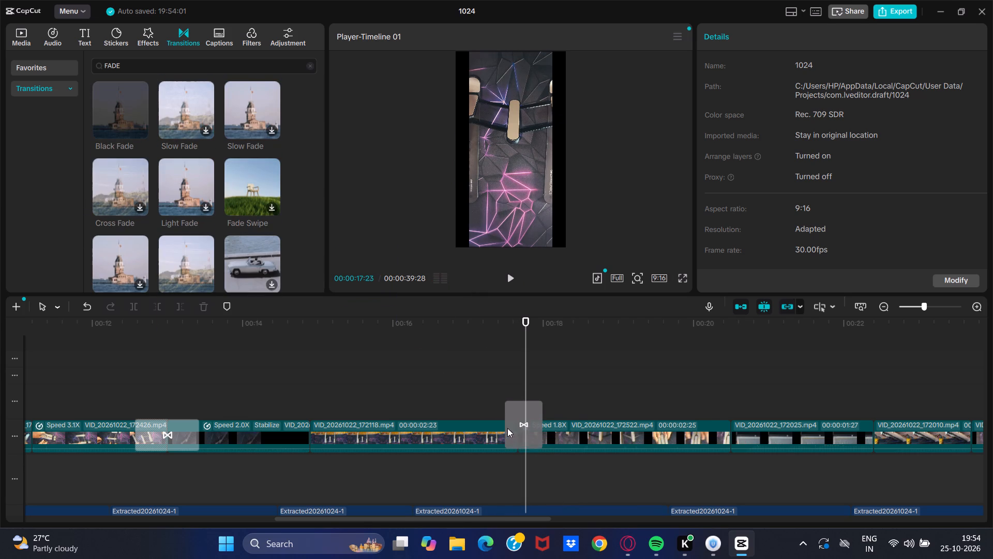
Play on from about 00:00:17:23 to review the 1.8X VID_20261022_172522.mp4 clip and its cut to the laptop clip.
{"action": "left_click", "coordinate": [509, 270]}
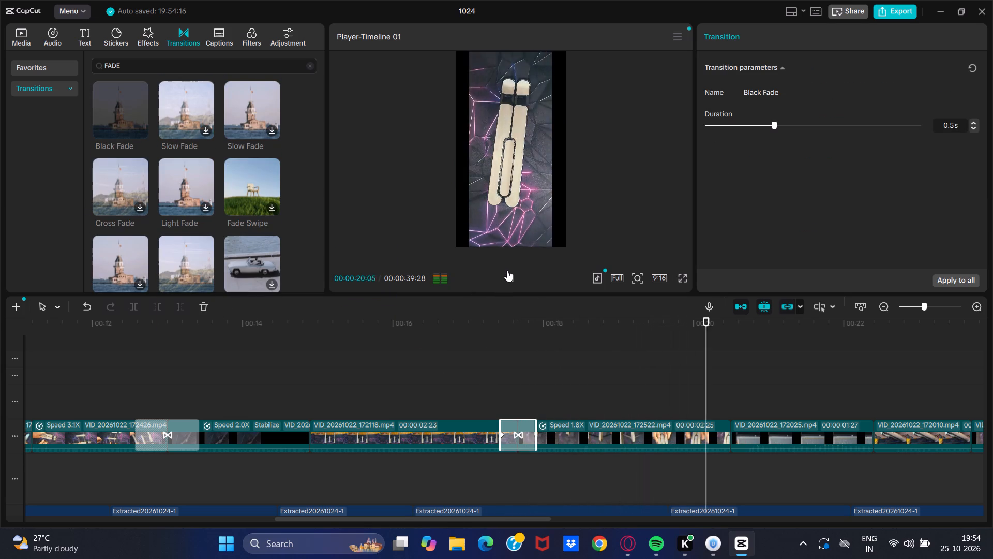
{"action": "left_click", "coordinate": [507, 270]}
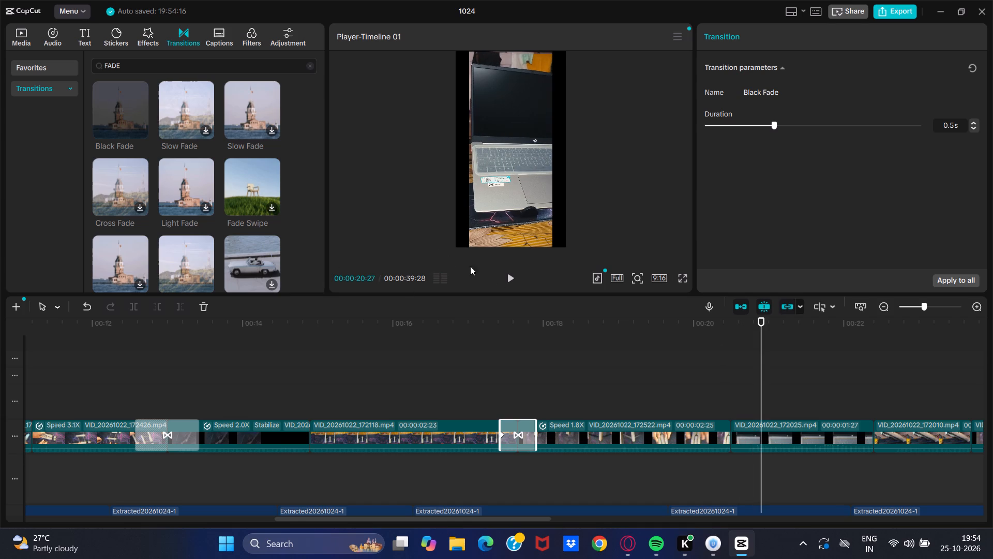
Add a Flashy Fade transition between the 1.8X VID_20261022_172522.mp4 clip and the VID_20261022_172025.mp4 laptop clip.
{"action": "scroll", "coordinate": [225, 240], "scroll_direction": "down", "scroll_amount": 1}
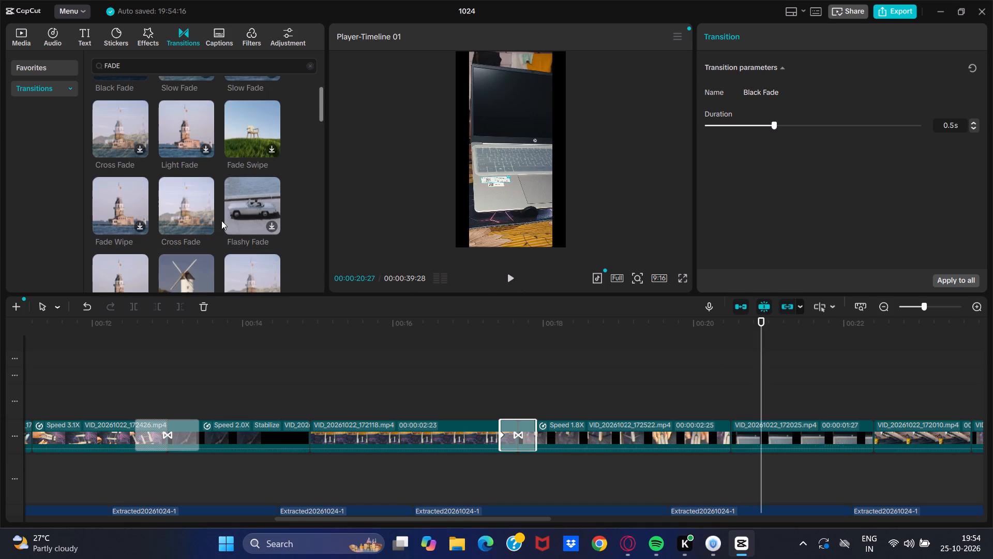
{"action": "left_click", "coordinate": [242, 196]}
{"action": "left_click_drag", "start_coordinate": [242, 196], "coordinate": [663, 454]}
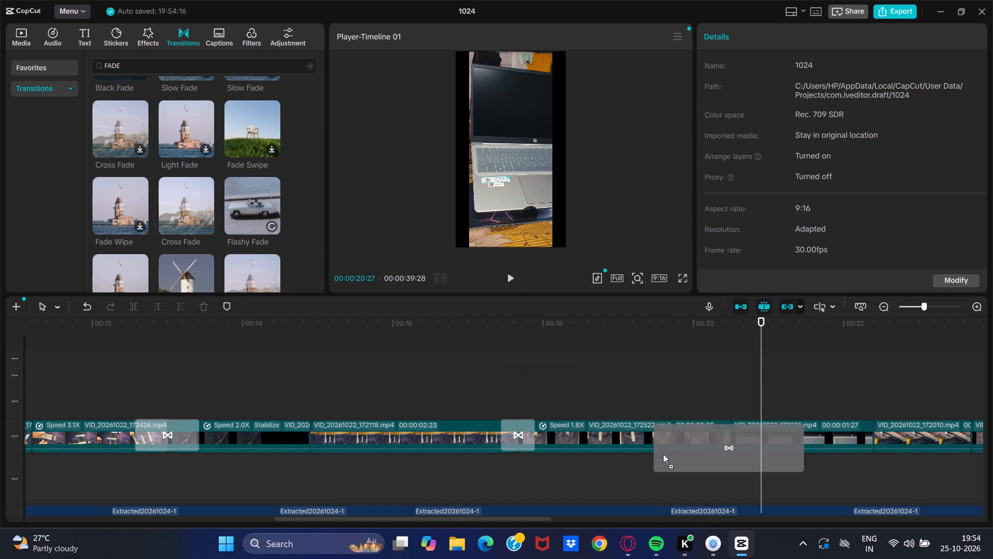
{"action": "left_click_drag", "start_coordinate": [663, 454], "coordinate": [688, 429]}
Play the footage from about 00:00:18:10 to review the Flashy Fade transition into the laptop clip.
{"action": "left_click", "coordinate": [627, 430]}
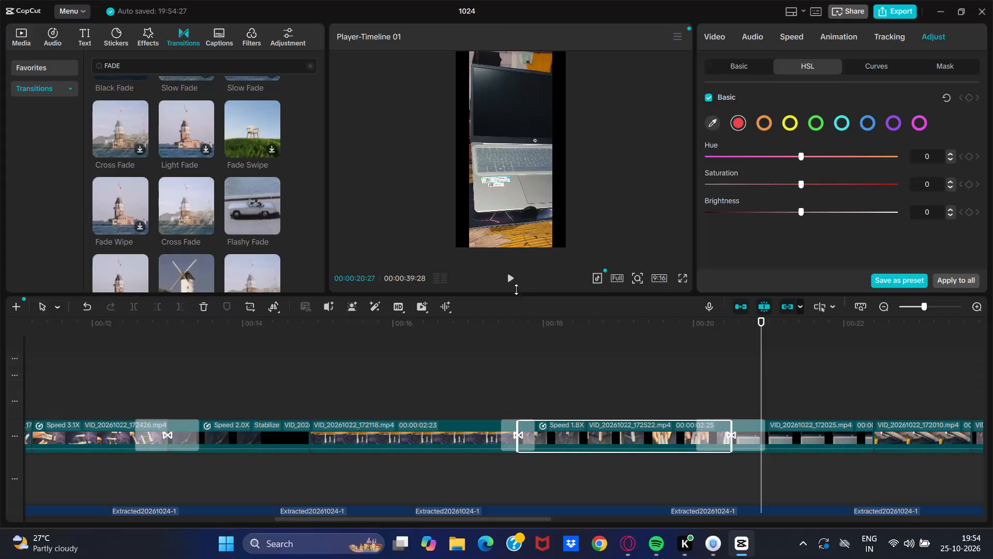
{"action": "left_click", "coordinate": [510, 276]}
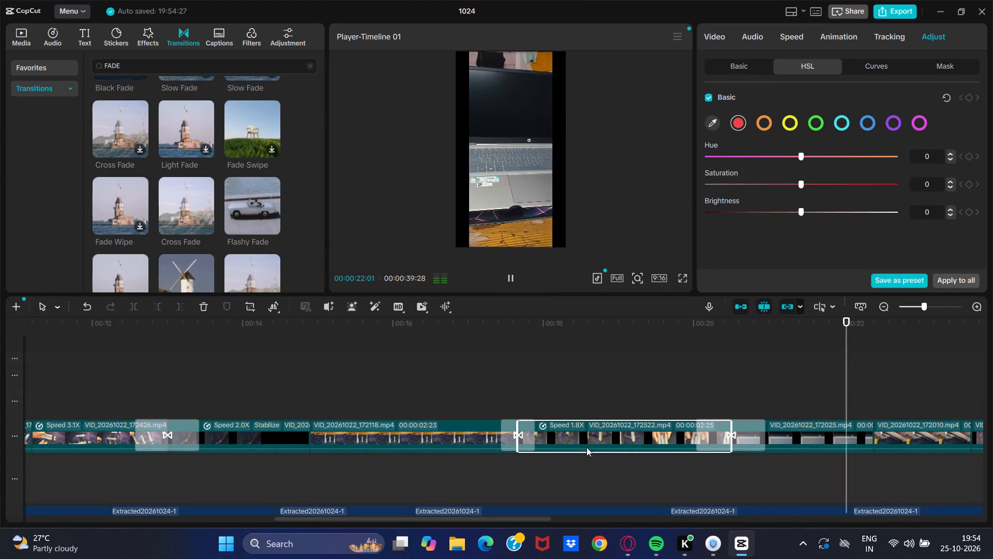
{"action": "left_click", "coordinate": [574, 432]}
{"action": "left_click", "coordinate": [568, 399]}
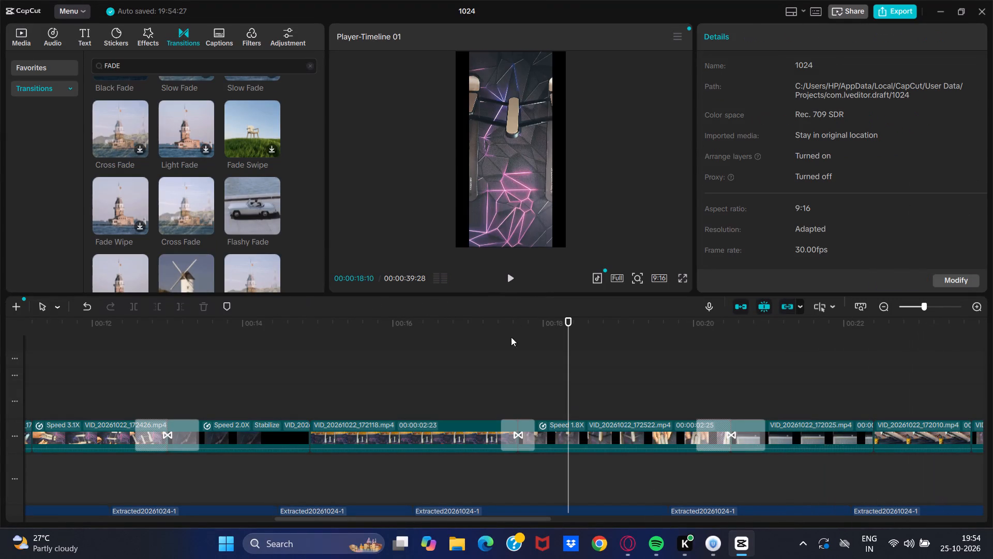
{"action": "left_click", "coordinate": [510, 279]}
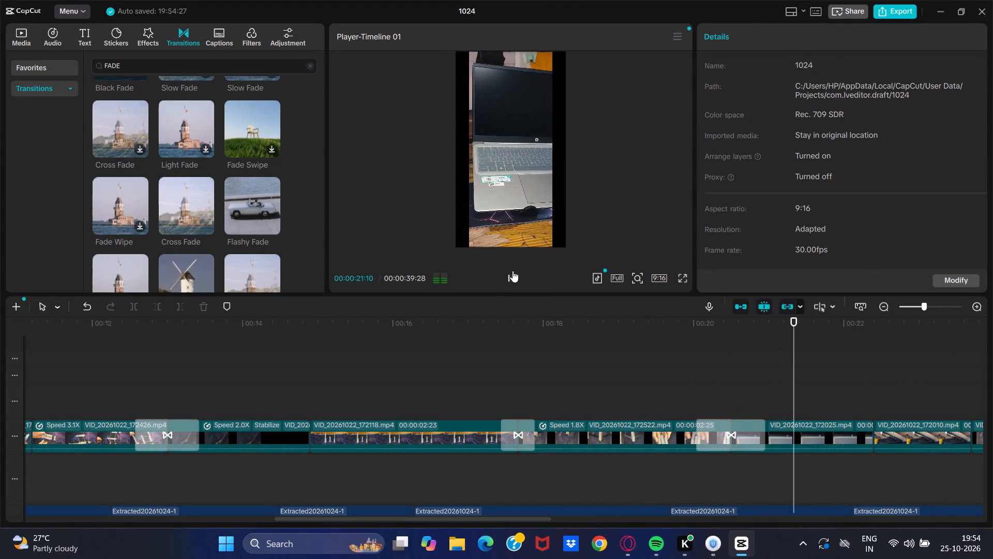
{"action": "left_click", "coordinate": [513, 274]}
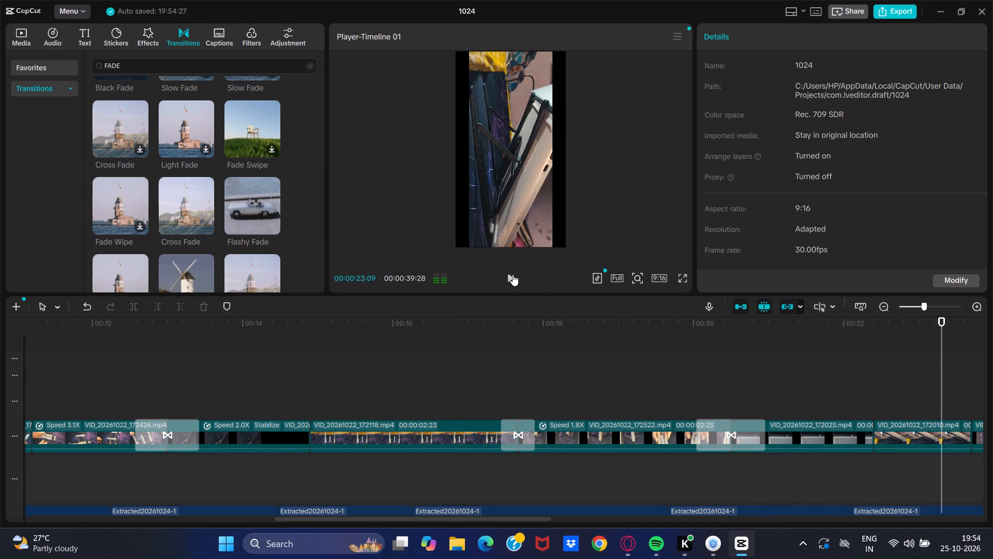
Replace the Flashy Fade between the 1.8X VID_20261022_172522.mp4 clip and the laptop clip with a Cross Fade.
{"action": "scroll", "coordinate": [119, 141], "scroll_direction": "up", "scroll_amount": 3}
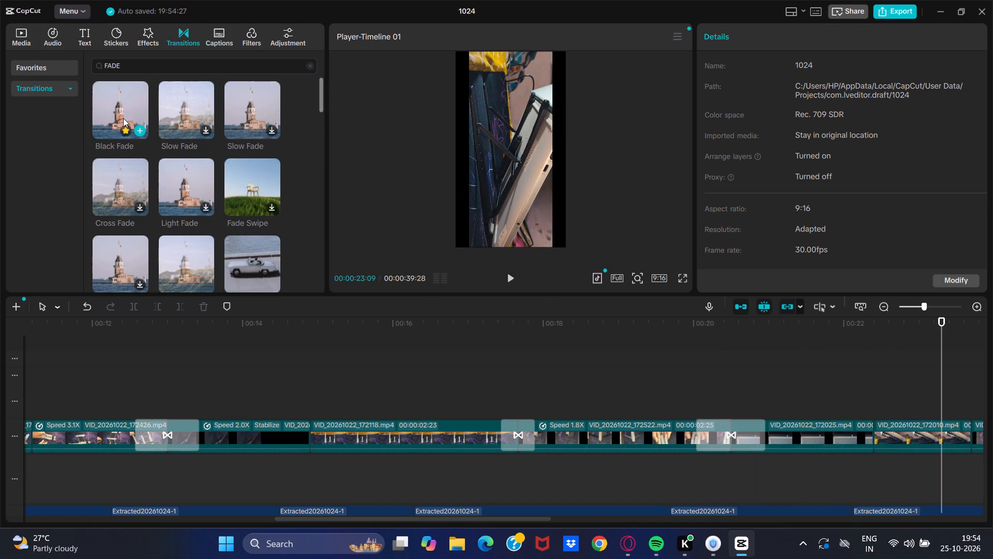
{"action": "left_click_drag", "start_coordinate": [112, 195], "coordinate": [798, 434]}
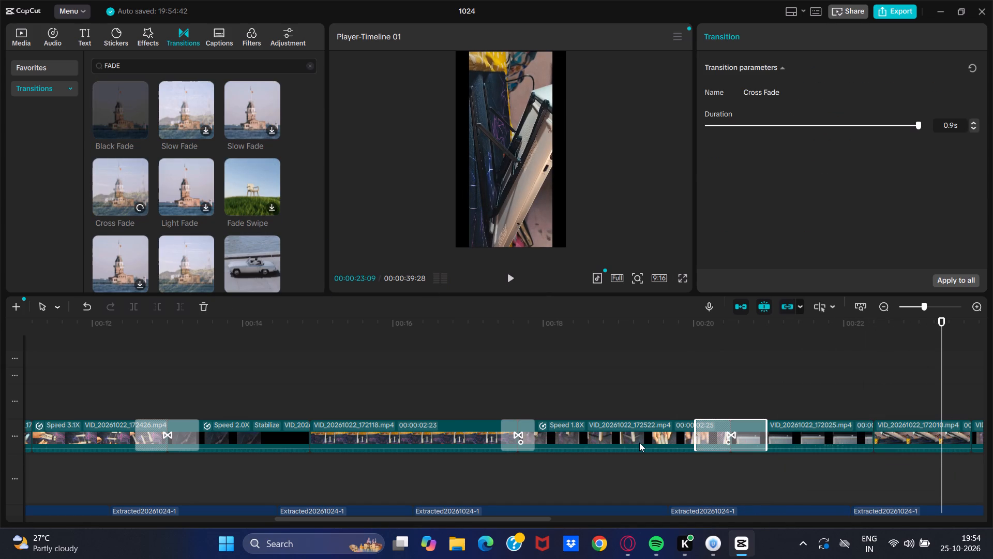
Play back from within the 1.8X VID_20261022_172522.mp4 clip to review the Cross Fade into the laptop clip.
{"action": "left_click", "coordinate": [639, 443]}
{"action": "left_click", "coordinate": [566, 378]}
{"action": "left_click", "coordinate": [508, 276]}
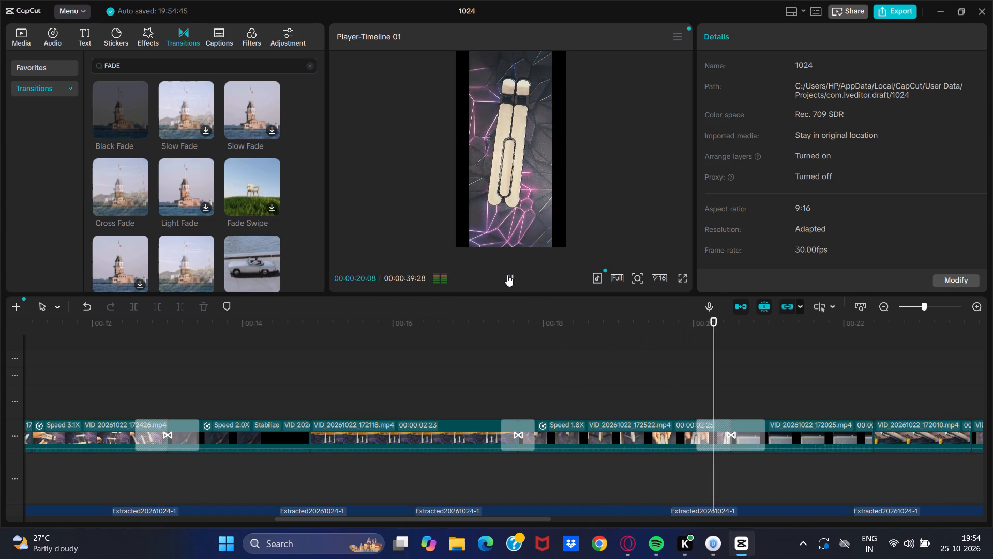
{"action": "left_click", "coordinate": [507, 275]}
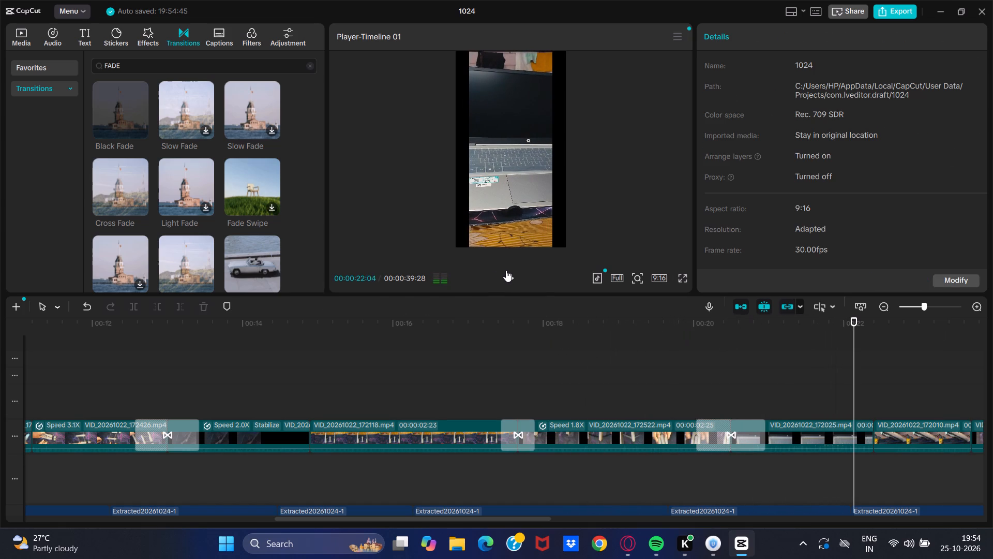
Add a Black Fade transition between the VID_20261022_172025.mp4 laptop clip and the VID_20261022_172010.mp4 clip that follows it.
{"action": "left_click_drag", "start_coordinate": [127, 97], "coordinate": [850, 432]}
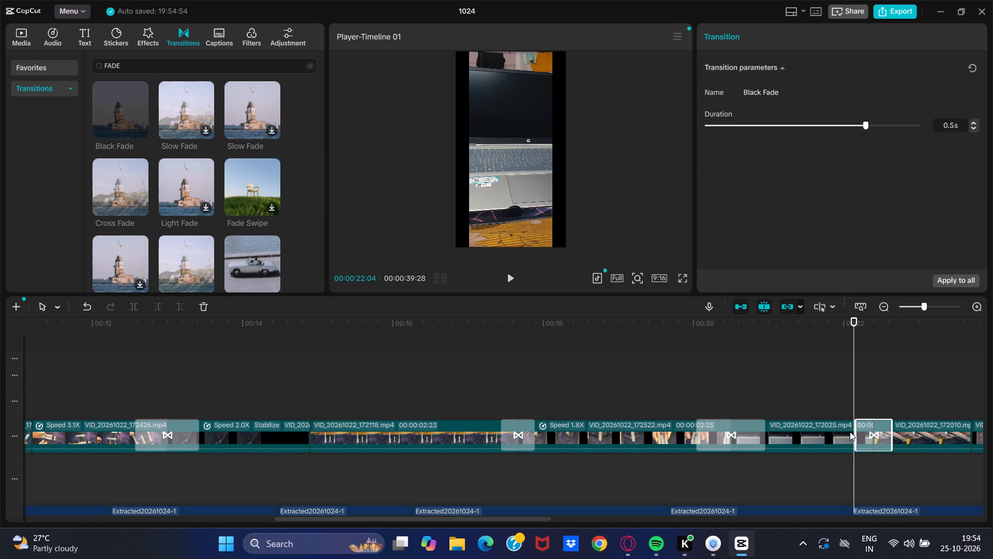
Play from 00:00:22:04 to about 00:00:27:21 to review the Black Fade and the clips that follow.
{"action": "left_click", "coordinate": [503, 271]}
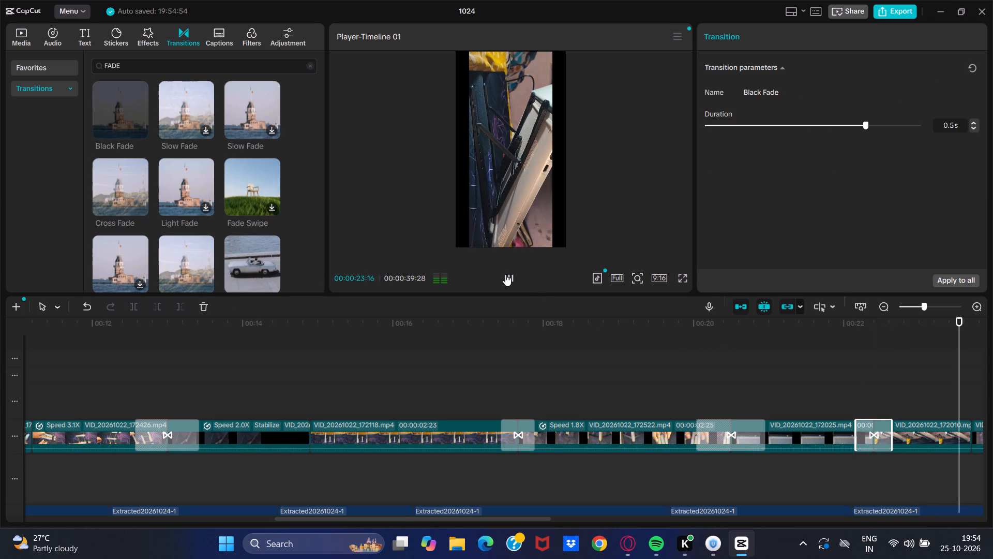
{"action": "left_click", "coordinate": [505, 274]}
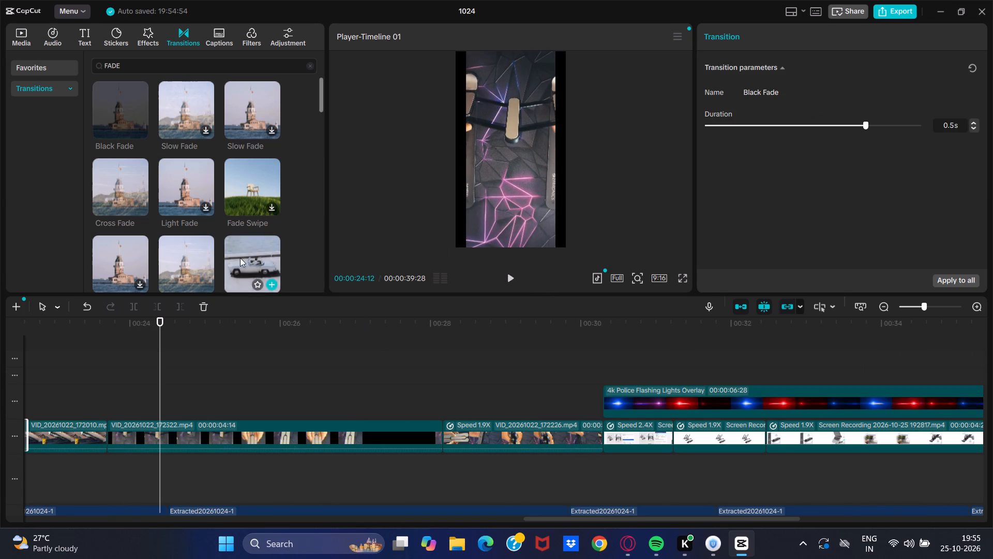
{"action": "left_click", "coordinate": [514, 273]}
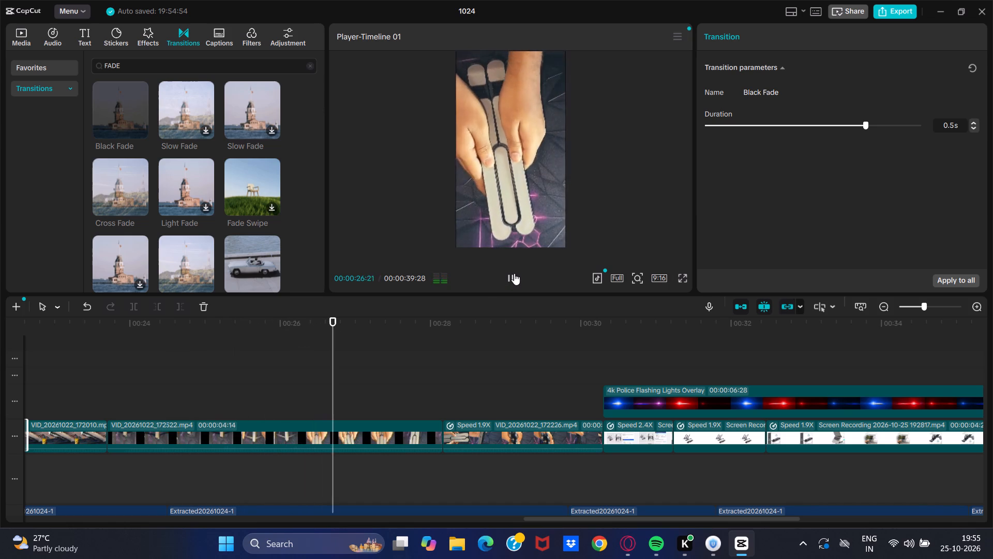
{"action": "left_click", "coordinate": [514, 273]}
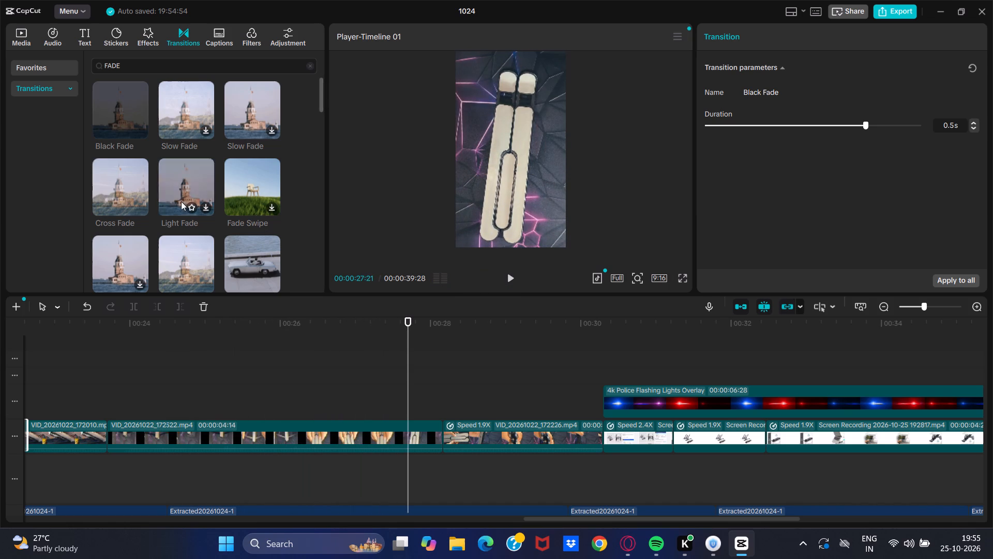
Add a Light Fade transition between the VID_20261022_172522.mp4 clip and the 1.9X VID_20261022_172226.mp4 clip.
{"action": "left_click_drag", "start_coordinate": [179, 200], "coordinate": [407, 440]}
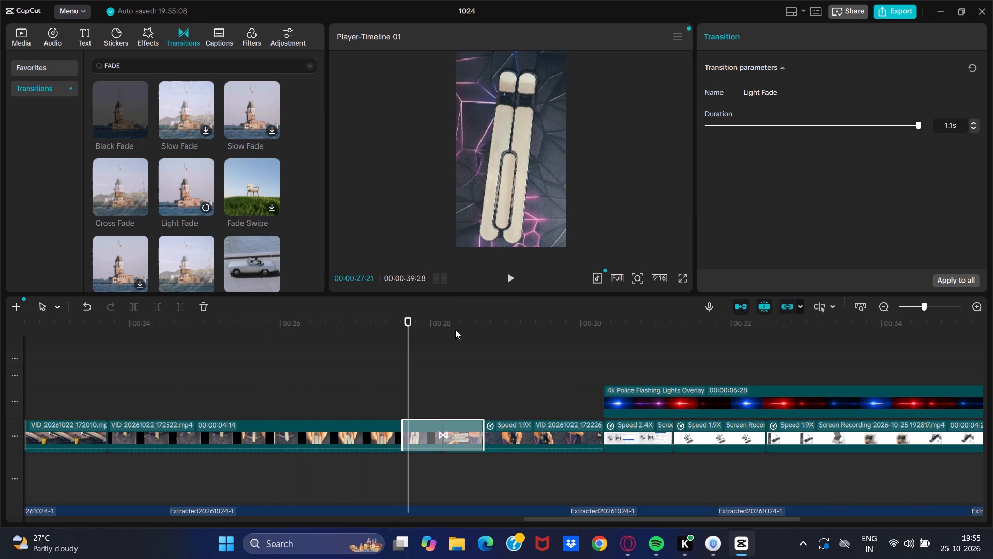
Play from about 00:00:27:21 to 00:00:36:26 to review the Light Fade and the screen recording clips.
{"action": "left_click", "coordinate": [510, 269]}
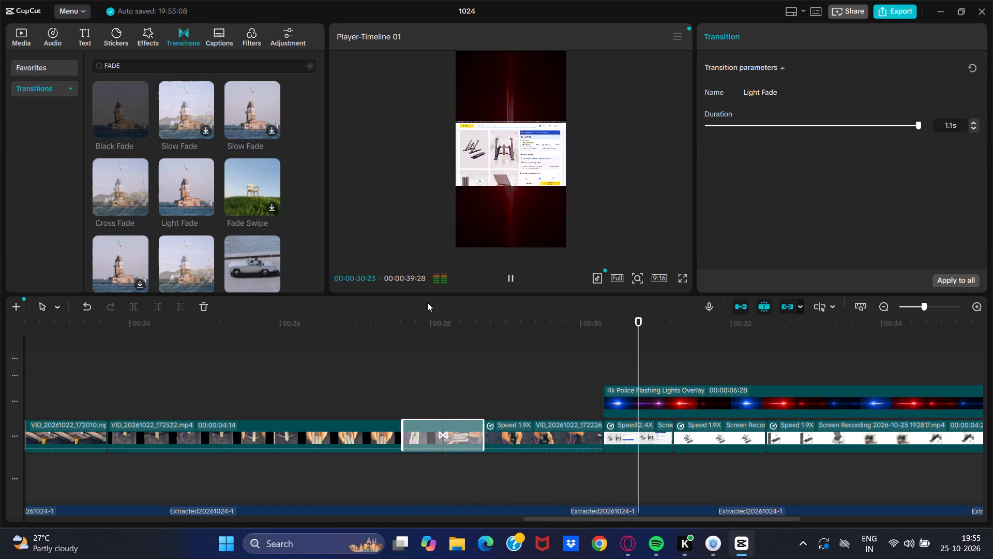
{"action": "left_click", "coordinate": [510, 272]}
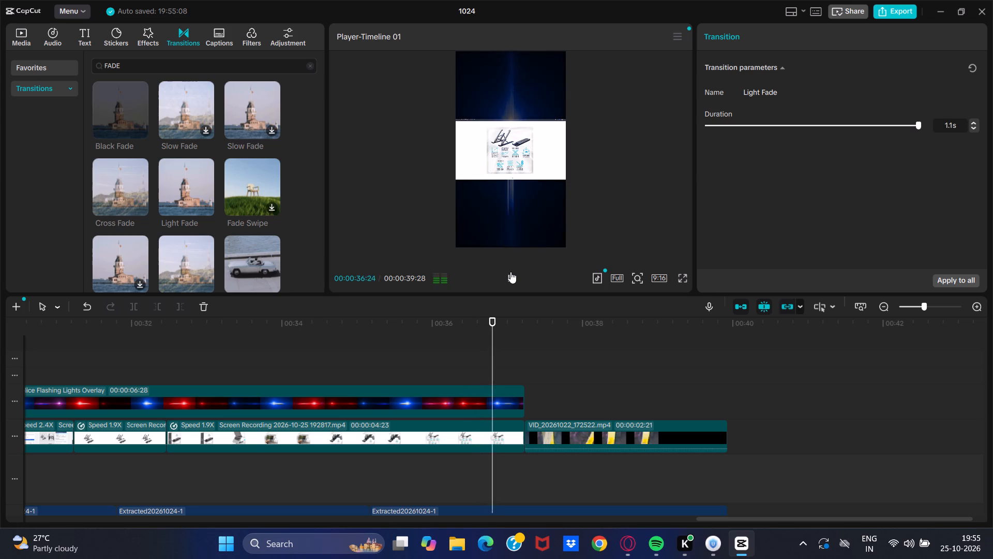
Add a Flashy Fade transition between the Screen Recording 2026-10-25 192817.mp4 clip and the final VID_20261022_172522.mp4 clip.
{"action": "left_click_drag", "start_coordinate": [241, 243], "coordinate": [501, 438]}
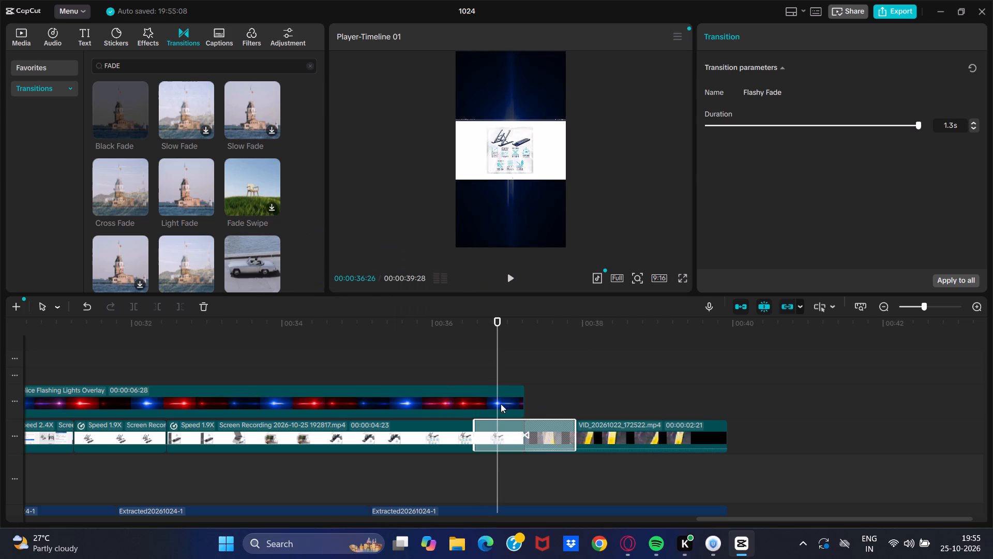
Play from 00:00:36:26 to the end of the timeline to review the Flashy Fade into the final clip.
{"action": "left_click", "coordinate": [507, 268]}
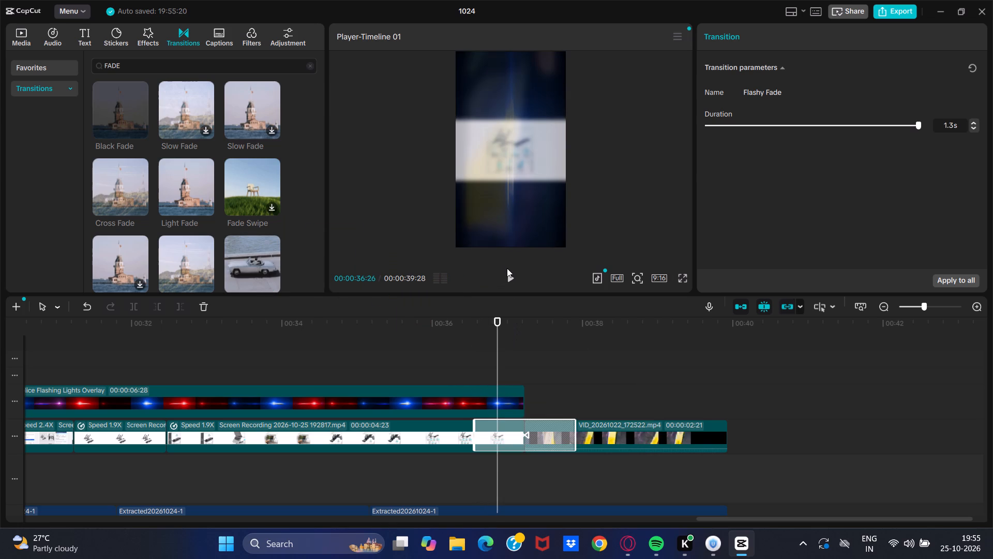
{"action": "left_click", "coordinate": [505, 283]}
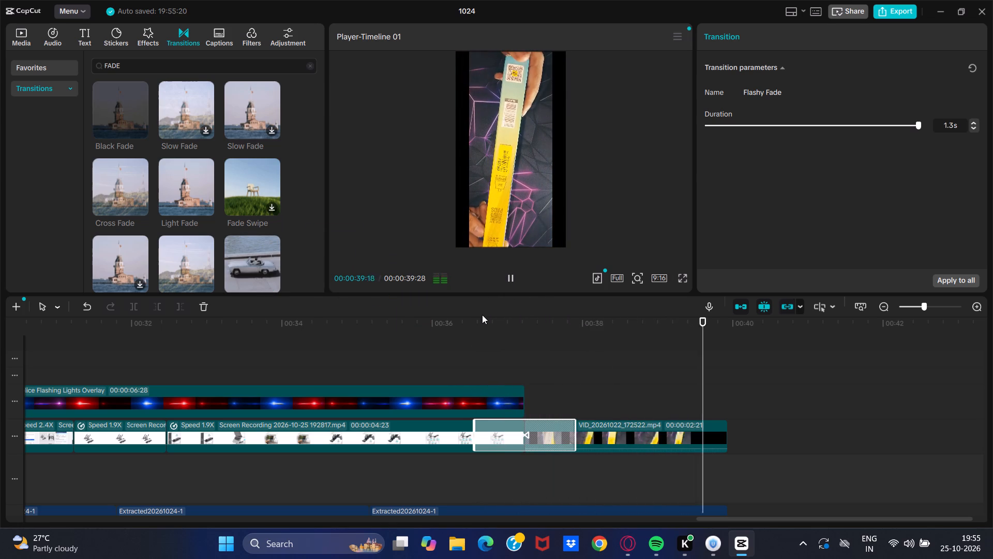
Extend the end of the final VID_20261022_172522.mp4 clip to a duration of 00:00:03:03.
{"action": "left_click", "coordinate": [714, 431]}
{"action": "left_click_drag", "start_coordinate": [725, 436], "coordinate": [723, 435]}
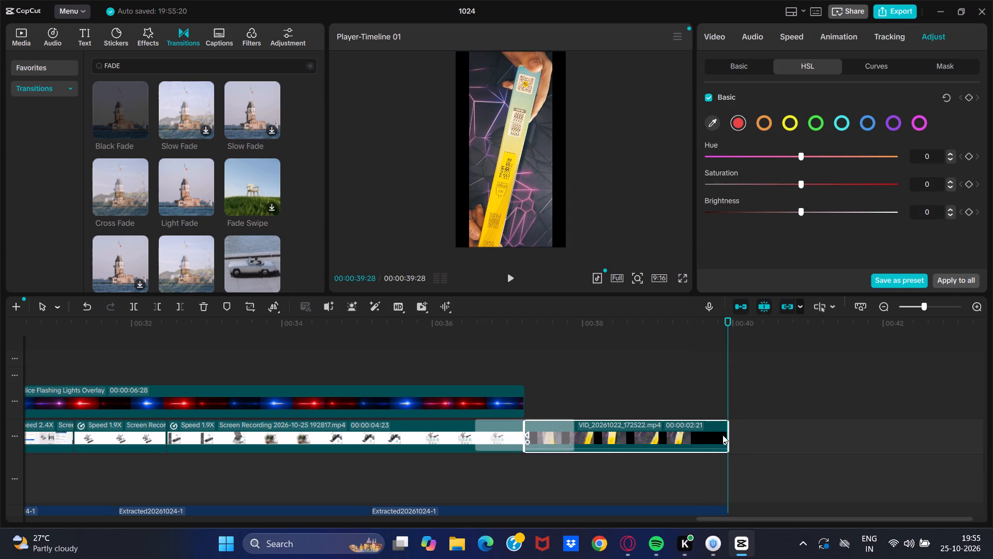
{"action": "left_click_drag", "start_coordinate": [723, 435], "coordinate": [756, 430]}
{"action": "left_click", "coordinate": [758, 479]}
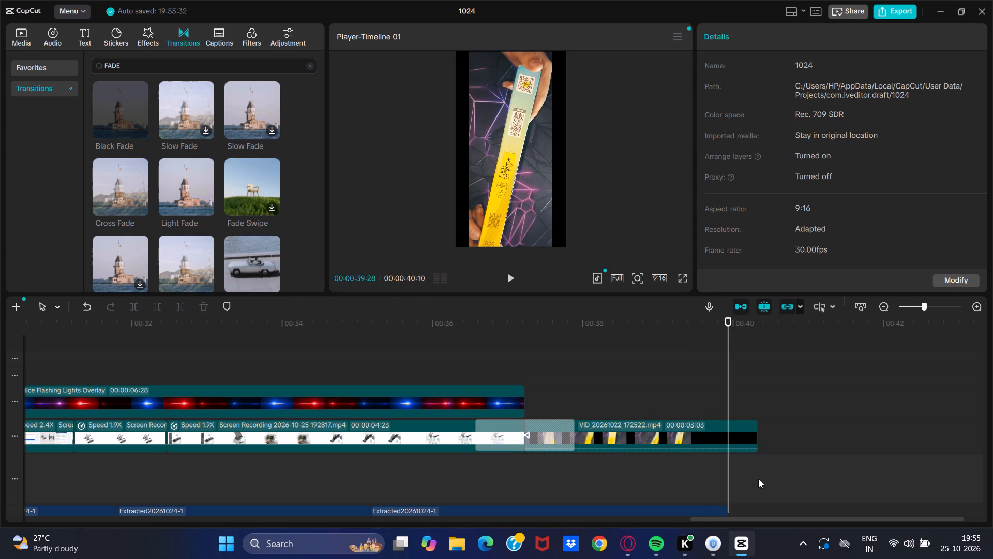
{"action": "left_click", "coordinate": [735, 448]}
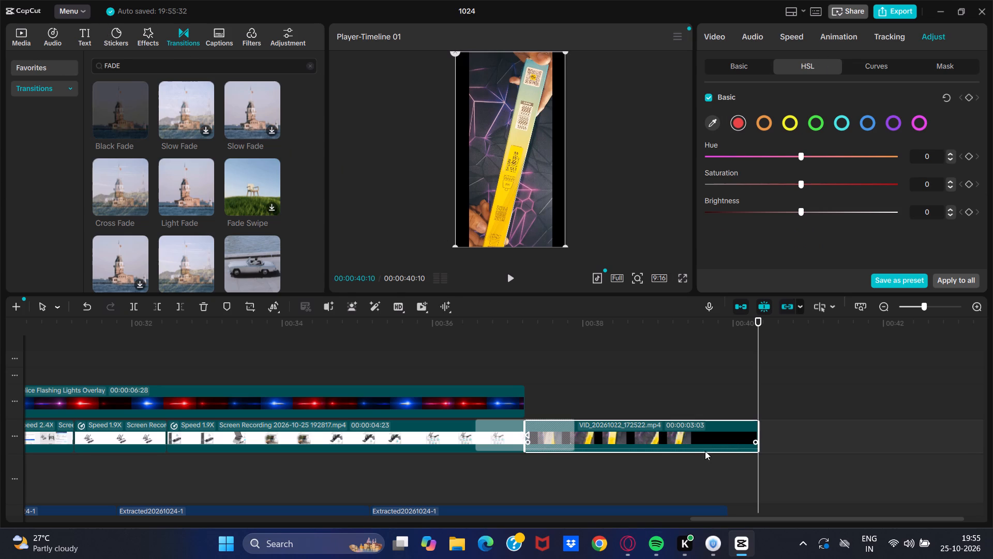
{"action": "left_click", "coordinate": [806, 419]}
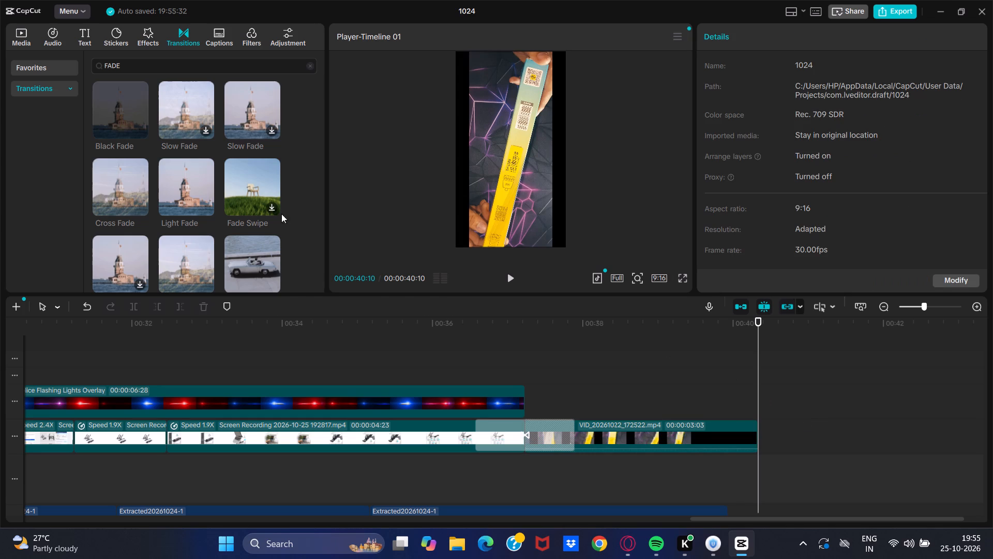
Search the video effects for FADE and choose the Fade Out effect for the end of the video.
{"action": "left_click", "coordinate": [144, 27]}
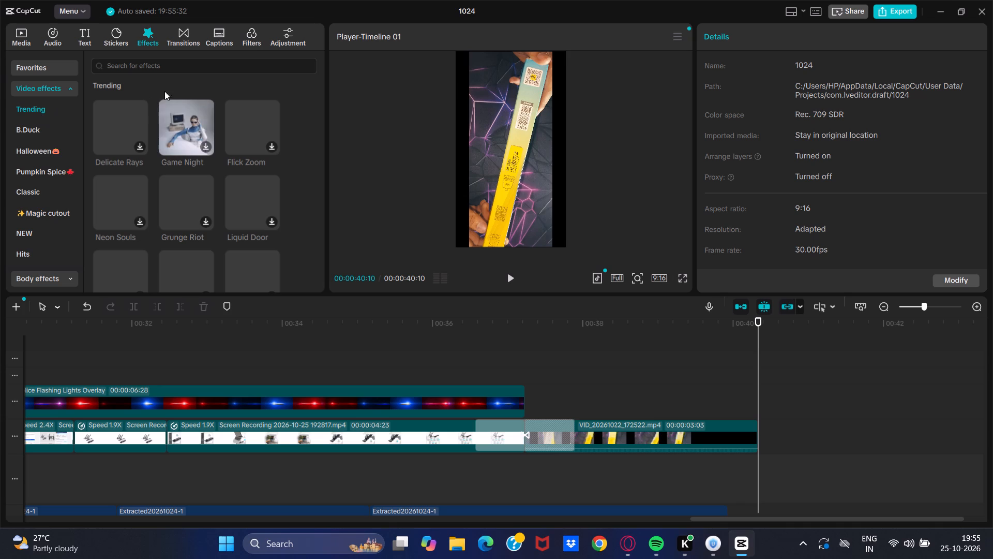
{"action": "left_click", "coordinate": [182, 56]}
{"action": "left_click", "coordinate": [182, 60]}
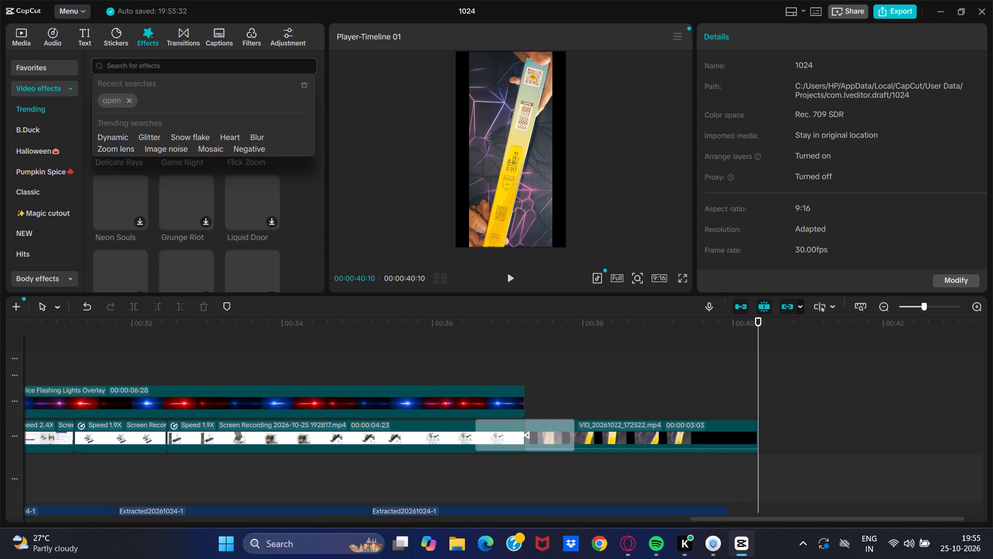
{"action": "type", "text": "FADE"}
{"action": "key", "text": "Return"}
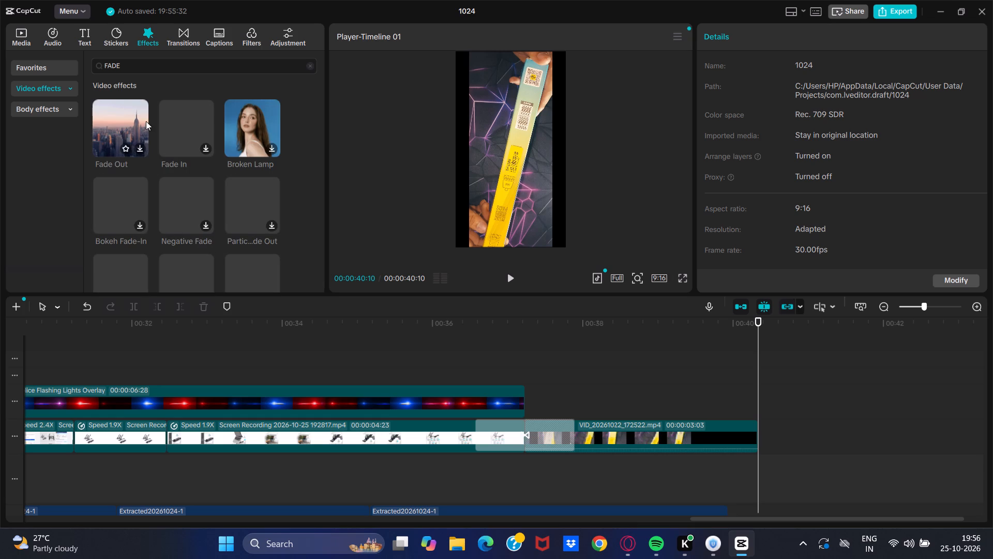
{"action": "left_click", "coordinate": [112, 128]}
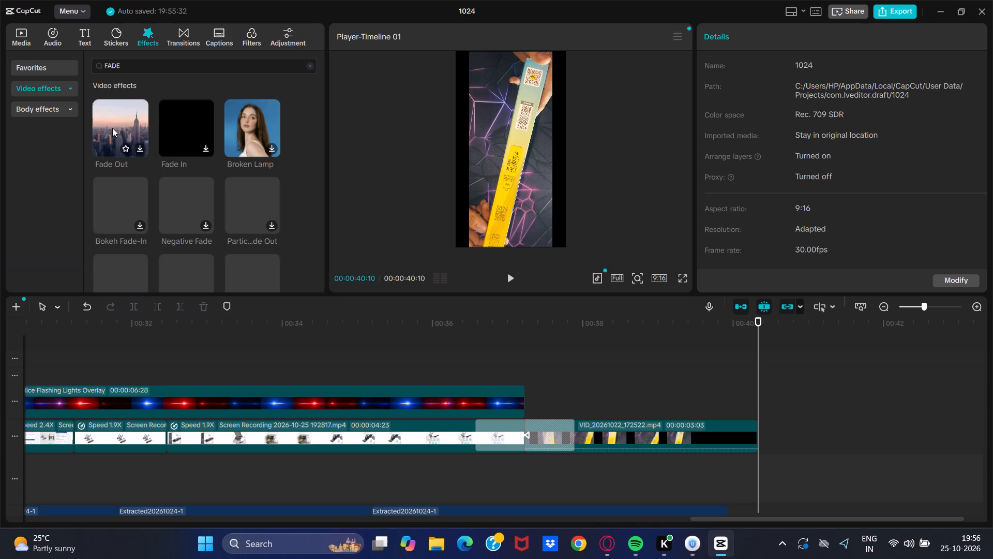
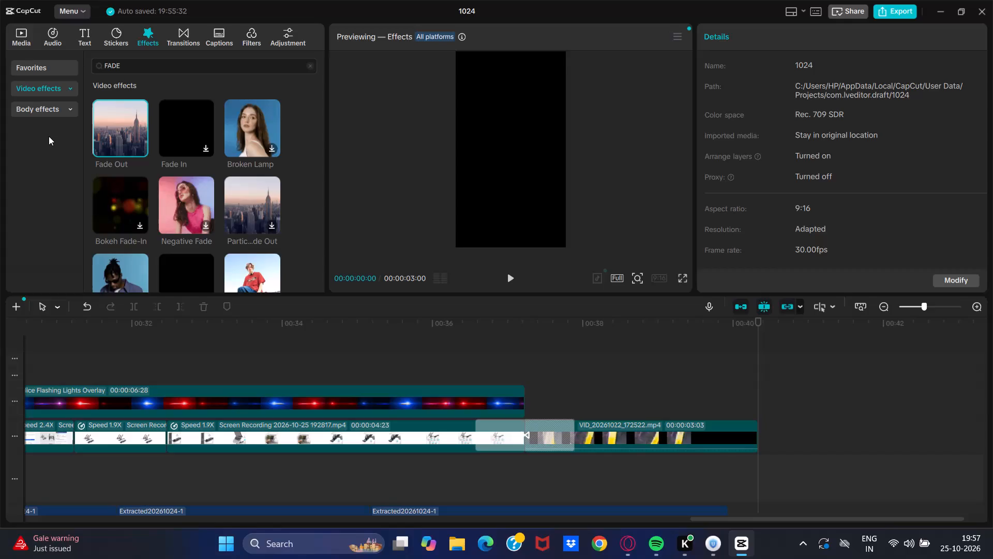
Add the Fade Out effect over the end of the last video clip and shorten it to end at about 00:00:40:12.
{"action": "left_click_drag", "start_coordinate": [110, 148], "coordinate": [317, 283]}
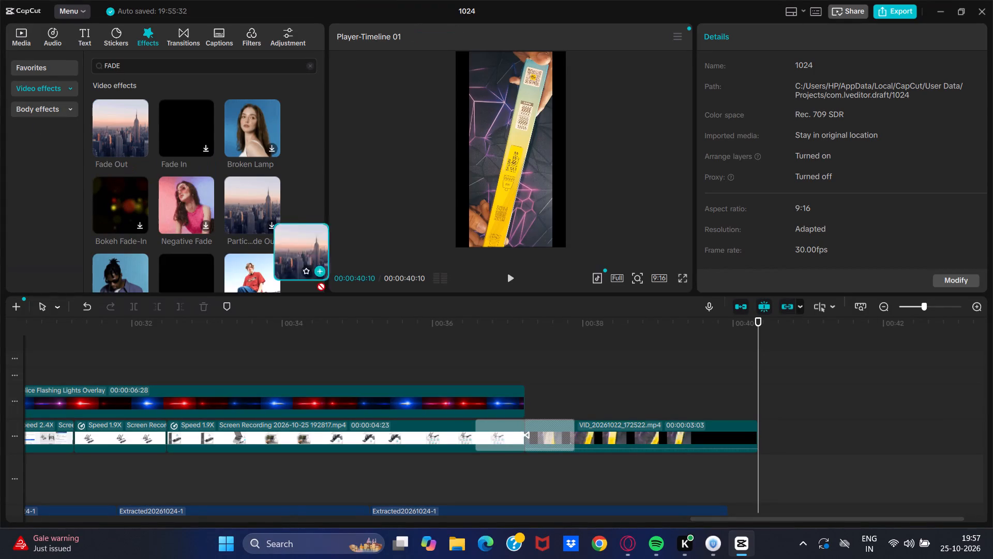
{"action": "left_click_drag", "start_coordinate": [317, 283], "coordinate": [693, 393]}
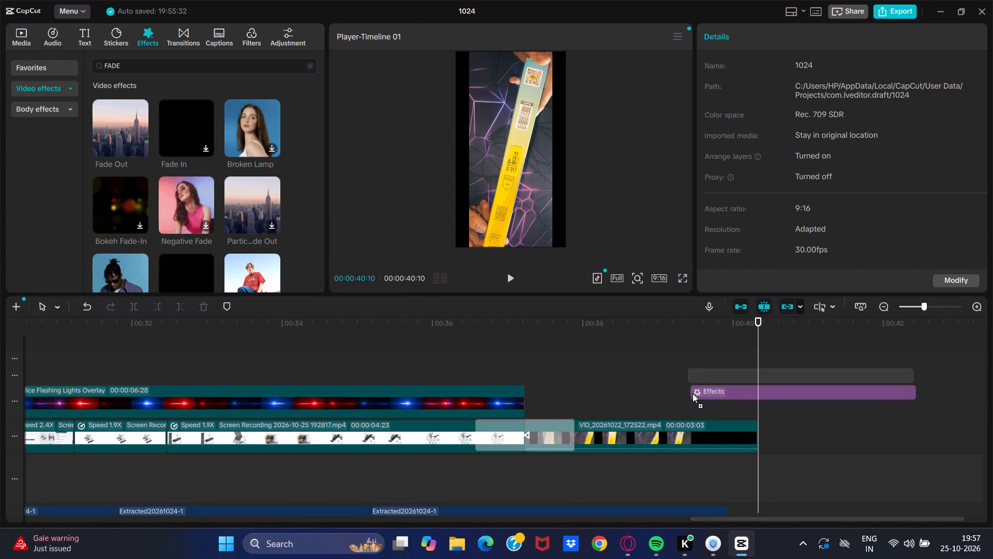
{"action": "left_click_drag", "start_coordinate": [693, 393], "coordinate": [697, 411]}
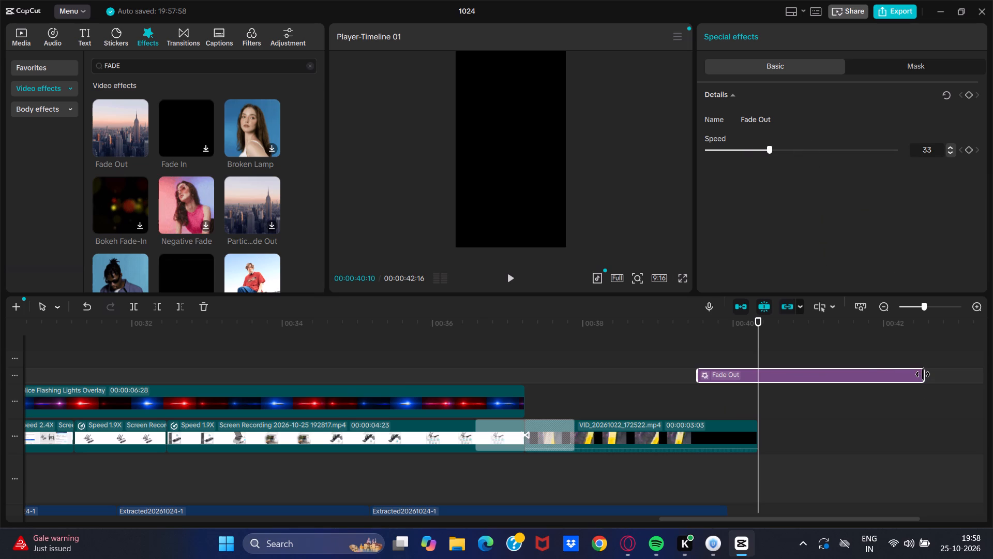
{"action": "left_click_drag", "start_coordinate": [923, 374], "coordinate": [761, 421]}
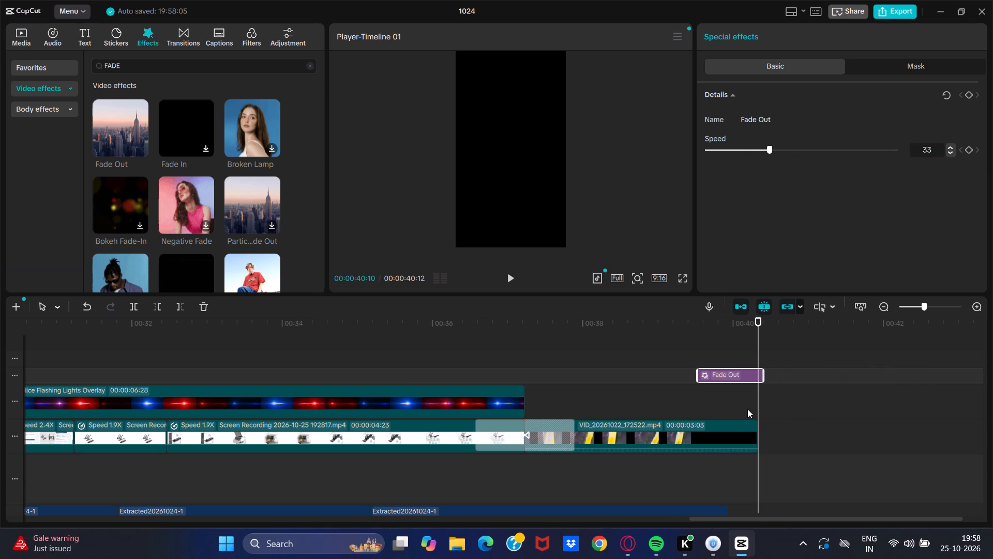
Play back the final seconds with the fade-out, followed by the video from its beginning.
{"action": "left_click_drag", "start_coordinate": [746, 406], "coordinate": [721, 403]}
{"action": "left_click", "coordinate": [655, 405]}
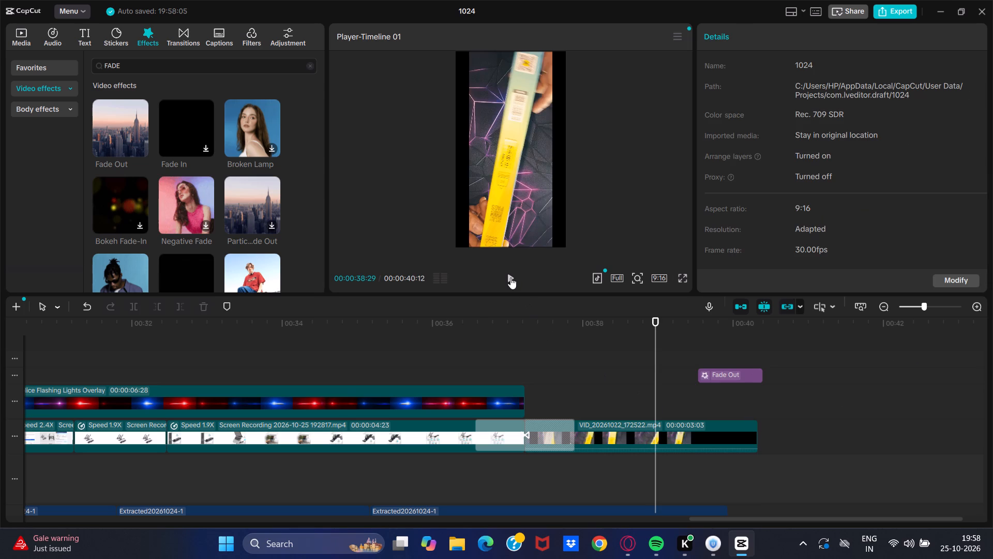
{"action": "left_click", "coordinate": [510, 277]}
{"action": "left_click", "coordinate": [509, 276]}
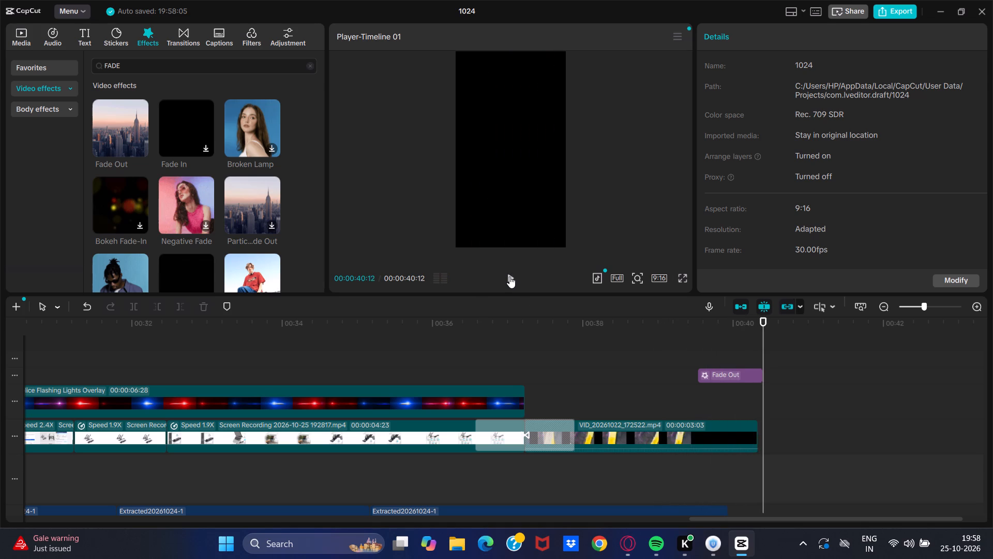
{"action": "left_click_drag", "start_coordinate": [811, 385], "coordinate": [838, 380]}
{"action": "left_click_drag", "start_coordinate": [911, 363], "coordinate": [930, 369]}
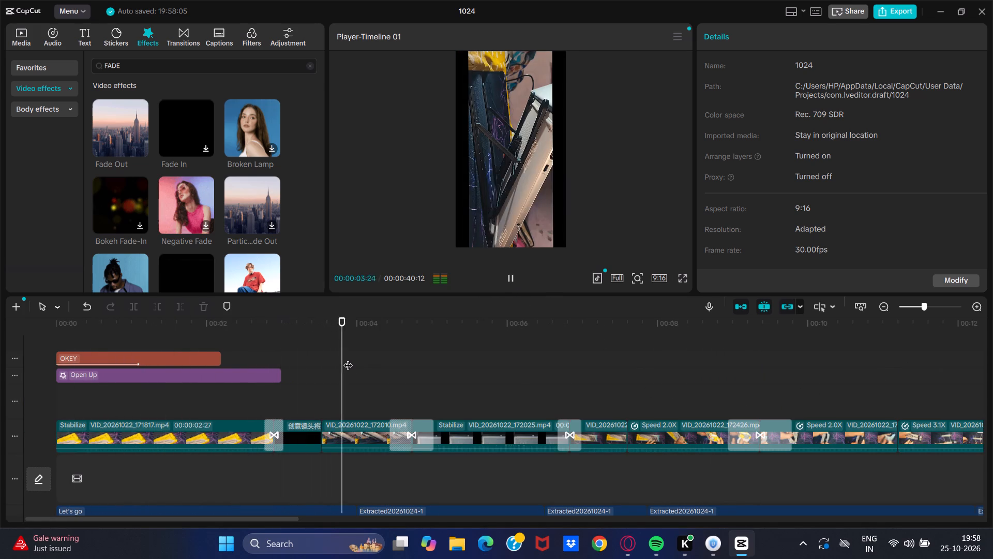
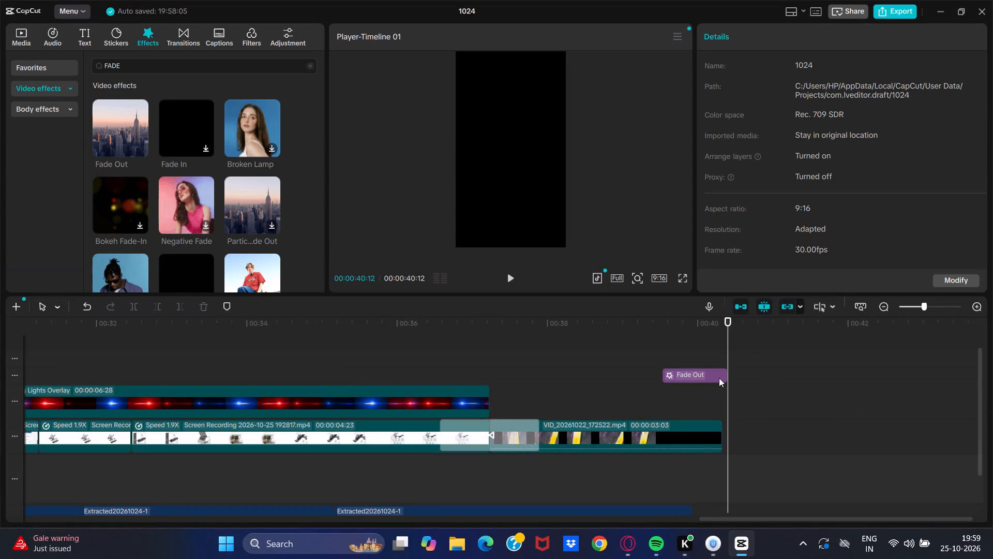
Move the Fade Out effect earlier to start at about 00:00:38:15 and extend its end to 00:00:40:12.
{"action": "left_click_drag", "start_coordinate": [706, 371], "coordinate": [632, 370]}
{"action": "left_click", "coordinate": [632, 370]}
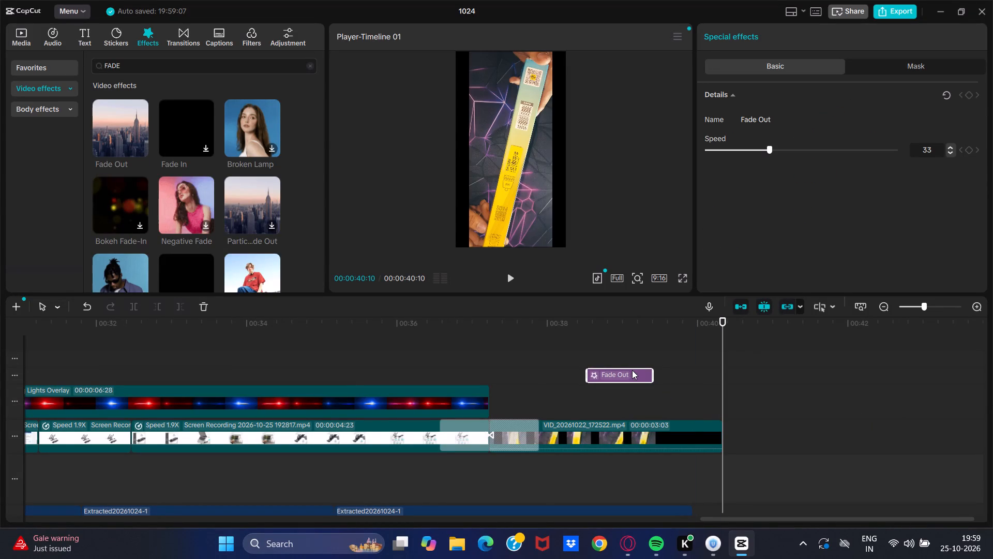
{"action": "left_click_drag", "start_coordinate": [651, 374], "coordinate": [726, 388]}
Set the Fade Out effect's speed to 79.
{"action": "left_click", "coordinate": [806, 145]}
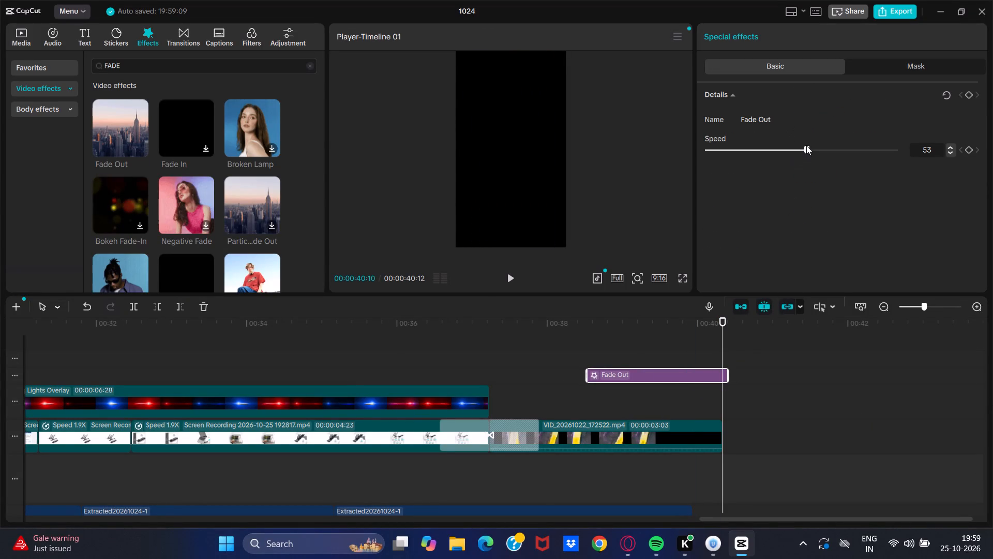
{"action": "left_click", "coordinate": [856, 153]}
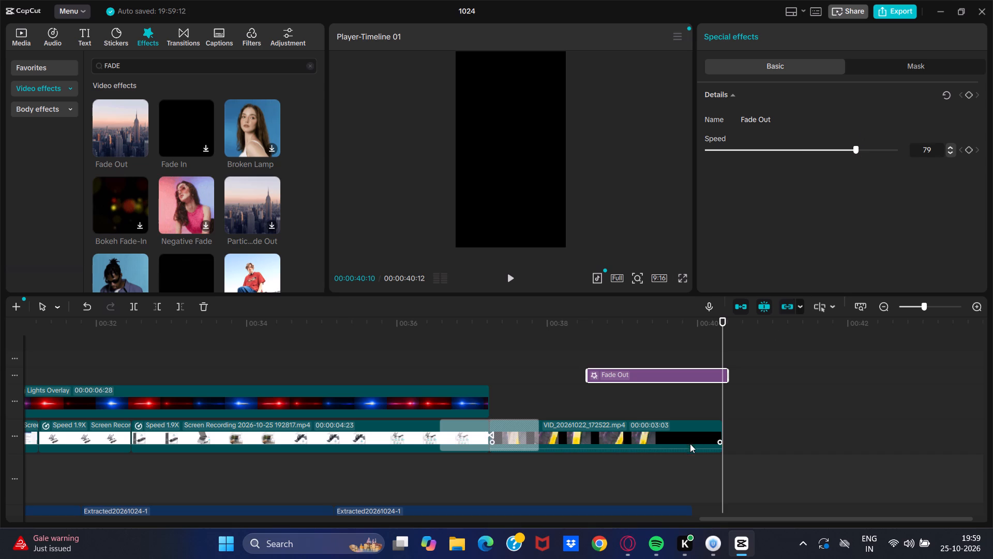
Play back the adjusted fade-out at the end, followed by the opening of the video up to 00:00:01:26.
{"action": "left_click", "coordinate": [634, 406]}
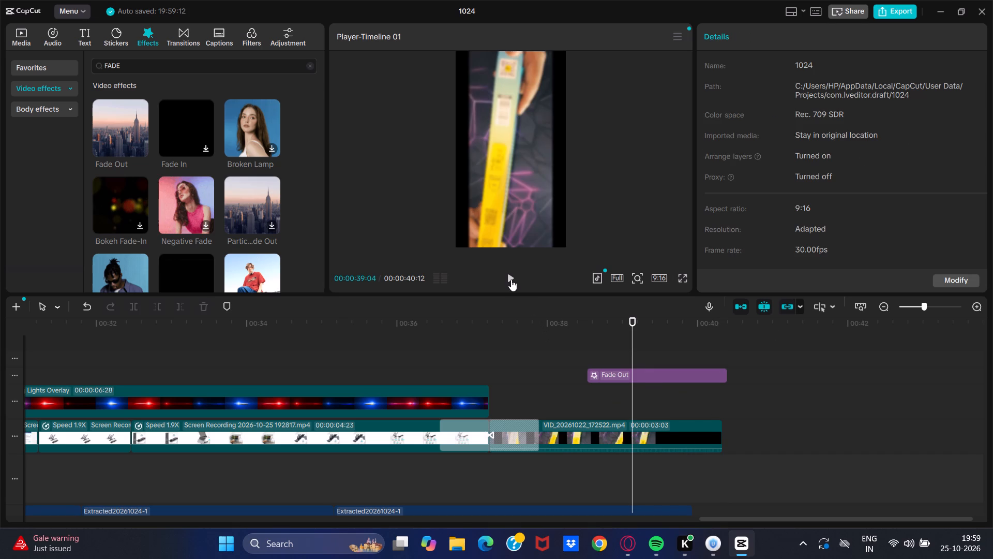
{"action": "left_click", "coordinate": [510, 277]}
{"action": "left_click", "coordinate": [509, 274]}
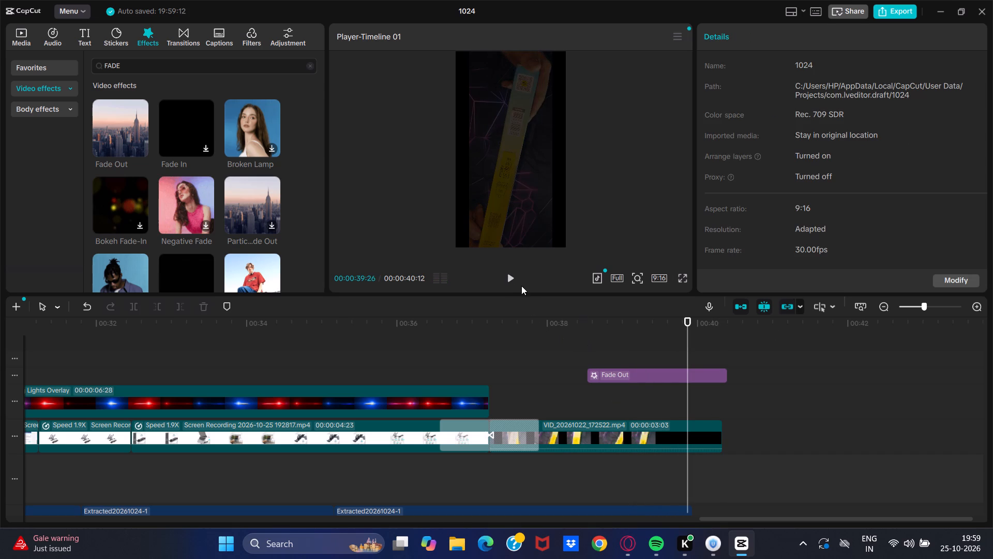
{"action": "left_click", "coordinate": [554, 387]}
{"action": "left_click", "coordinate": [512, 280]}
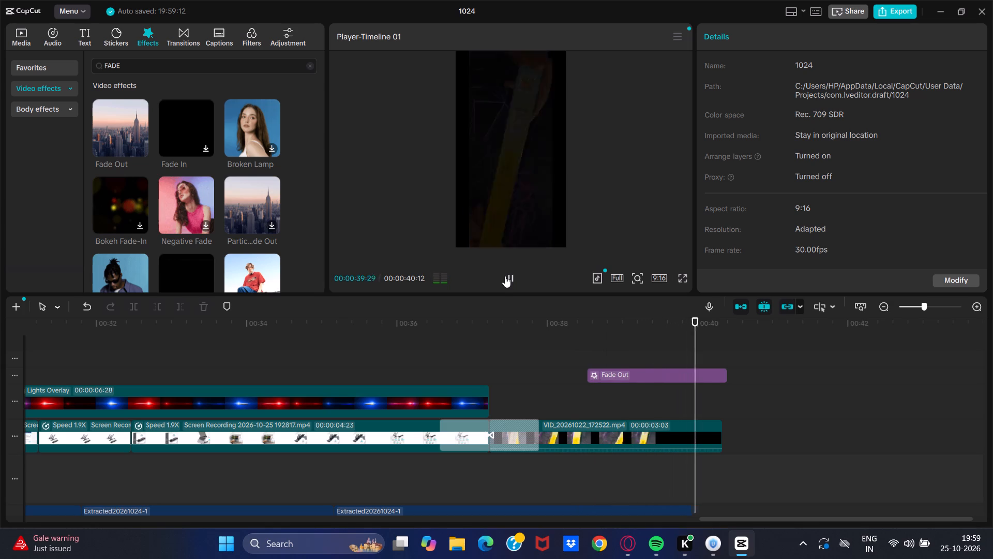
{"action": "left_click", "coordinate": [723, 379]}
{"action": "left_click", "coordinate": [798, 423]}
{"action": "scroll", "coordinate": [667, 490], "scroll_direction": "down", "scroll_amount": 2}
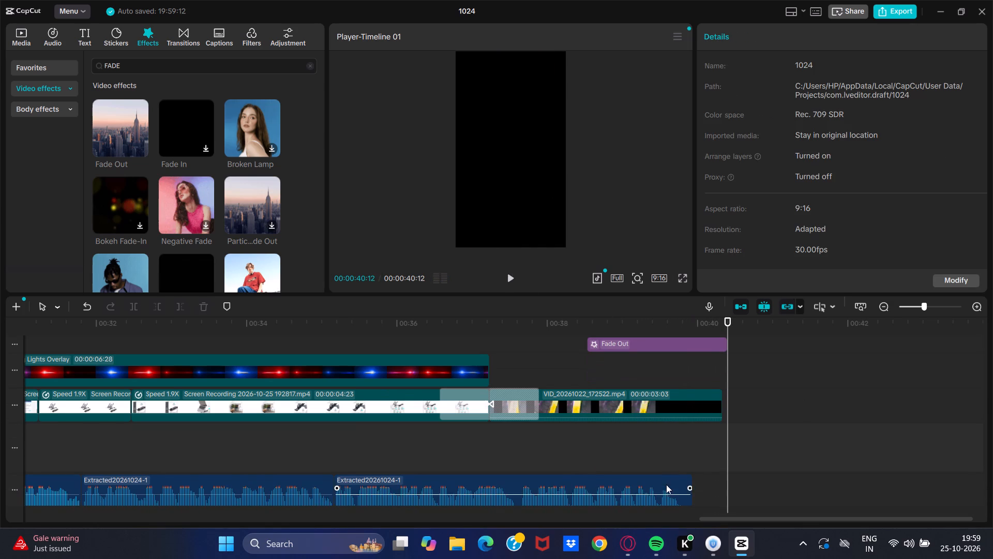
{"action": "left_click", "coordinate": [510, 277]}
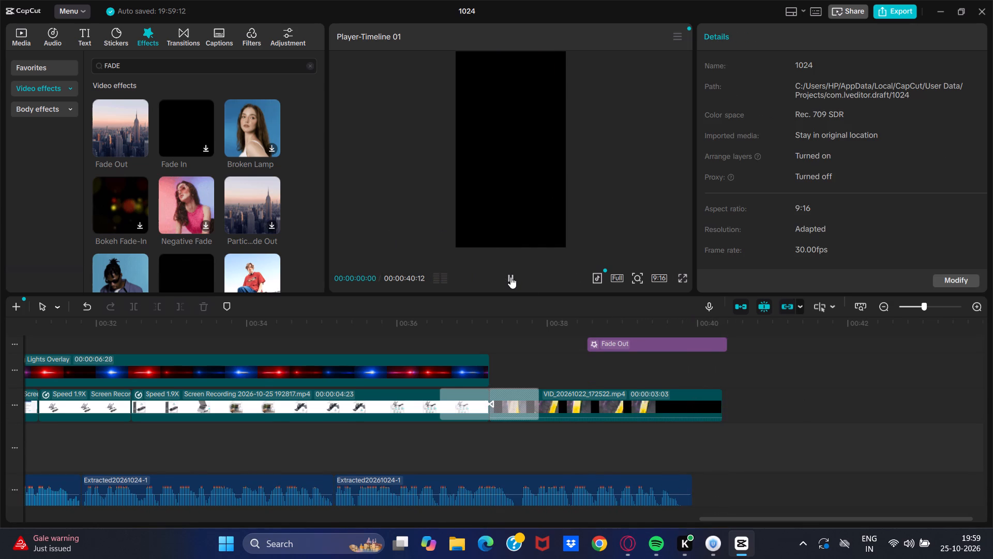
{"action": "left_click", "coordinate": [511, 275]}
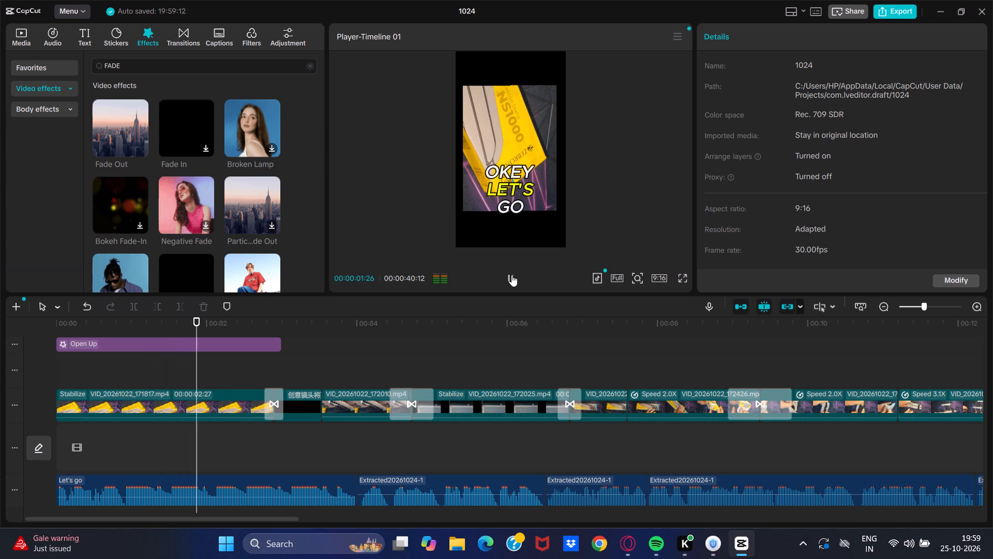
Add a default text layer to the video at 00:00:01:26 and clear its placeholder wording.
{"action": "left_click", "coordinate": [86, 36]}
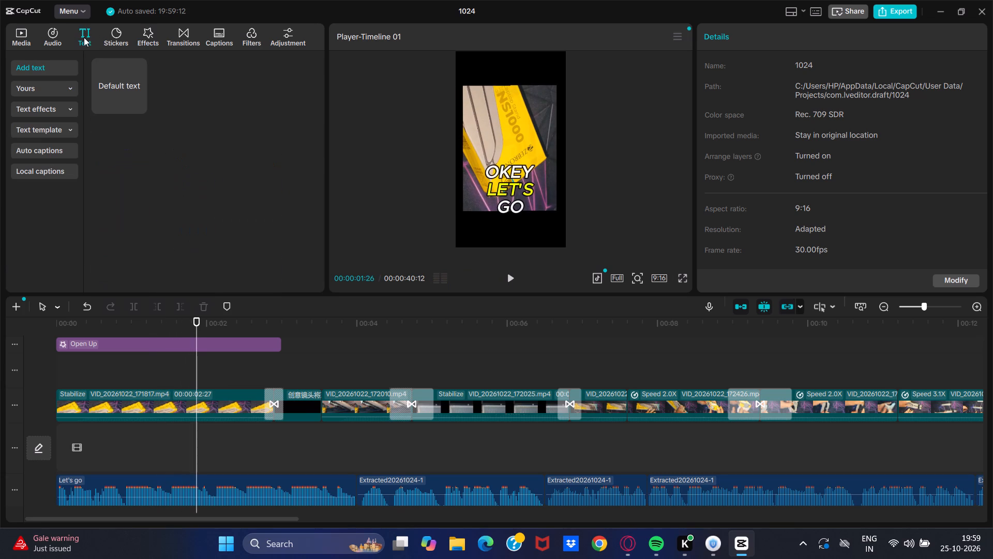
{"action": "left_click", "coordinate": [136, 109]}
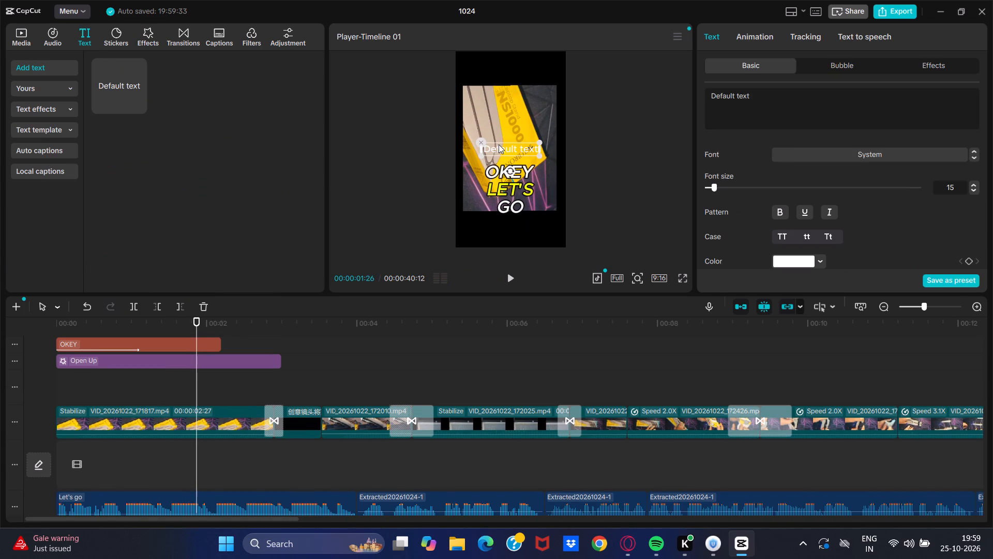
{"action": "left_click_drag", "start_coordinate": [767, 104], "coordinate": [709, 91]}
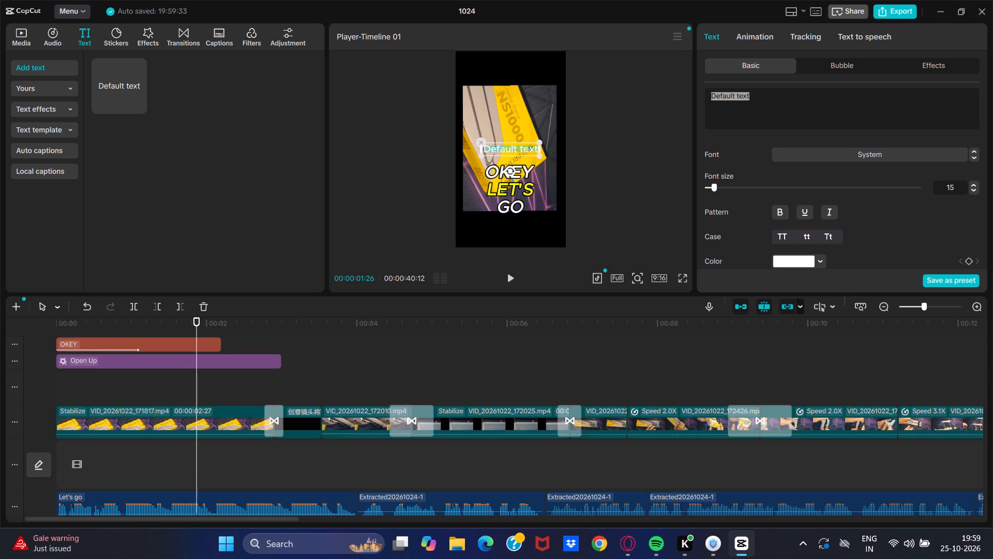
{"action": "left_click_drag", "start_coordinate": [709, 91], "coordinate": [705, 92]}
{"action": "key", "text": "BackSpace"}
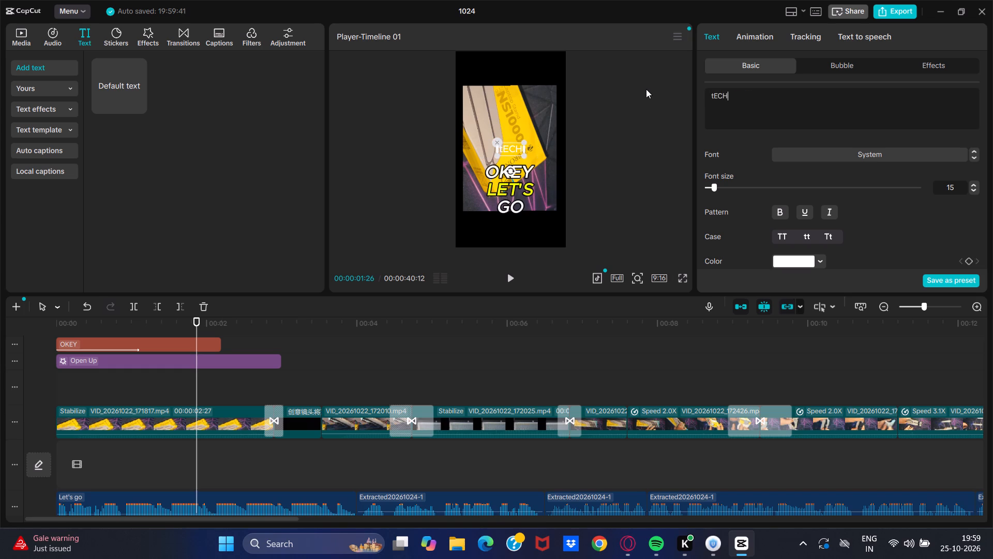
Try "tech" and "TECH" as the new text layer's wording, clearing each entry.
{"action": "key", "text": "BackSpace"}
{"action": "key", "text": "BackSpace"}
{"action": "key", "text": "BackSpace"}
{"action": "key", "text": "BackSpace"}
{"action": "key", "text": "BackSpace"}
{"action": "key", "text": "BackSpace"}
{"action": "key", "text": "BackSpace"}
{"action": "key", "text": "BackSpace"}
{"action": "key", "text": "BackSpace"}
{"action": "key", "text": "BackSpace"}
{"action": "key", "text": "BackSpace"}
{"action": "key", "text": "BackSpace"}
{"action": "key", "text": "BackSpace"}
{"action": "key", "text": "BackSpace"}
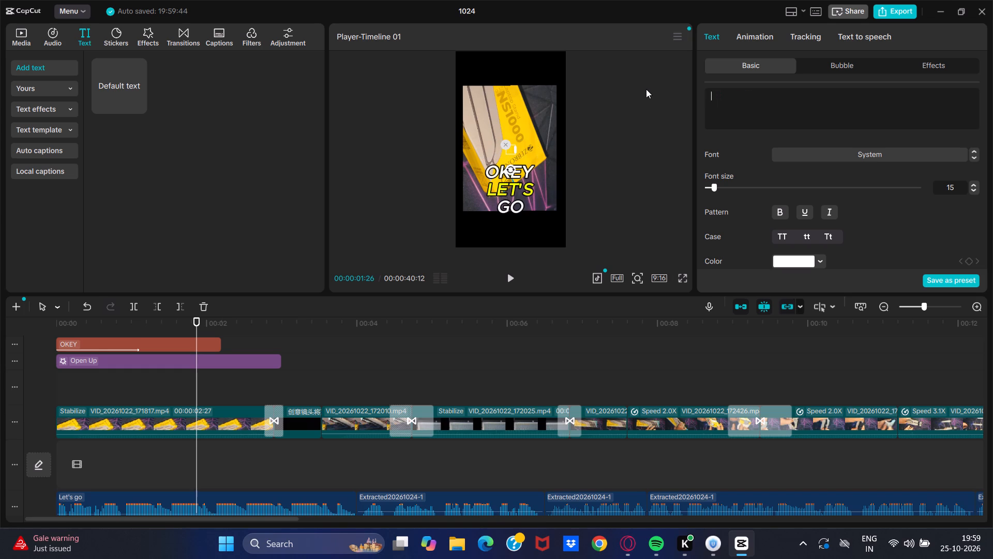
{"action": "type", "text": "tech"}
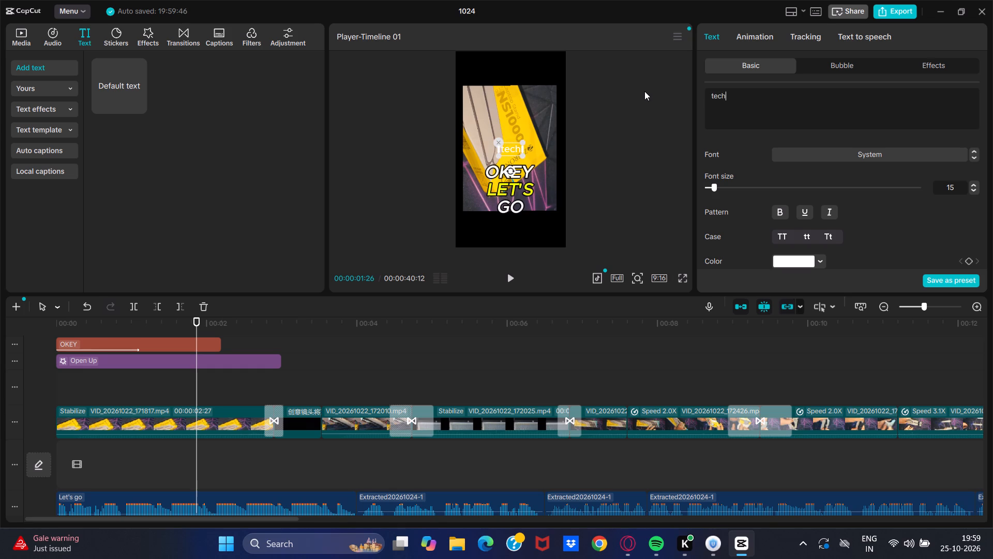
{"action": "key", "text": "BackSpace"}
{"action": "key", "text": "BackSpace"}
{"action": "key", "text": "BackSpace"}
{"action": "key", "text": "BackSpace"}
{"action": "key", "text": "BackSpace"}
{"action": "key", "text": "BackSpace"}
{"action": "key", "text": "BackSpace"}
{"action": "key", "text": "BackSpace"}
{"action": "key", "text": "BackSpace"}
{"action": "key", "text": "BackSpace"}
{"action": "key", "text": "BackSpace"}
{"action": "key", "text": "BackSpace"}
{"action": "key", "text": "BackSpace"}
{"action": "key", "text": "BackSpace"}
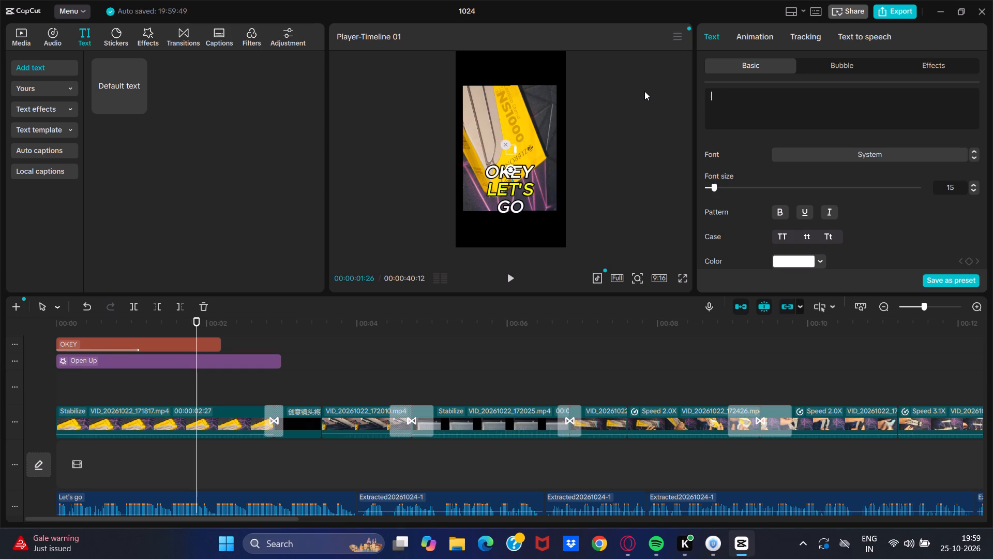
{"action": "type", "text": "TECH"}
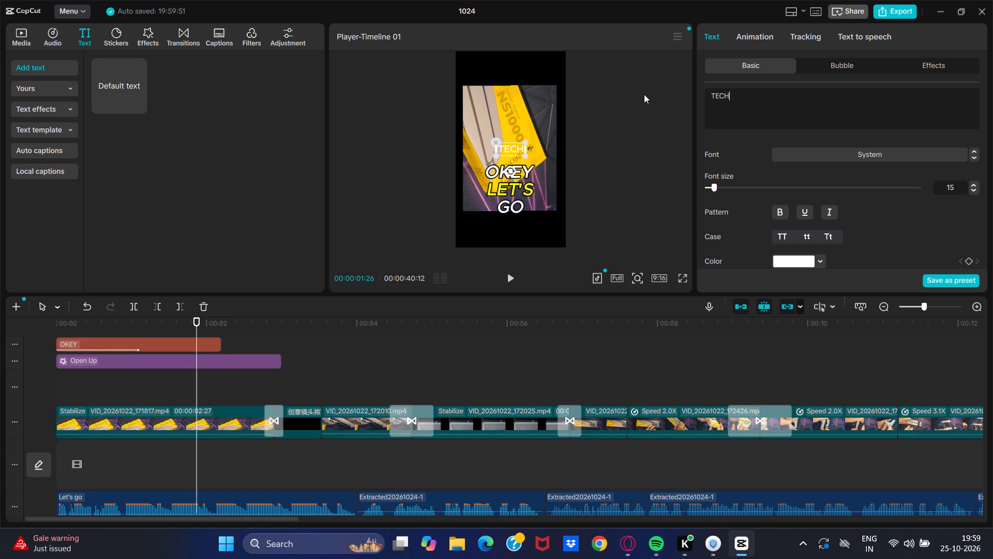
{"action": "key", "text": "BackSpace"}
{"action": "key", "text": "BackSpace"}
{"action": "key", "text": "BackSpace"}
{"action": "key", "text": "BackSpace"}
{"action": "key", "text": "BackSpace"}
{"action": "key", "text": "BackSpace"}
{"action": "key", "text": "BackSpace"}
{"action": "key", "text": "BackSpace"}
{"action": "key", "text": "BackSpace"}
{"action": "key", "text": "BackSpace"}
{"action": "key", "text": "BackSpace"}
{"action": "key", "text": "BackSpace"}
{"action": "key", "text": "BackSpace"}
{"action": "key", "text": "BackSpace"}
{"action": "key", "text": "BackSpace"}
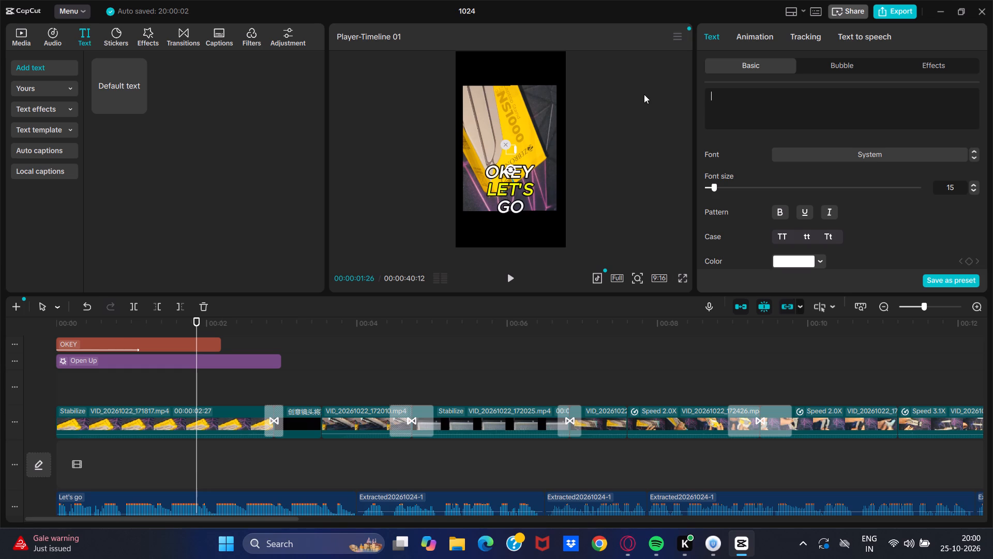
Enter AFFORDABLE TECHZ as the new text layer's wording.
{"action": "type", "text": "AFFORD"}
{"action": "type", "text": "ABLE"}
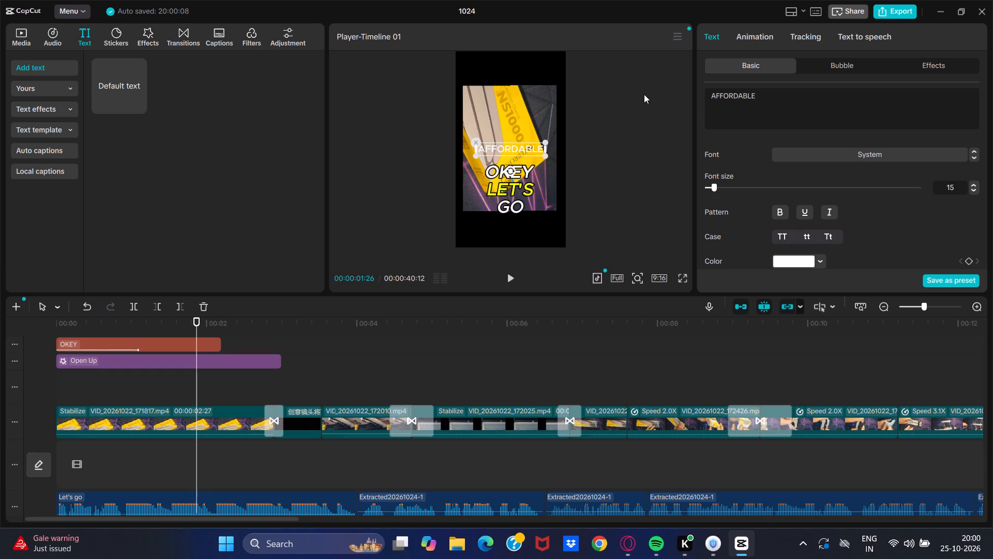
{"action": "key", "text": "space"}
{"action": "type", "text": "TECH"}
{"action": "key", "text": "z"}
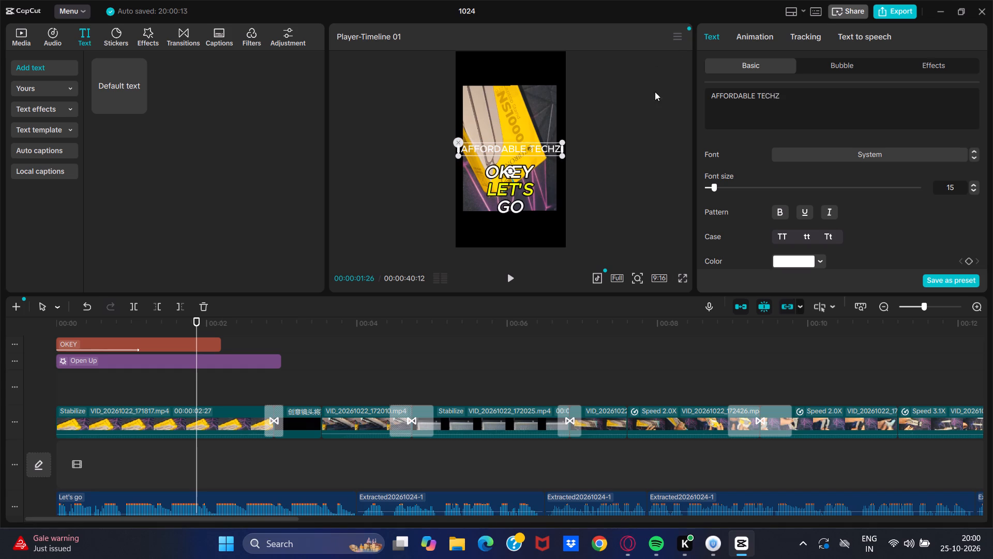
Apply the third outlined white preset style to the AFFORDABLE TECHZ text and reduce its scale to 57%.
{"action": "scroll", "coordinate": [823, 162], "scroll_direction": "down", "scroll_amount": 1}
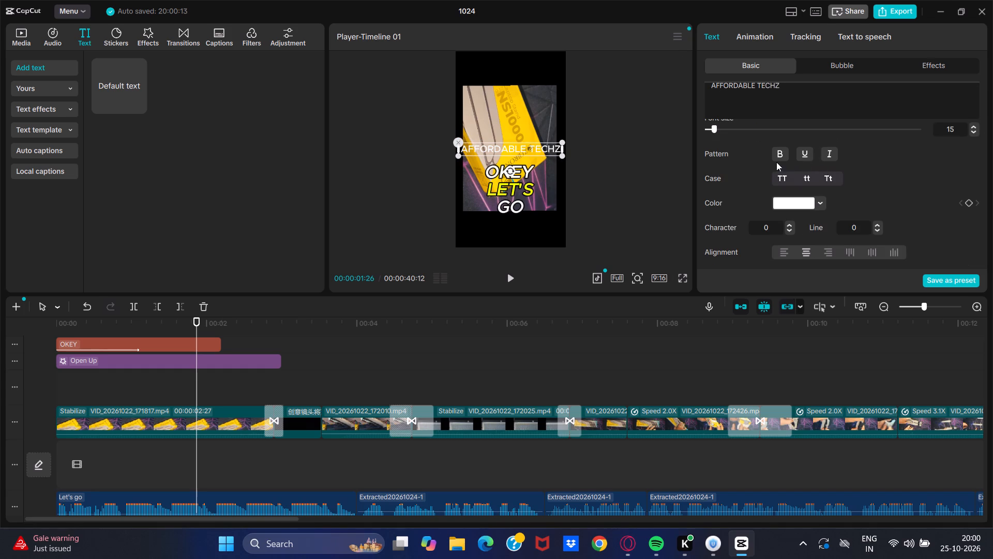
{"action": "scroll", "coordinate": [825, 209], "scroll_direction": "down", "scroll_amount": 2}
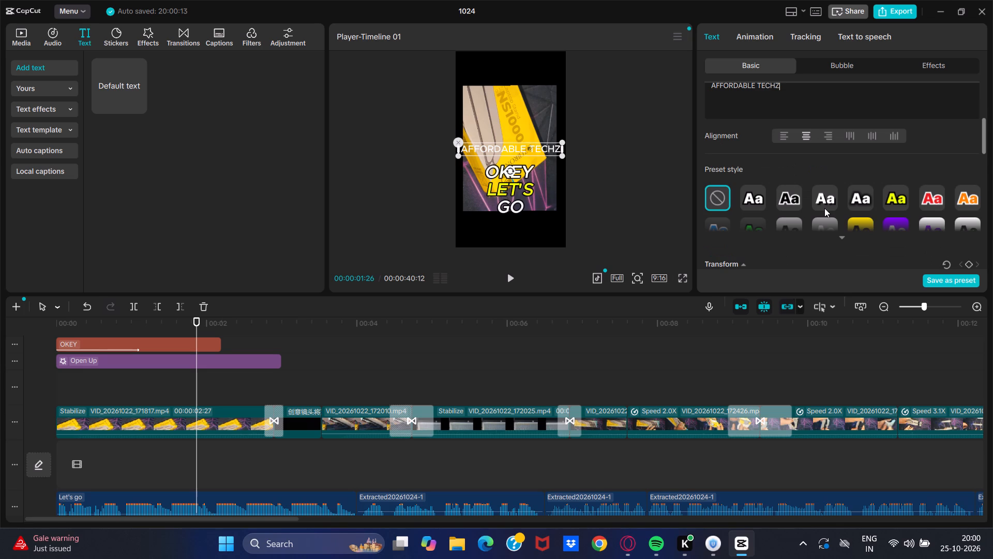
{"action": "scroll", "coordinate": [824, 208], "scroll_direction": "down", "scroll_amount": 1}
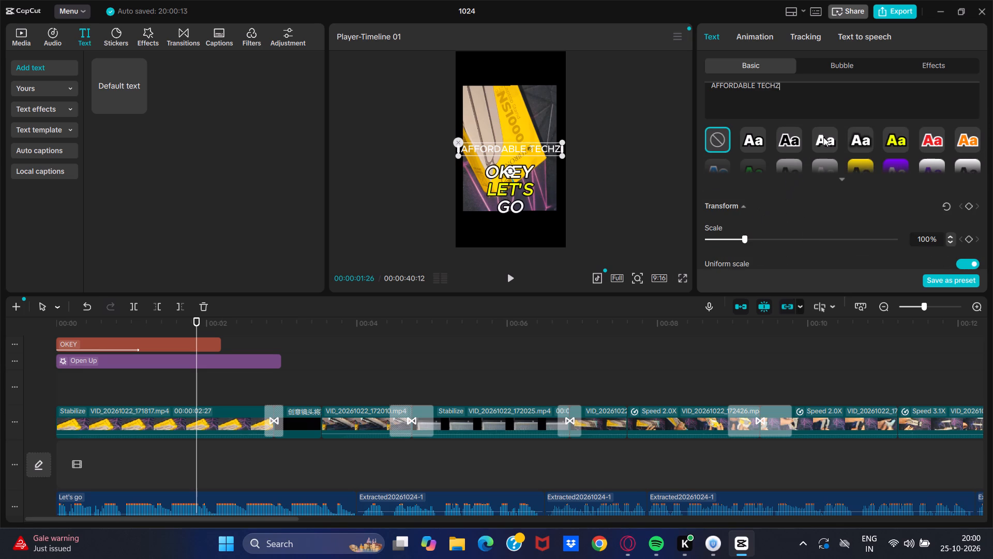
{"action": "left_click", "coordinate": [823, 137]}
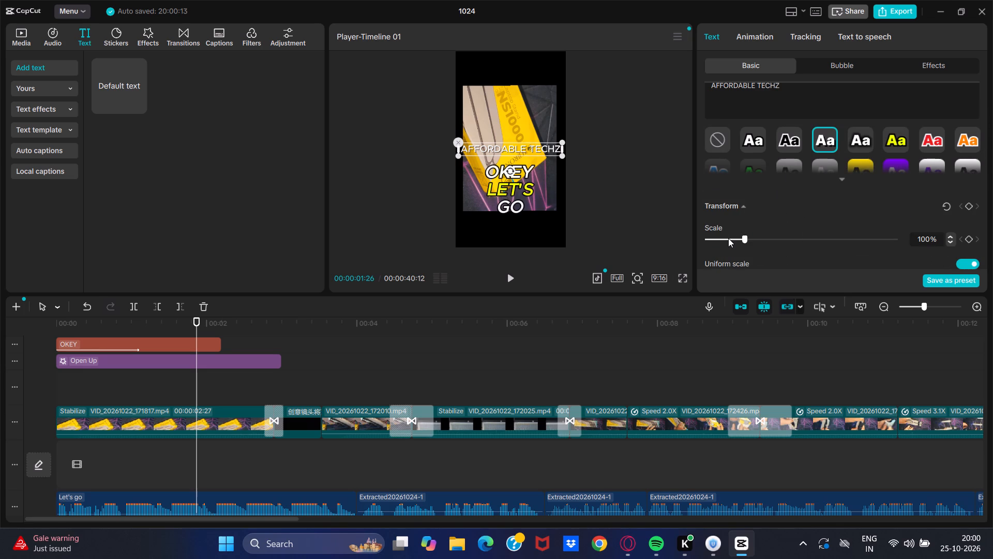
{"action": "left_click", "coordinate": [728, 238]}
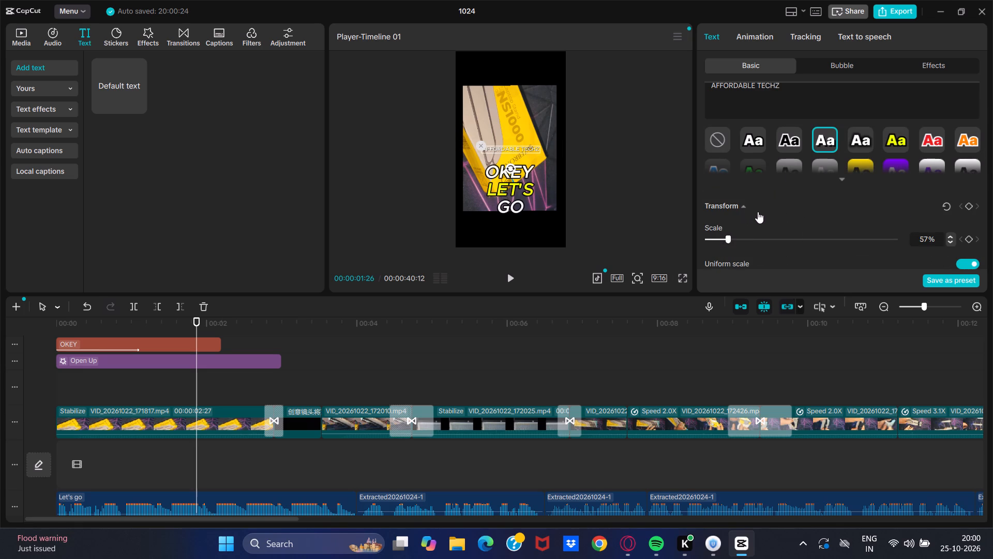
Lower the AFFORDABLE TECHZ text's opacity to 19%.
{"action": "scroll", "coordinate": [758, 212], "scroll_direction": "down", "scroll_amount": 3}
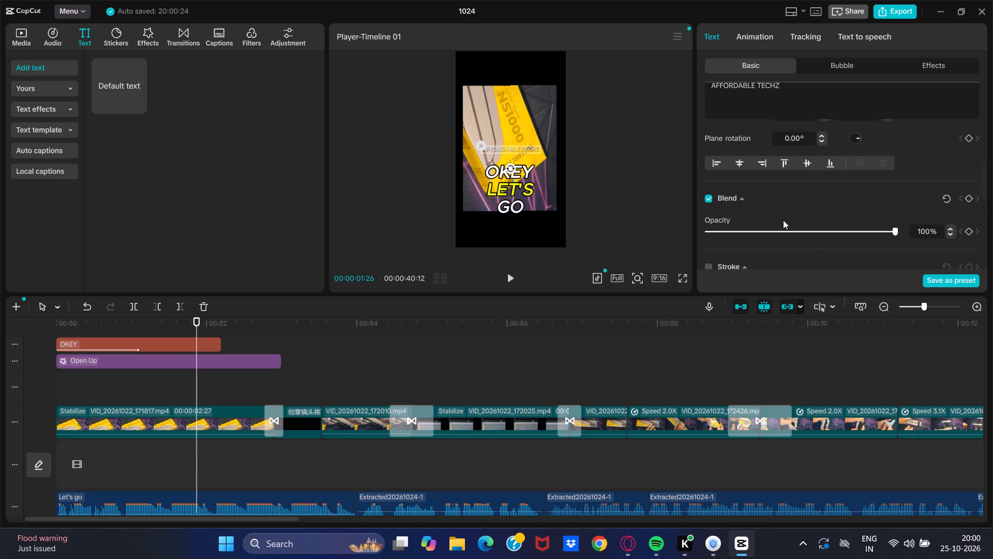
{"action": "left_click", "coordinate": [783, 228]}
{"action": "left_click", "coordinate": [764, 221]}
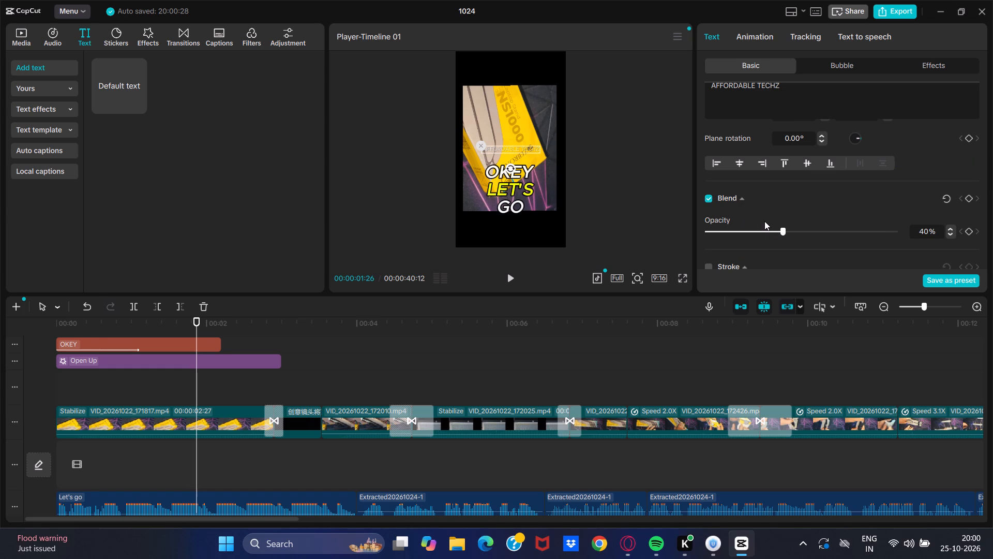
{"action": "left_click", "coordinate": [743, 232]}
Remove the preset style from the AFFORDABLE TECHZ text.
{"action": "scroll", "coordinate": [797, 192], "scroll_direction": "up", "scroll_amount": 3}
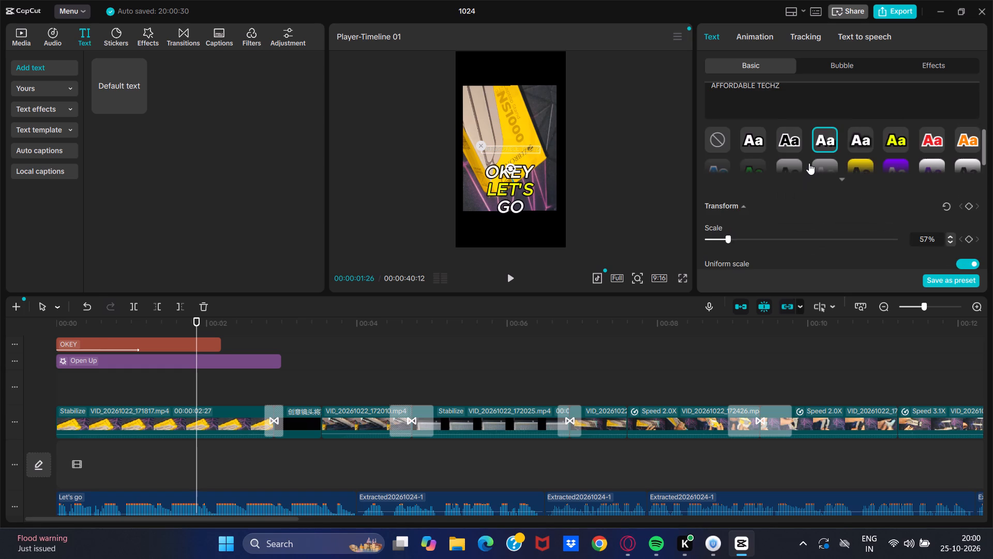
{"action": "scroll", "coordinate": [809, 163], "scroll_direction": "up", "scroll_amount": 1}
{"action": "left_click", "coordinate": [722, 192]}
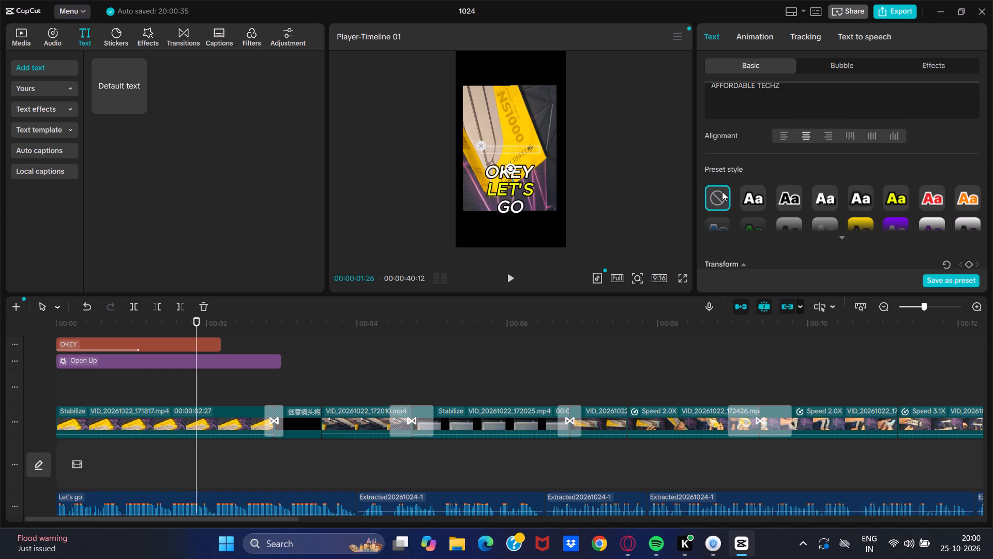
Move the AFFORDABLE TECHZ text to the black area just below the footage, at about X -380, Y -1349.
{"action": "left_click_drag", "start_coordinate": [521, 150], "coordinate": [505, 217]}
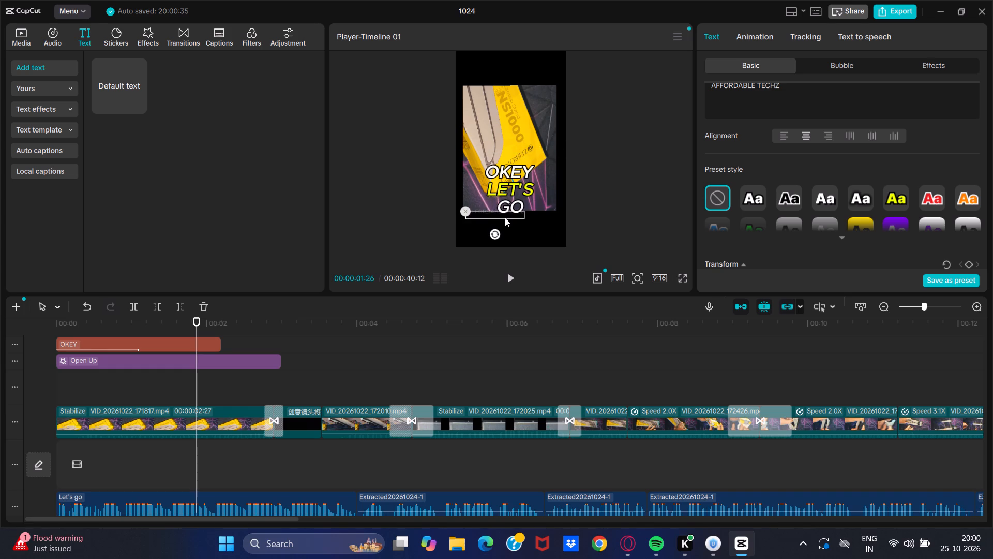
{"action": "left_click_drag", "start_coordinate": [505, 217], "coordinate": [509, 223]}
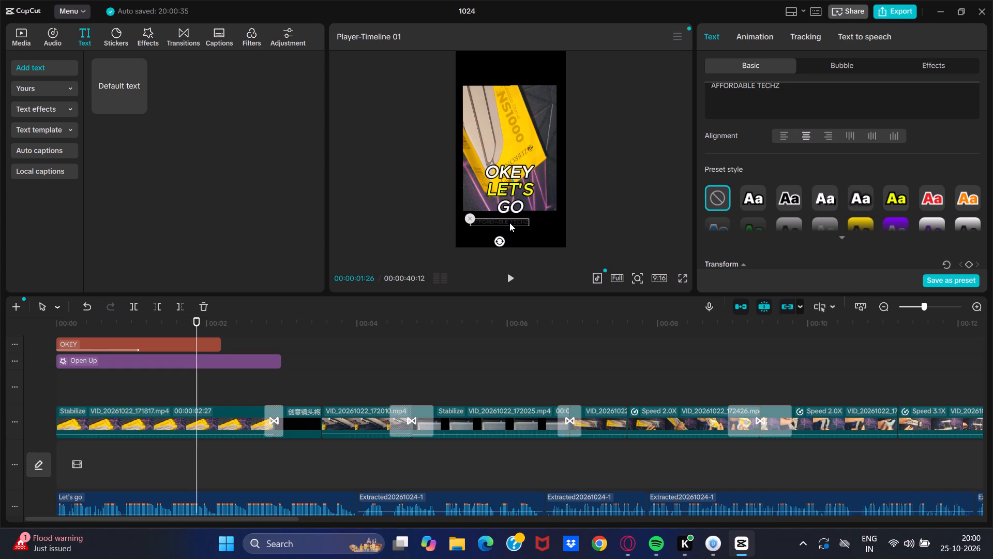
{"action": "left_click_drag", "start_coordinate": [509, 223], "coordinate": [501, 218]}
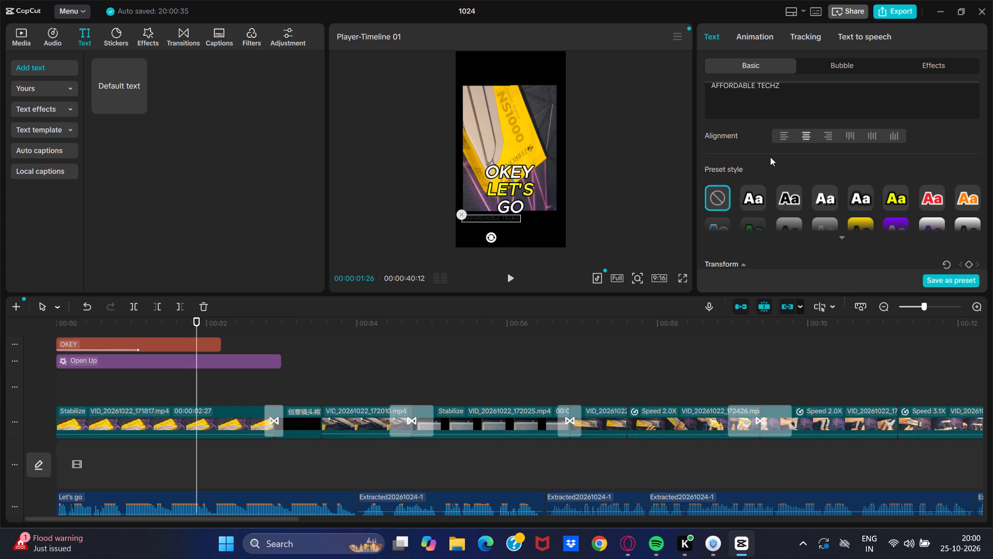
Reduce the AFFORDABLE TECHZ text's scale to 41%.
{"action": "scroll", "coordinate": [774, 155], "scroll_direction": "down", "scroll_amount": 2}
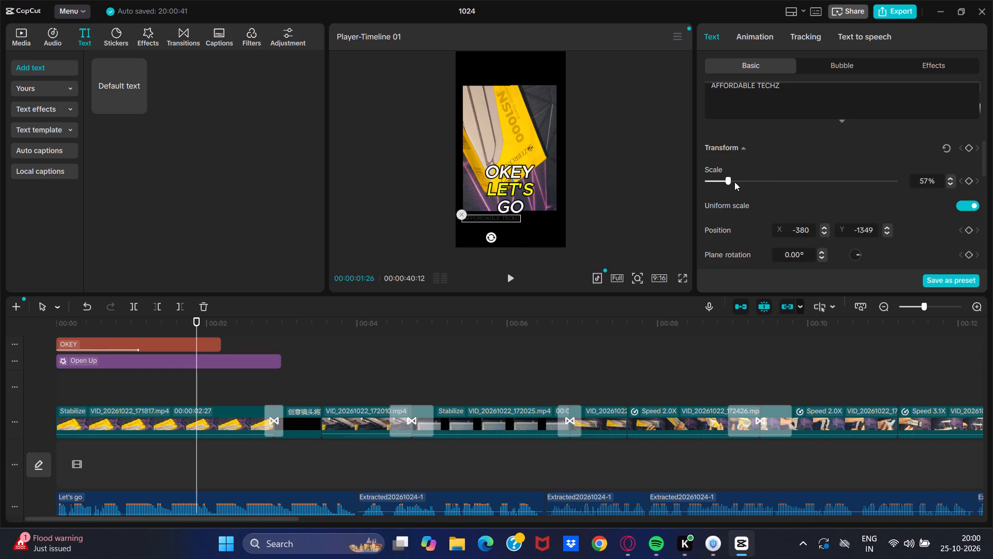
{"action": "left_click_drag", "start_coordinate": [731, 182], "coordinate": [720, 191]}
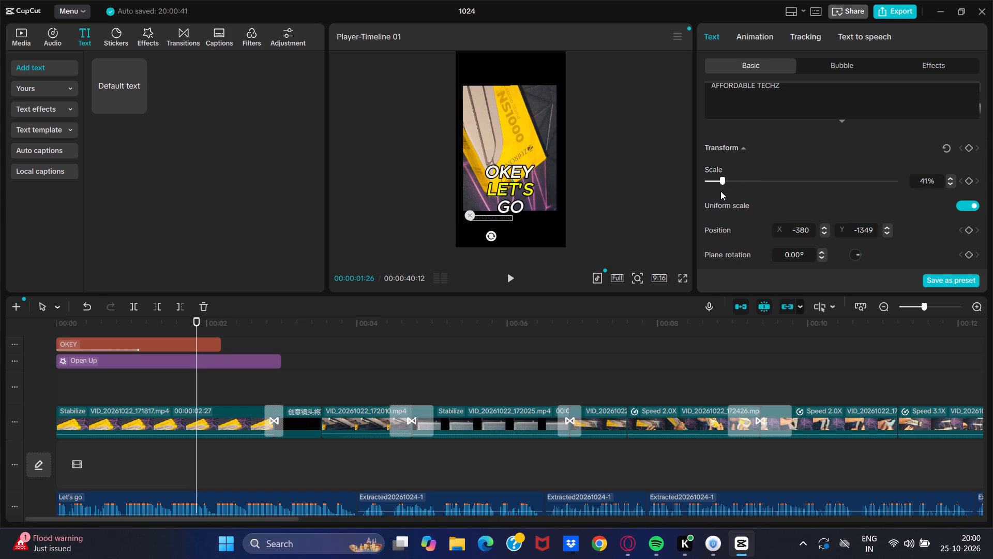
Reduce the AFFORDABLE TECHZ text's scale to 26%.
{"action": "left_click_drag", "start_coordinate": [720, 191], "coordinate": [717, 193]}
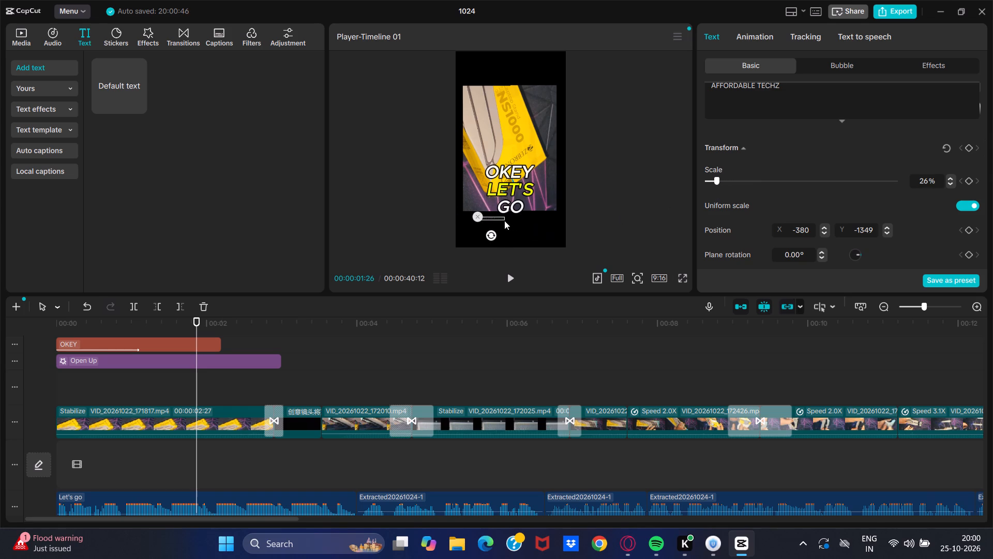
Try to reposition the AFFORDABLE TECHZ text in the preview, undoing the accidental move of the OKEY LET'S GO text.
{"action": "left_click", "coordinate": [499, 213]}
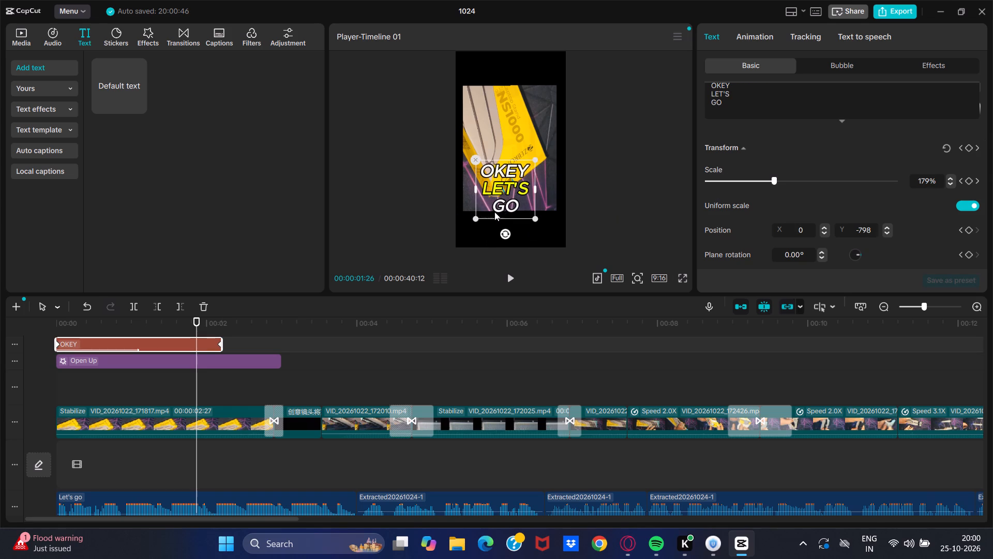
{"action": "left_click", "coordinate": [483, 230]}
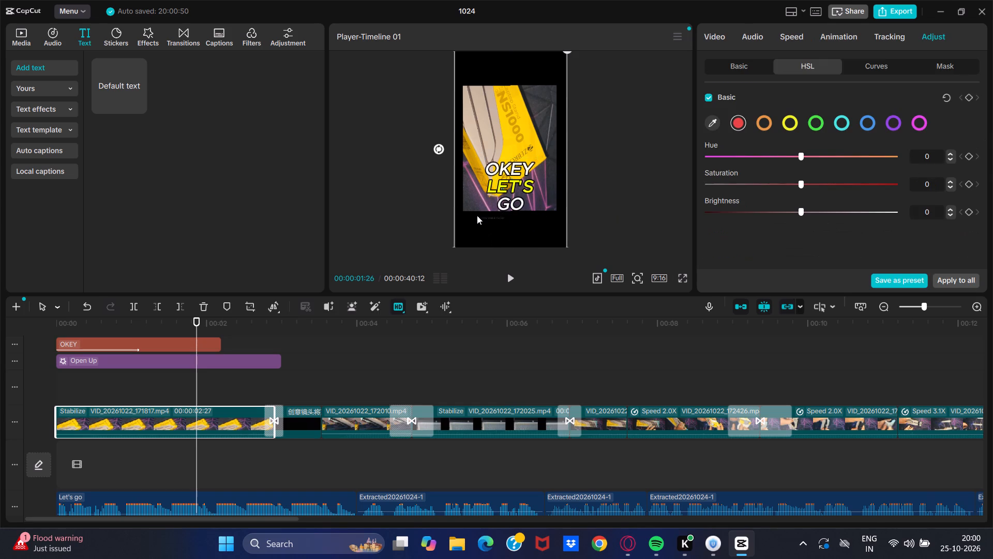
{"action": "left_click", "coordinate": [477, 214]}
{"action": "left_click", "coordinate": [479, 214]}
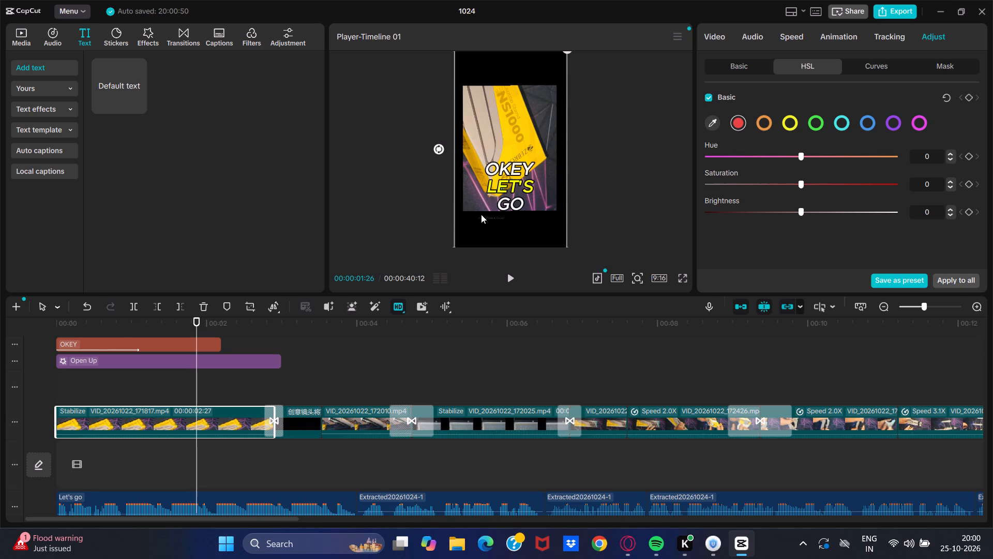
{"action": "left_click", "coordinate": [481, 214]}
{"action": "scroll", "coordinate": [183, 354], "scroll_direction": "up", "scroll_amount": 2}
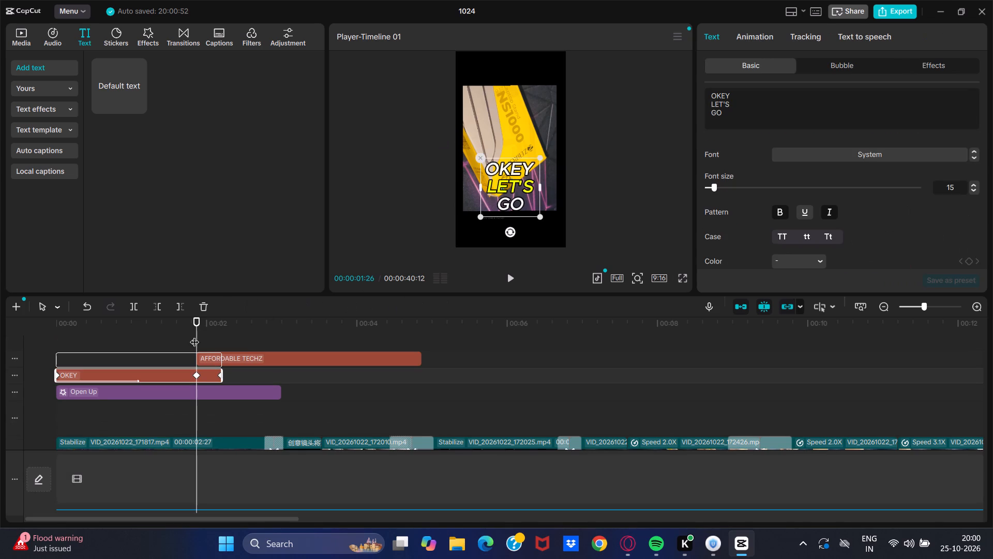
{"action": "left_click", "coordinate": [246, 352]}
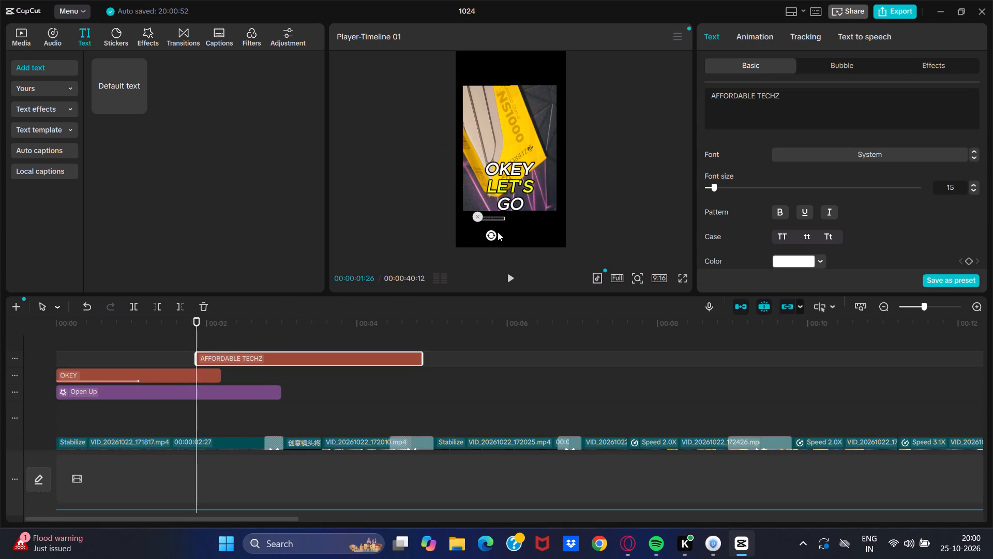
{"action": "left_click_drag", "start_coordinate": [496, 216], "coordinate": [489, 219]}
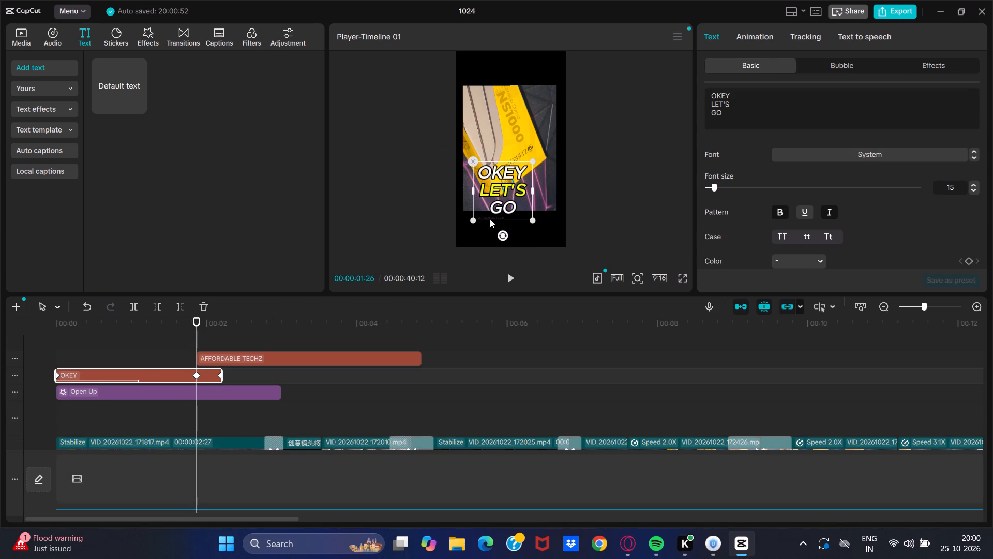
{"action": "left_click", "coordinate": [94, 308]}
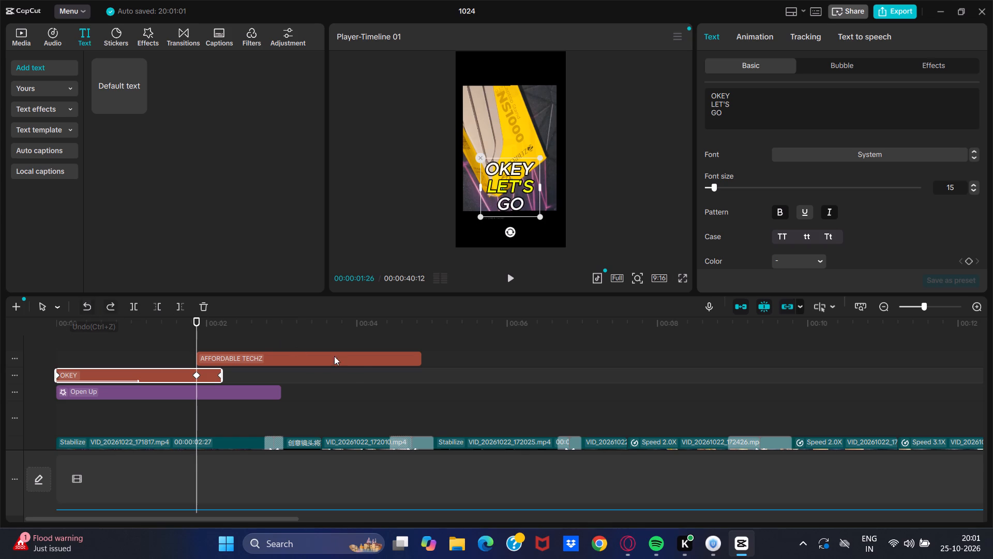
Move the AFFORDABLE TECHZ text clip to the start of the timeline, on the track above the OKEY clip.
{"action": "left_click", "coordinate": [327, 354]}
{"action": "left_click_drag", "start_coordinate": [327, 354], "coordinate": [236, 376]}
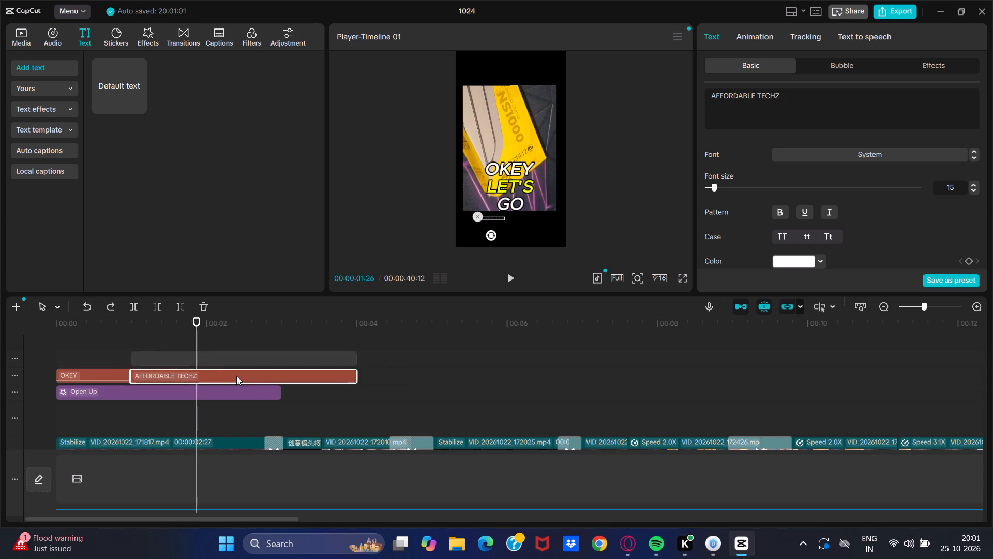
{"action": "left_click_drag", "start_coordinate": [236, 376], "coordinate": [193, 351]}
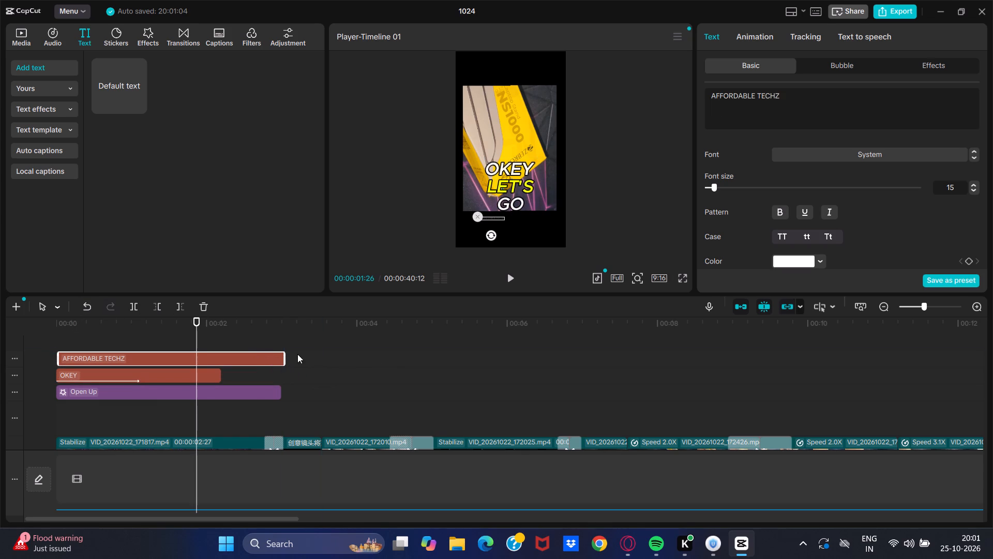
Extend the AFFORDABLE TECHZ text clip's end to about 40 seconds, near the end of the video.
{"action": "left_click_drag", "start_coordinate": [282, 351], "coordinate": [306, 352]}
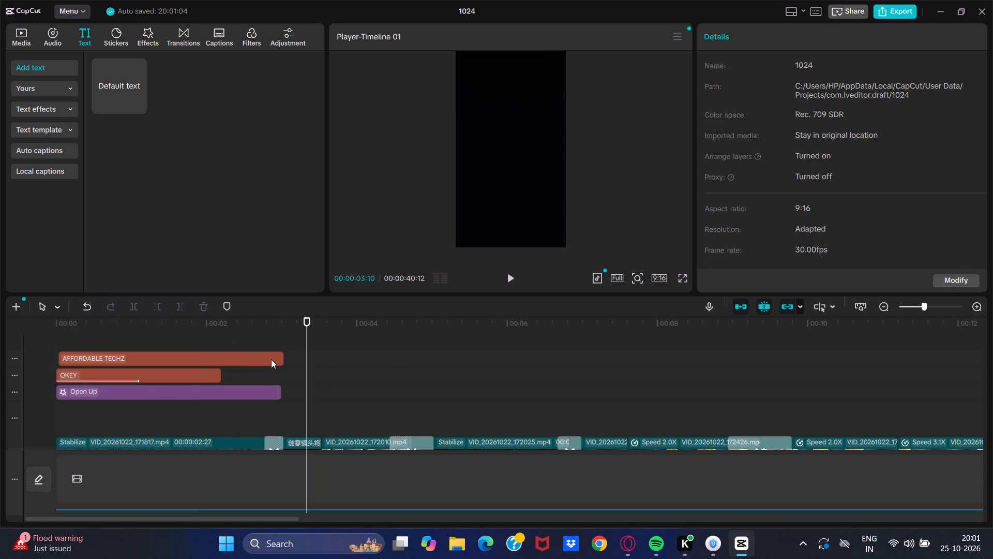
{"action": "left_click", "coordinate": [271, 359]}
{"action": "left_click_drag", "start_coordinate": [282, 356], "coordinate": [873, 333]}
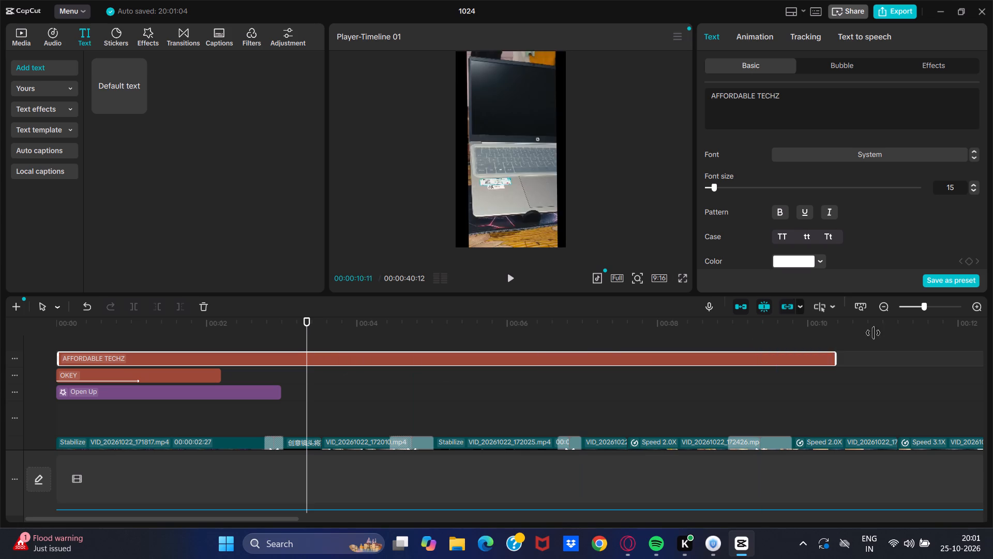
{"action": "left_click_drag", "start_coordinate": [873, 333], "coordinate": [991, 363]}
{"action": "right_click_drag", "start_coordinate": [992, 366], "coordinate": [991, 363]}
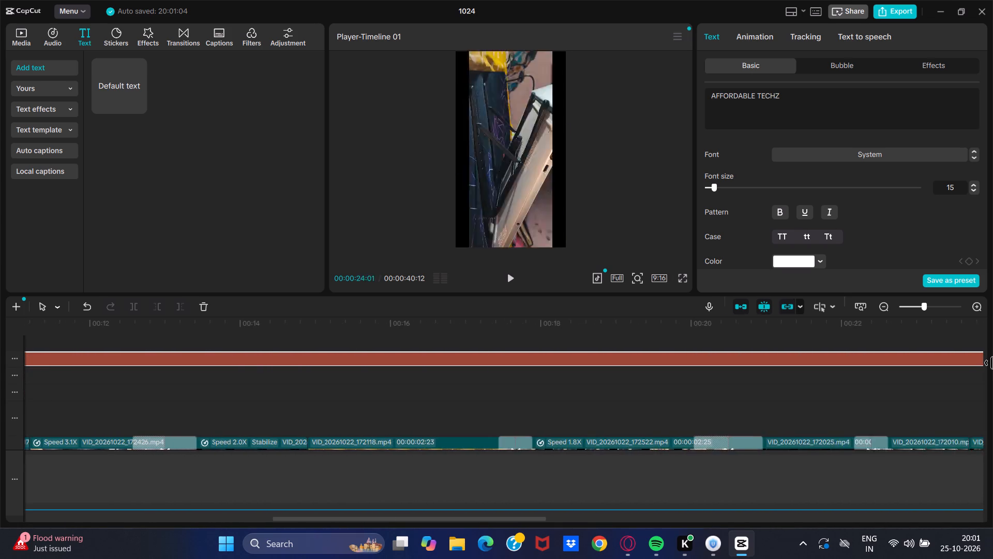
{"action": "right_click_drag", "start_coordinate": [991, 363], "coordinate": [992, 356]}
{"action": "left_click_drag", "start_coordinate": [991, 363], "coordinate": [236, 285]}
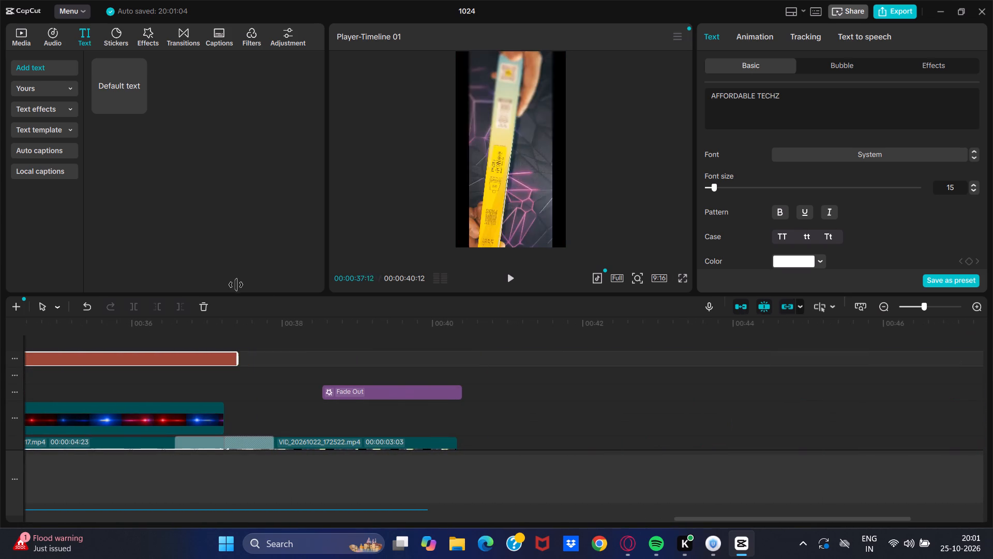
{"action": "left_click_drag", "start_coordinate": [236, 285], "coordinate": [448, 265]}
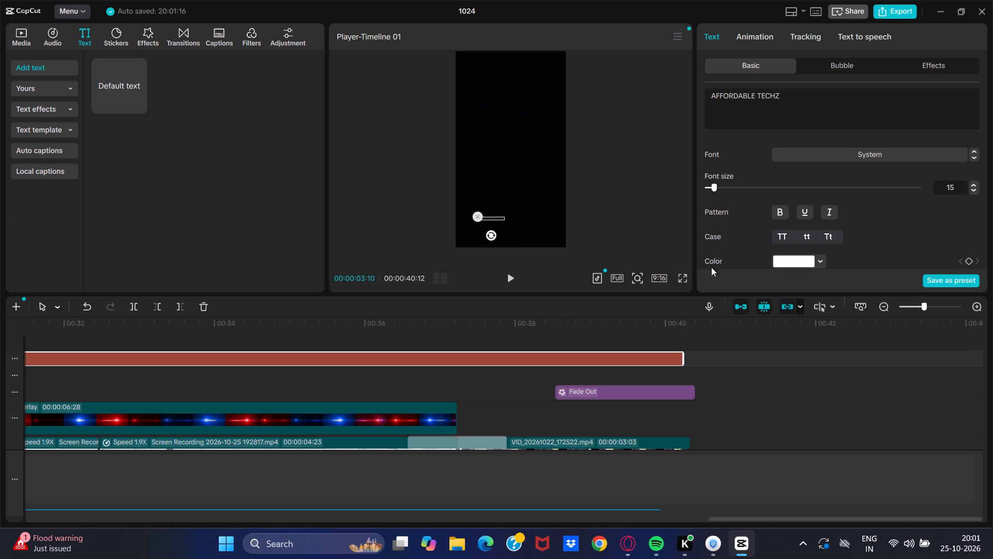
Play the video full screen to check the watermark over the footage, and return to the editor.
{"action": "left_click", "coordinate": [678, 278]}
{"action": "left_click", "coordinate": [682, 278]}
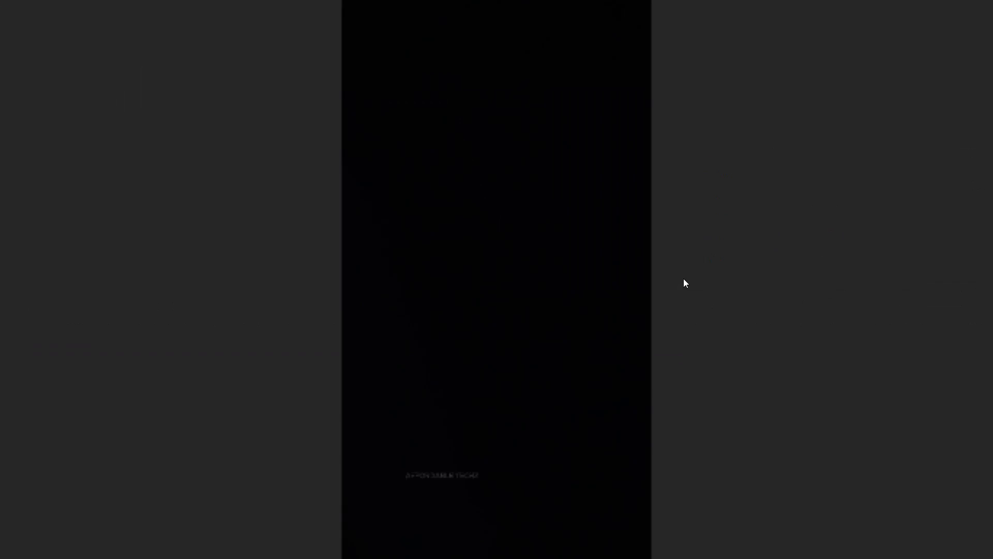
{"action": "left_click", "coordinate": [324, 501]}
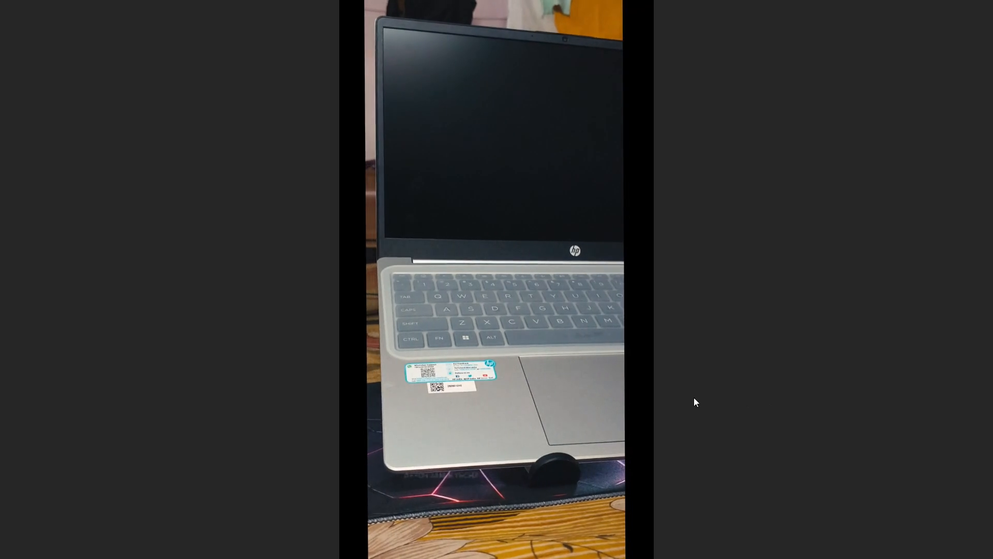
{"action": "left_click", "coordinate": [545, 421]}
{"action": "left_click", "coordinate": [671, 503]}
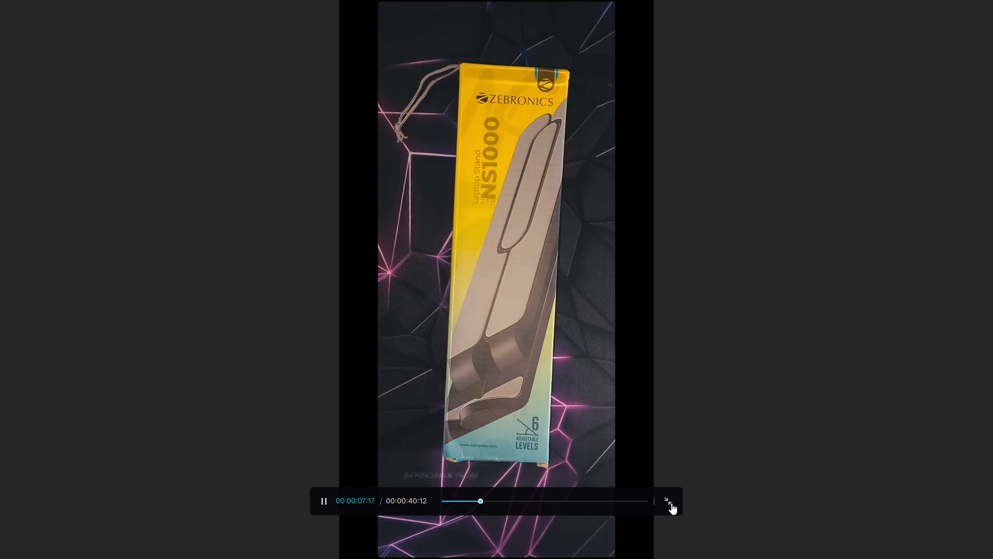
{"action": "left_click", "coordinate": [478, 216]}
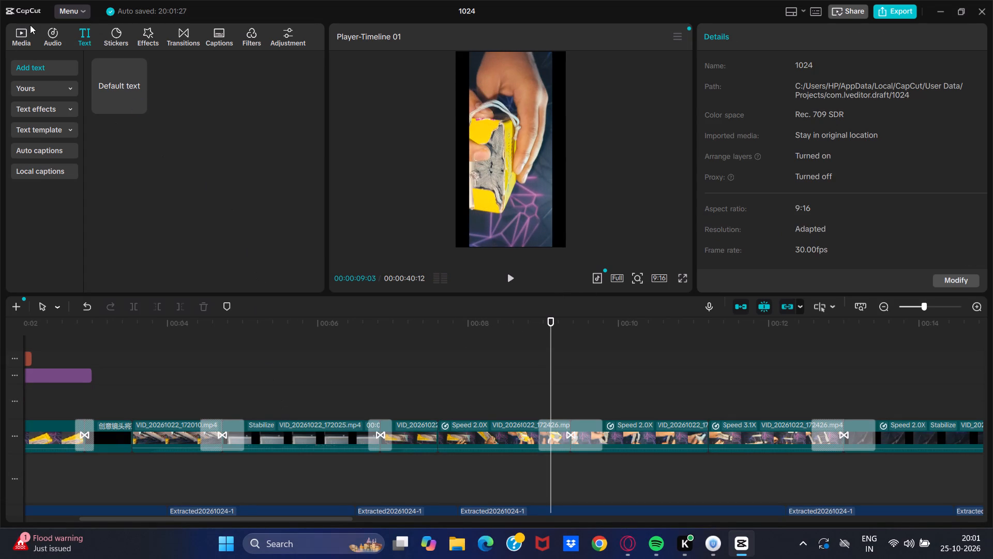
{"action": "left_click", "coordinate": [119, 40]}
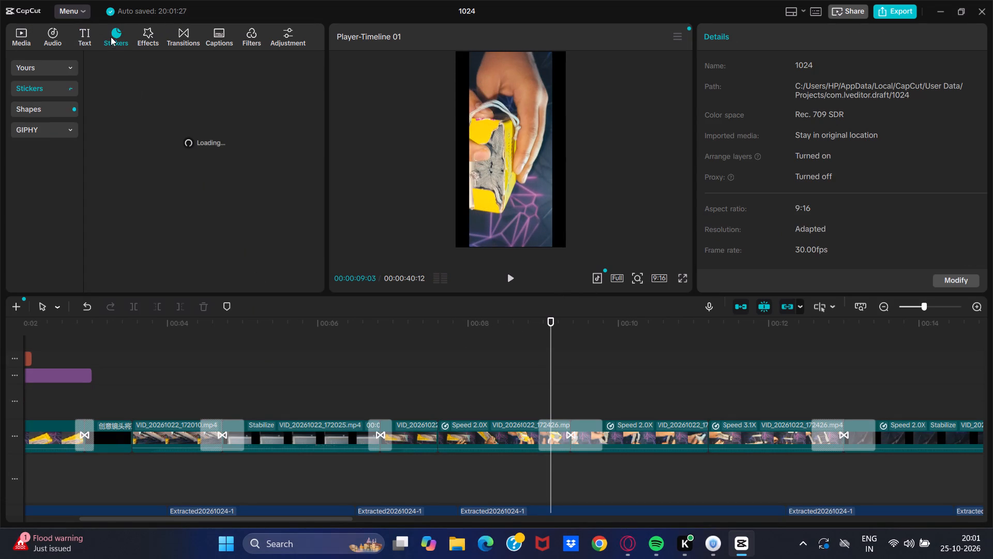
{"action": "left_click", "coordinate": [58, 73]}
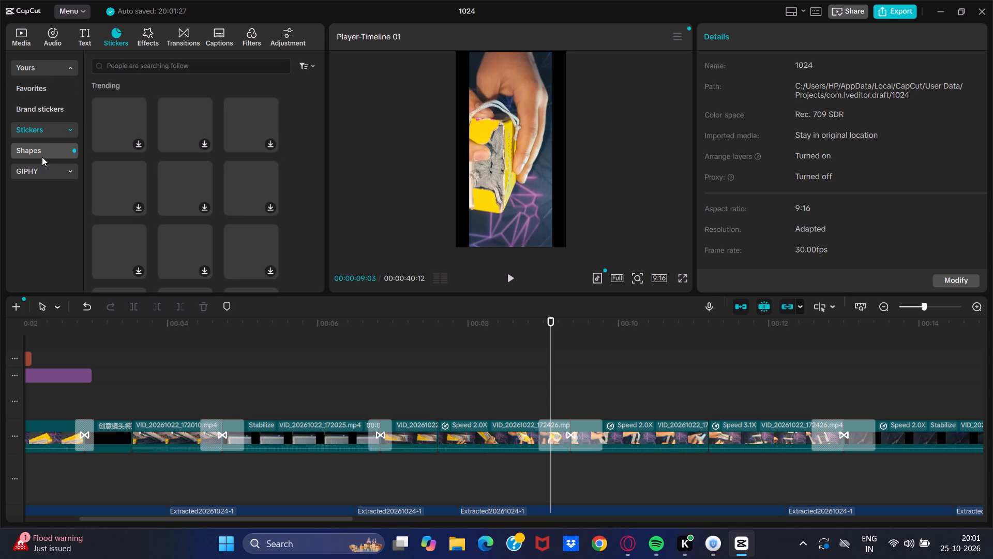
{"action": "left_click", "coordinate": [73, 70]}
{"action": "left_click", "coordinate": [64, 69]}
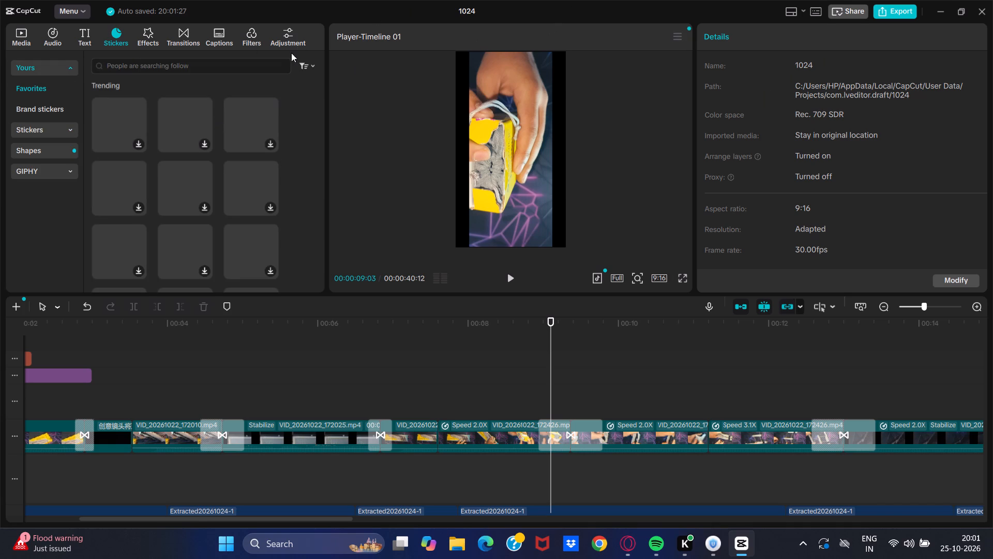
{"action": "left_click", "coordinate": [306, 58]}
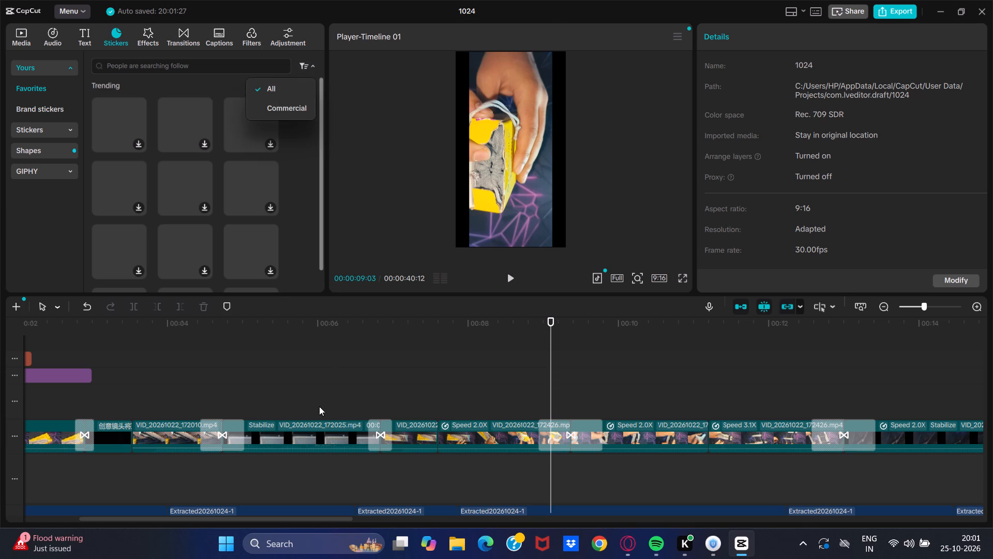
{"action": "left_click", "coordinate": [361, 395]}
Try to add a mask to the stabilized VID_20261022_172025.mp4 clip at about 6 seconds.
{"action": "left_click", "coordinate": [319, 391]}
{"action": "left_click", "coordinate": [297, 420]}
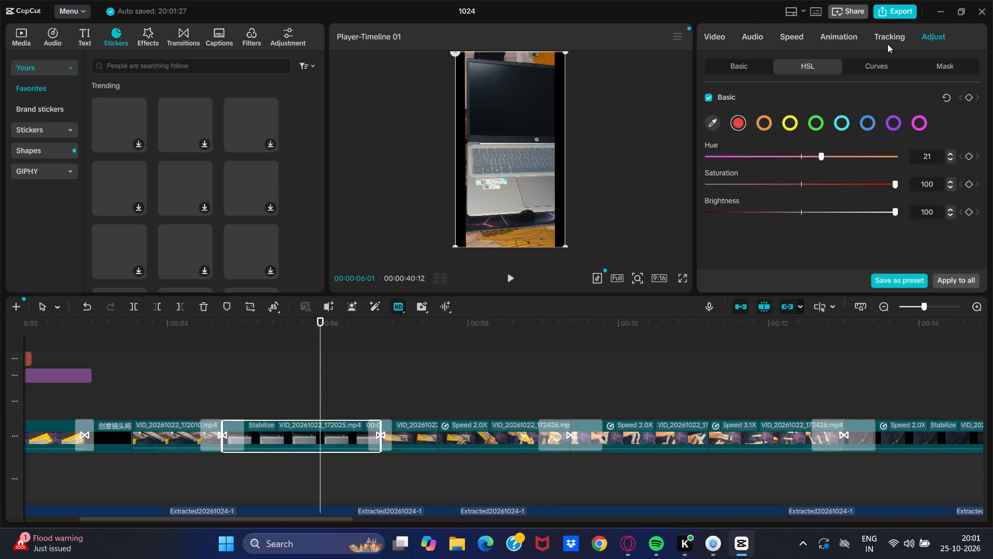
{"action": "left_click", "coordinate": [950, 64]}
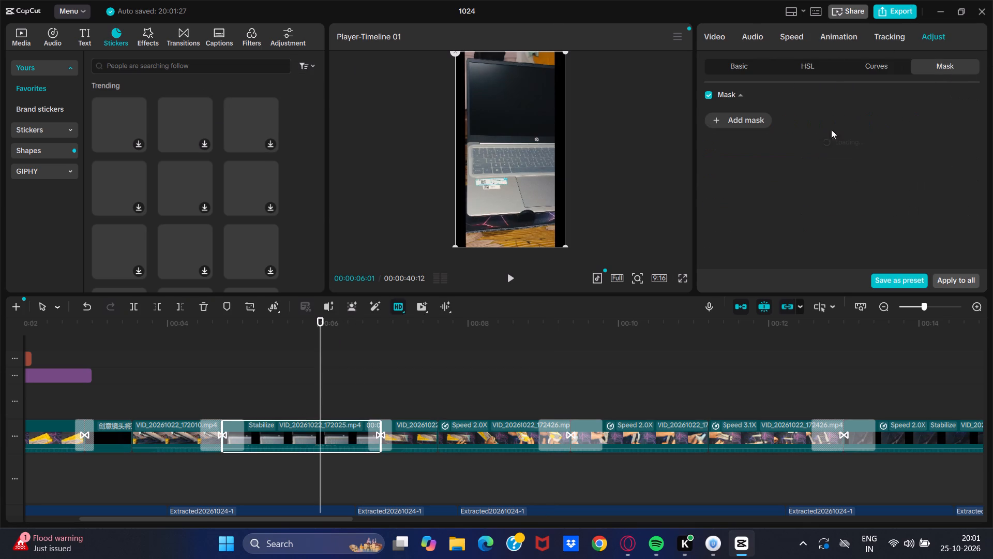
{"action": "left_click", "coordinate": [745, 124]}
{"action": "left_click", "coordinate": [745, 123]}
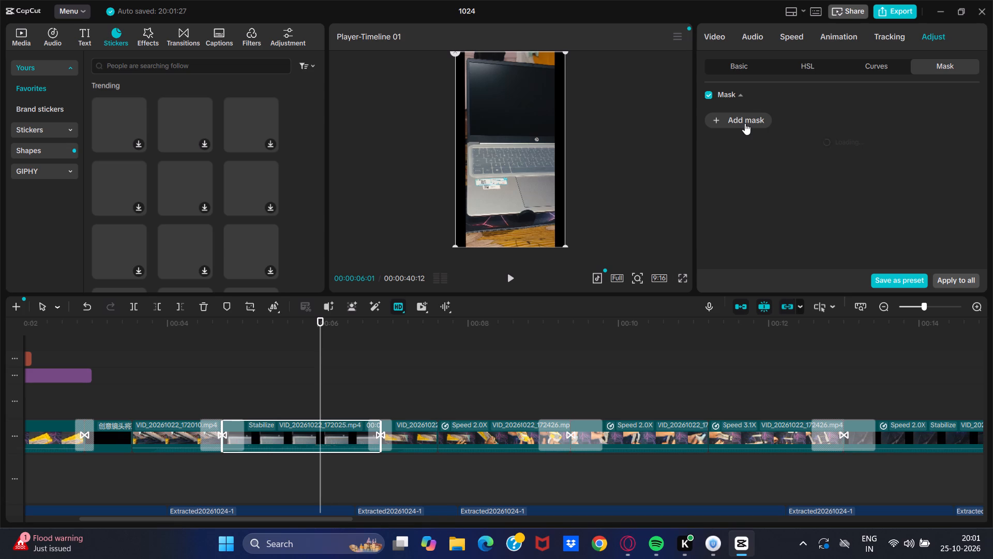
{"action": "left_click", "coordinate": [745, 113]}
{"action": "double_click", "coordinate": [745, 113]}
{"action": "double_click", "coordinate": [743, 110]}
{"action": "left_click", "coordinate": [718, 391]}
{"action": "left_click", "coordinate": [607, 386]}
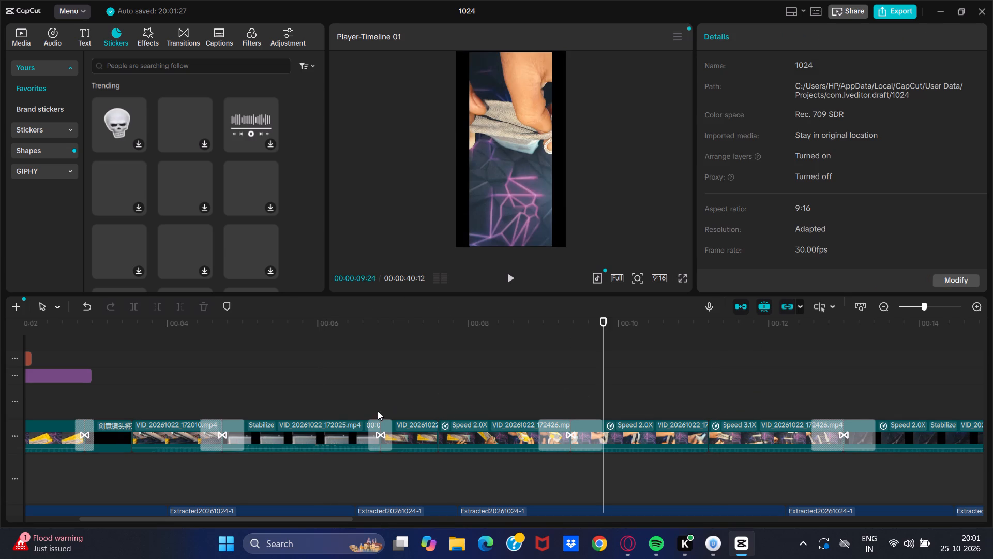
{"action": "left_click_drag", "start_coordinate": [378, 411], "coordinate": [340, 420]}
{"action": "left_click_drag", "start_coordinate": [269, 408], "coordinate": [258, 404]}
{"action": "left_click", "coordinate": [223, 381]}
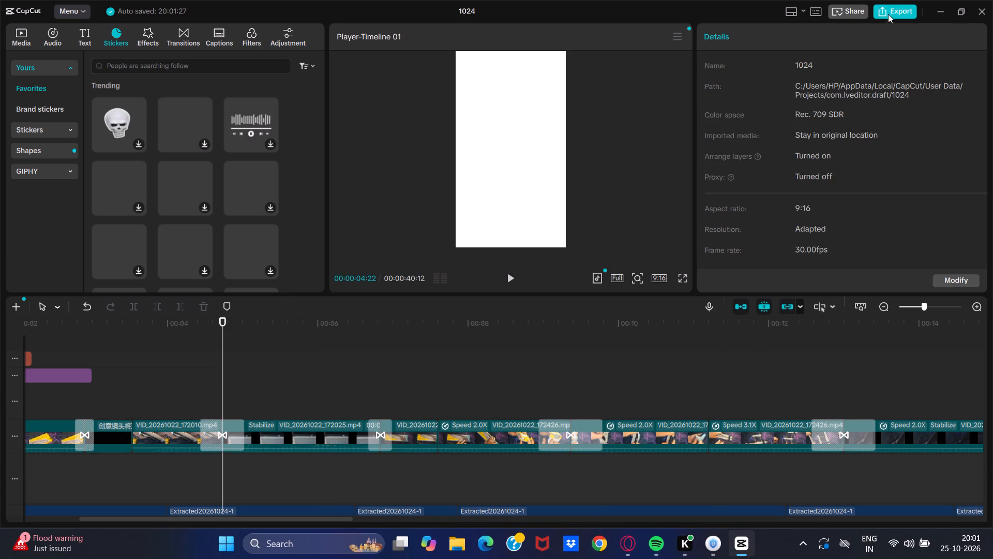
Open the export settings and enable watermark removal, agreeing to the Terms of Service.
{"action": "left_click", "coordinate": [892, 5]}
{"action": "left_click", "coordinate": [896, 11]}
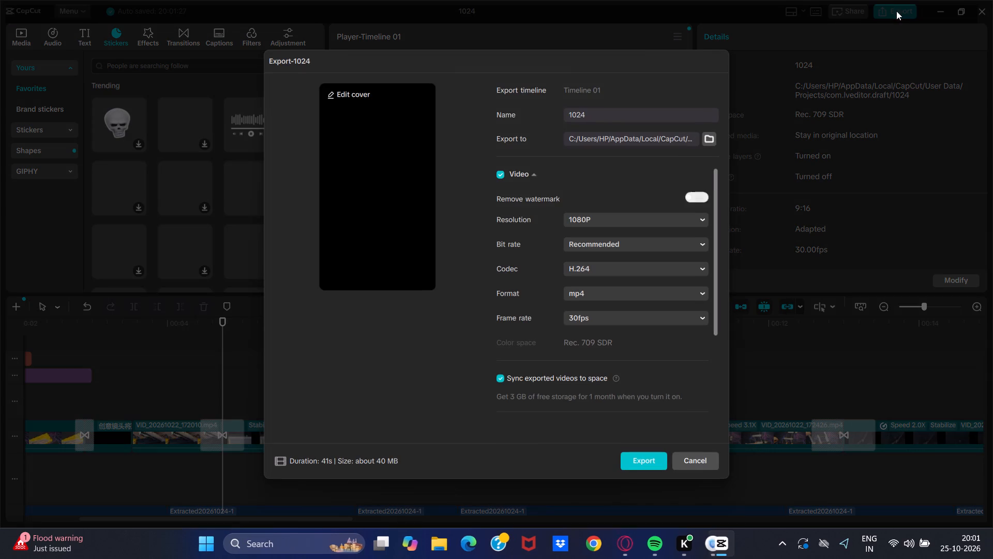
{"action": "left_click", "coordinate": [692, 194]}
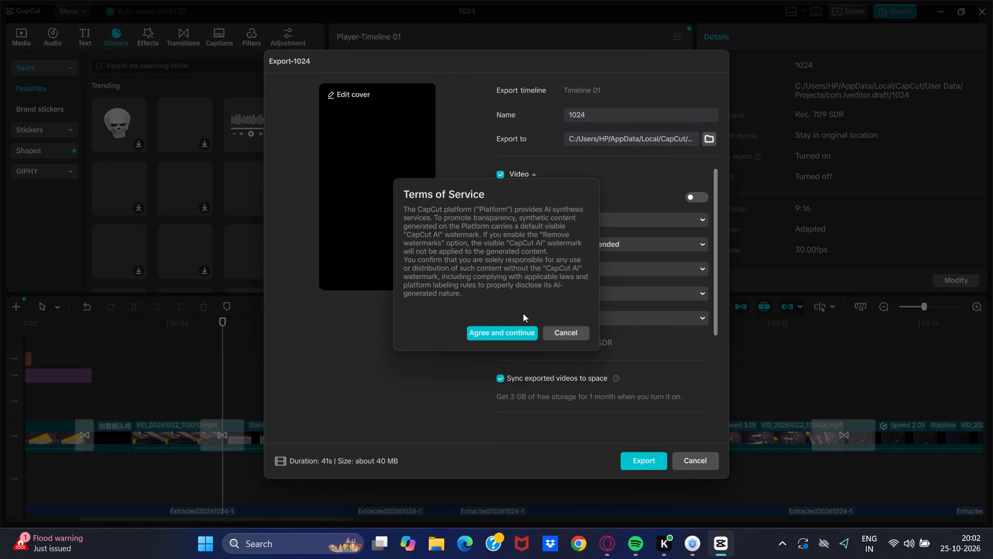
{"action": "left_click", "coordinate": [514, 330]}
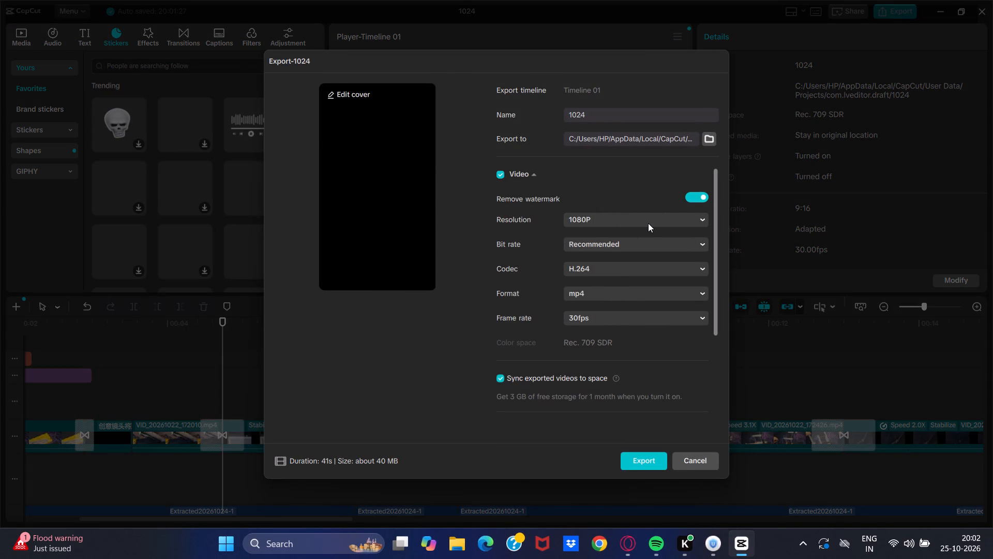
Review the export settings, export video 1024 at 1080P, H.264, mp4 and 30fps, and close the sharing window without sharing.
{"action": "left_click", "coordinate": [648, 223]}
{"action": "left_click", "coordinate": [646, 217]}
{"action": "left_click", "coordinate": [632, 265]}
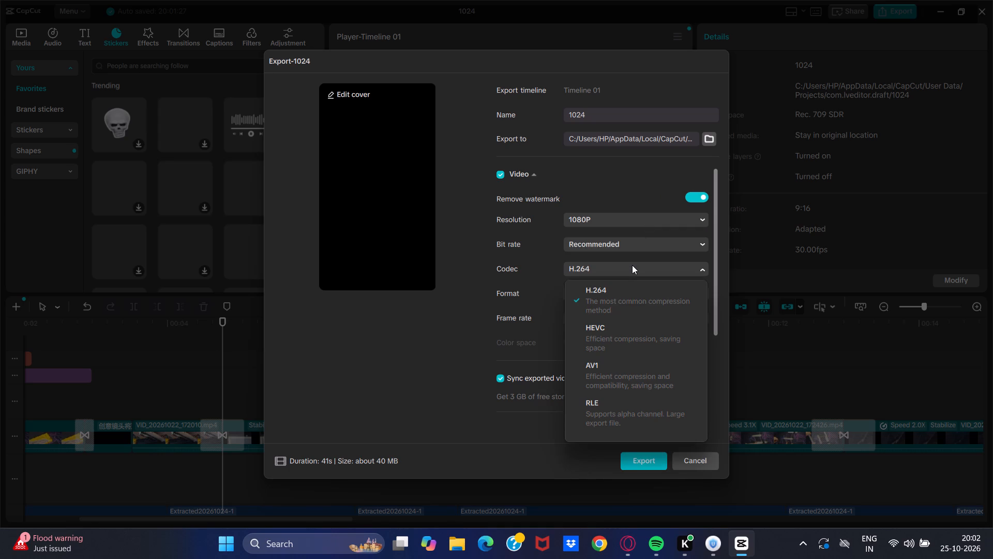
{"action": "left_click", "coordinate": [632, 265]}
{"action": "scroll", "coordinate": [622, 328], "scroll_direction": "down", "scroll_amount": 2}
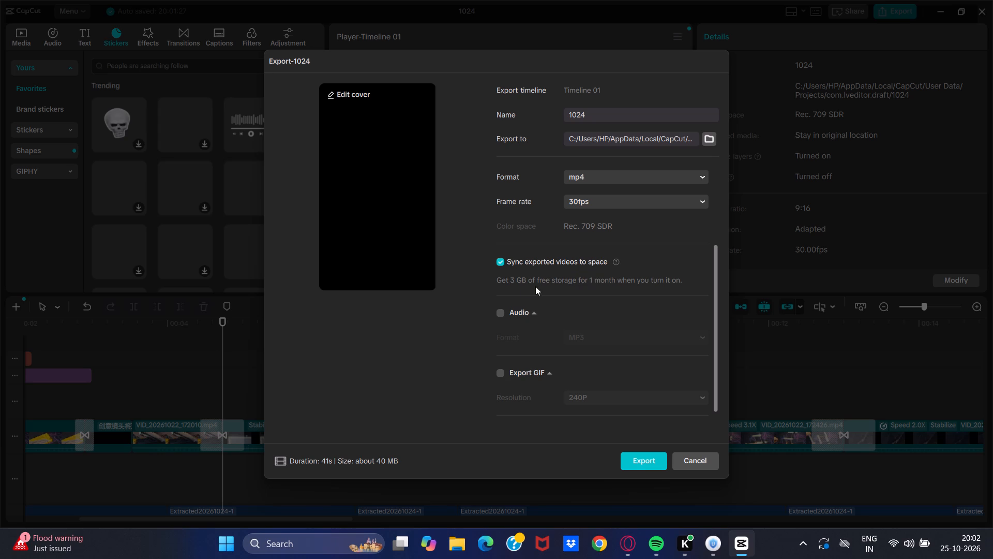
{"action": "scroll", "coordinate": [620, 288], "scroll_direction": "down", "scroll_amount": 2}
{"action": "scroll", "coordinate": [620, 288], "scroll_direction": "up", "scroll_amount": 4}
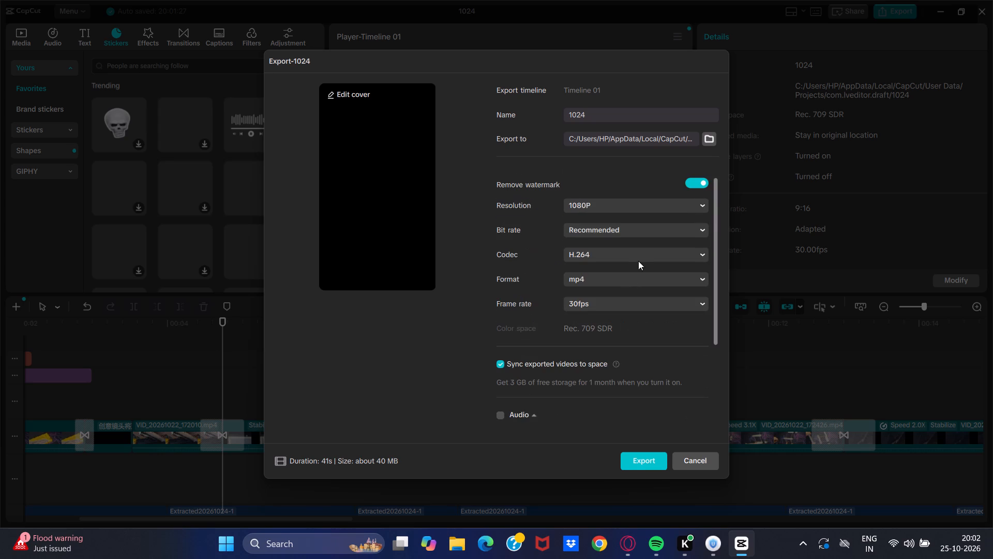
{"action": "scroll", "coordinate": [644, 251], "scroll_direction": "down", "scroll_amount": 4}
{"action": "scroll", "coordinate": [652, 239], "scroll_direction": "up", "scroll_amount": 5}
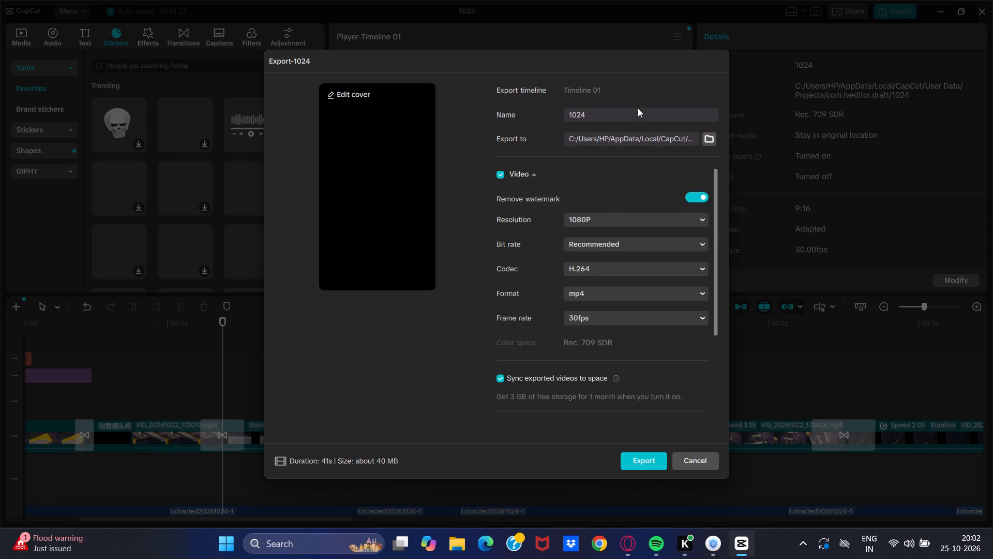
{"action": "left_click", "coordinate": [653, 454]}
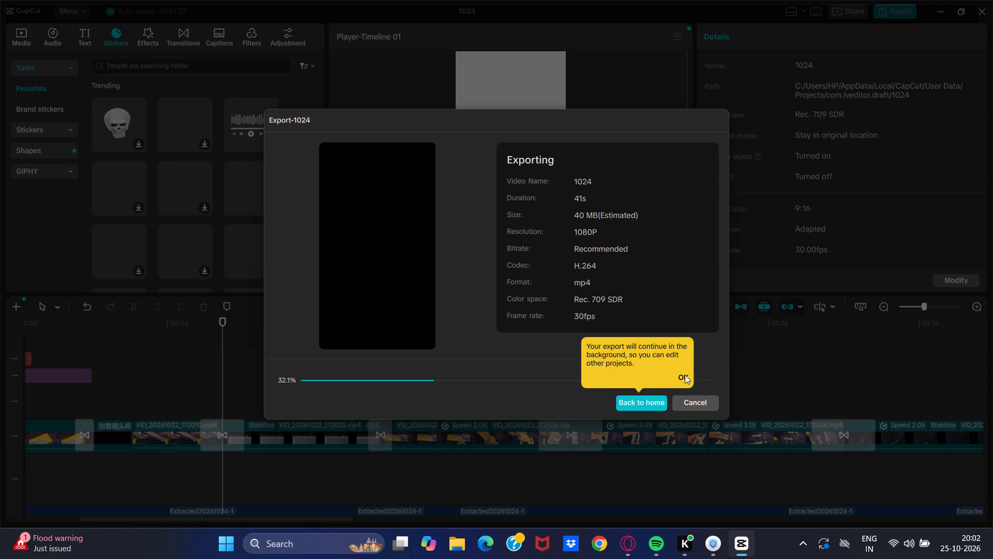
{"action": "left_click", "coordinate": [683, 376]}
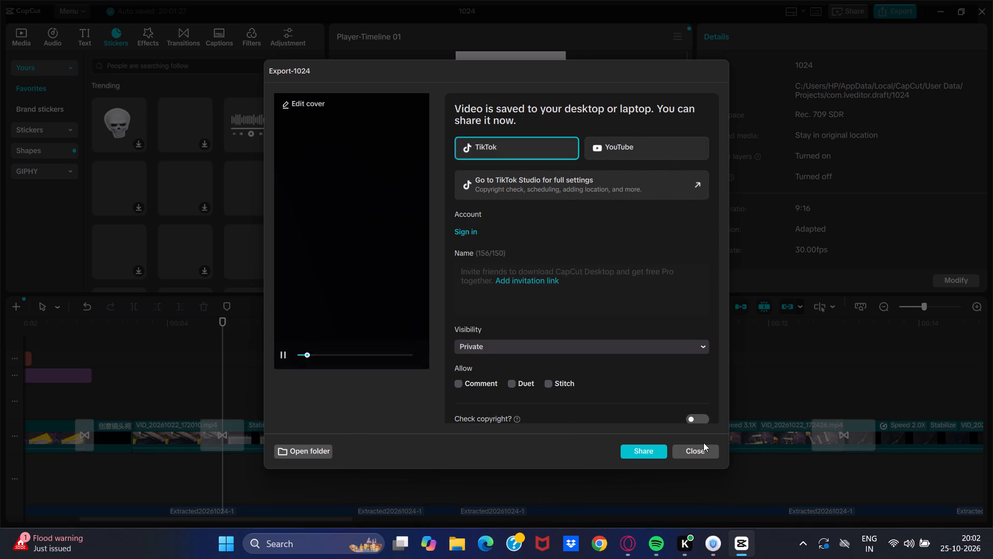
{"action": "left_click", "coordinate": [693, 457]}
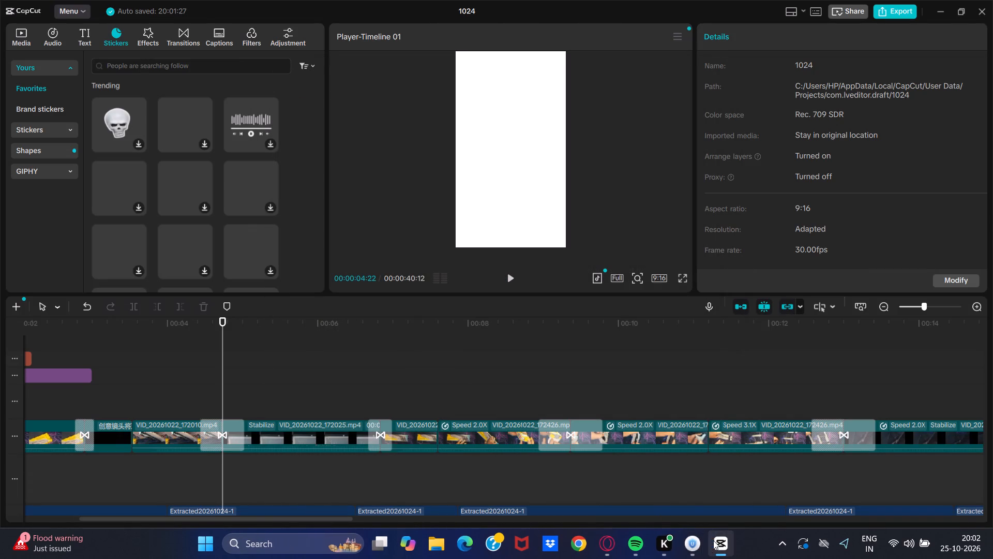
Switch to UrbanVPN, disconnect the United States VPN connection, and close its window.
{"action": "left_click", "coordinate": [696, 547]}
{"action": "left_click", "coordinate": [415, 186]}
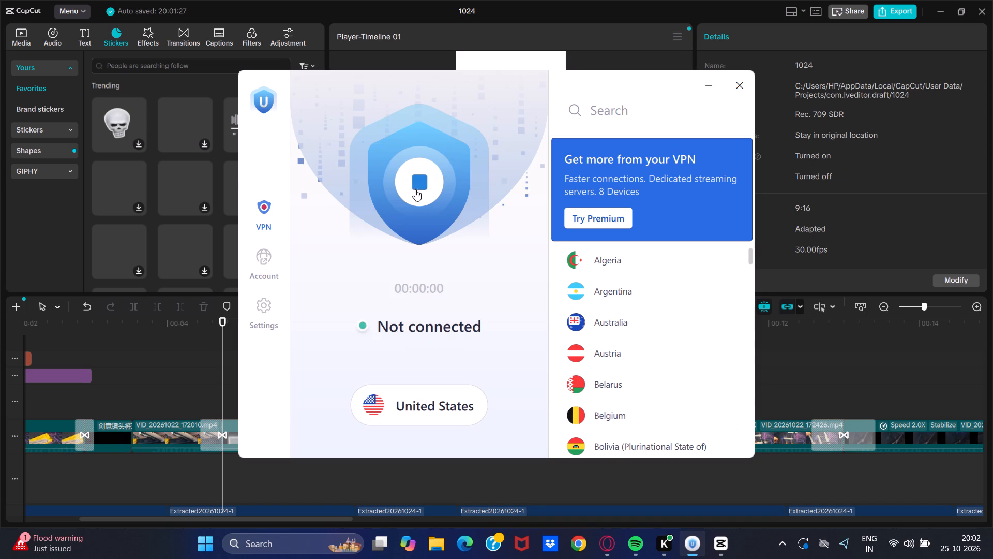
{"action": "left_click", "coordinate": [739, 87]}
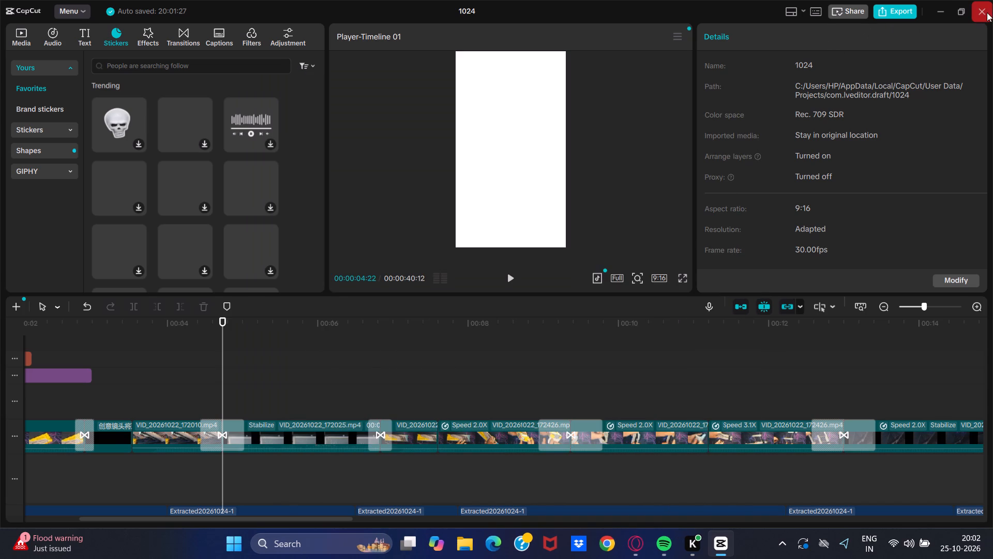
Close the editor window of project 1024 in CapCut.
{"action": "left_click", "coordinate": [987, 12]}
{"action": "left_click", "coordinate": [986, 12]}
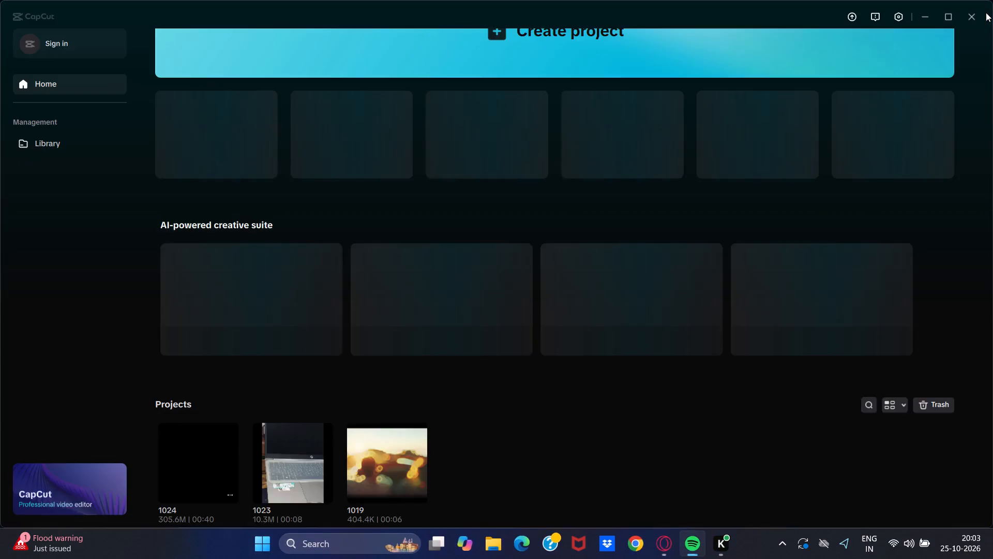
Try to close the CapCut home window, dismiss the system dialog, and bring CapCut back to the front.
{"action": "left_click", "coordinate": [969, 14]}
{"action": "double_click", "coordinate": [969, 14]}
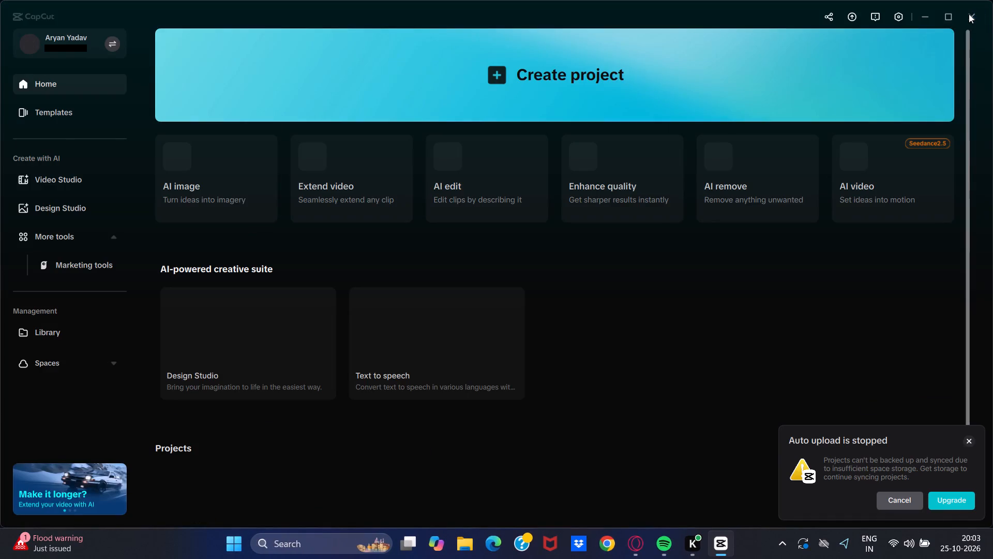
{"action": "left_click", "coordinate": [969, 14]}
{"action": "left_click", "coordinate": [969, 12]}
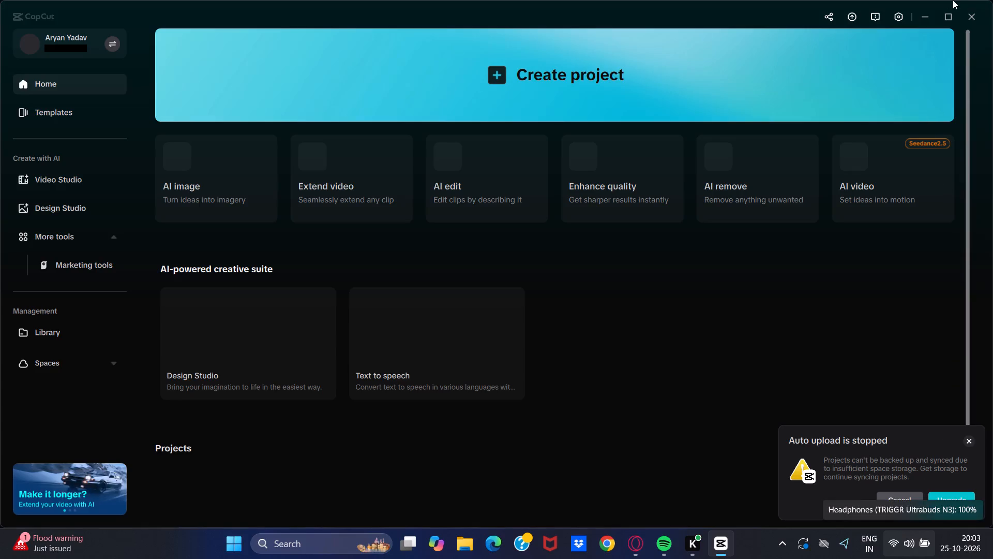
{"action": "left_click", "coordinate": [971, 16]}
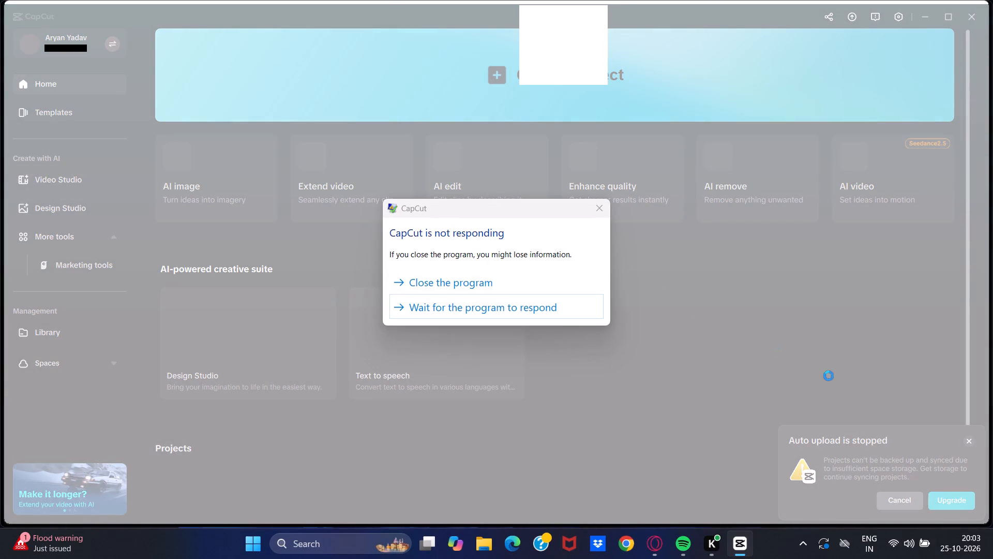
{"action": "left_click", "coordinate": [595, 204]}
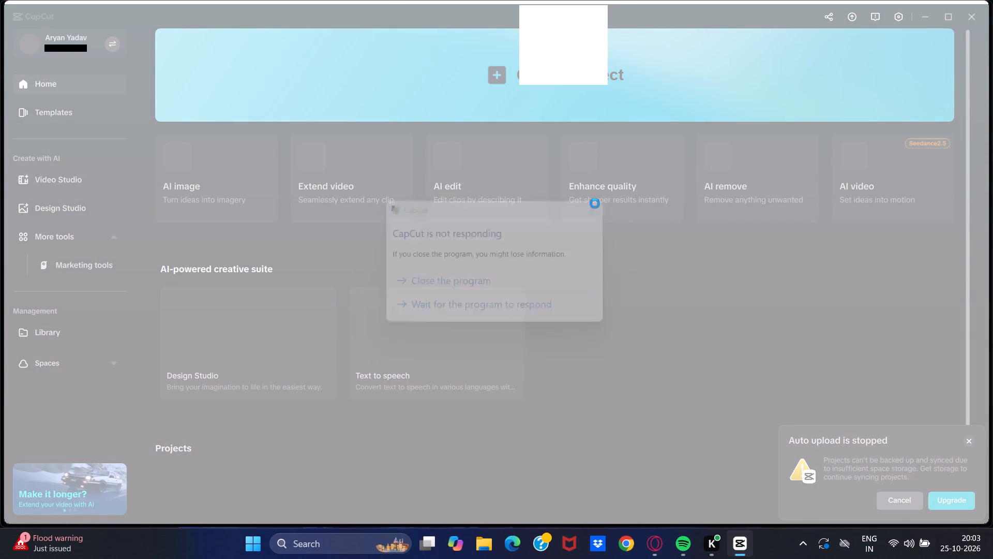
{"action": "left_click", "coordinate": [741, 545]}
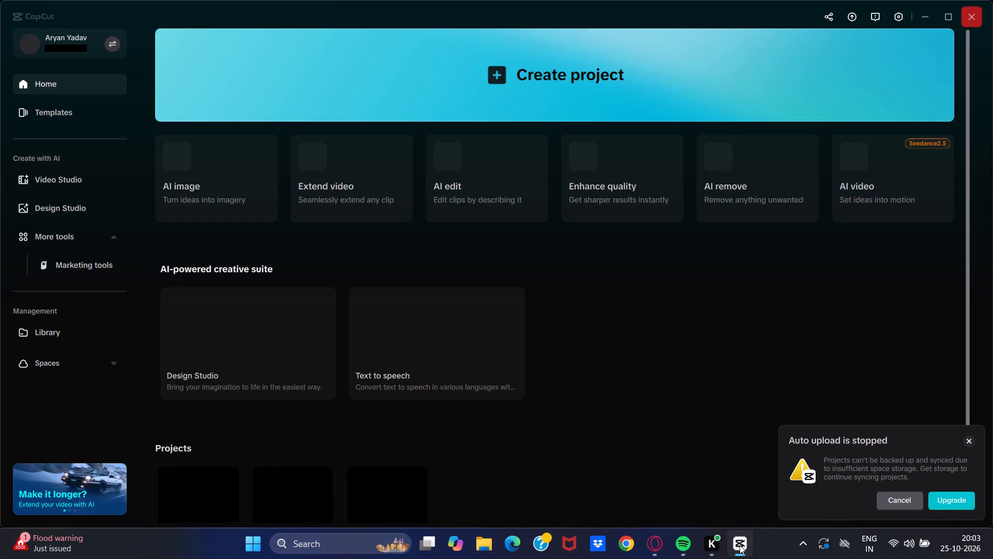